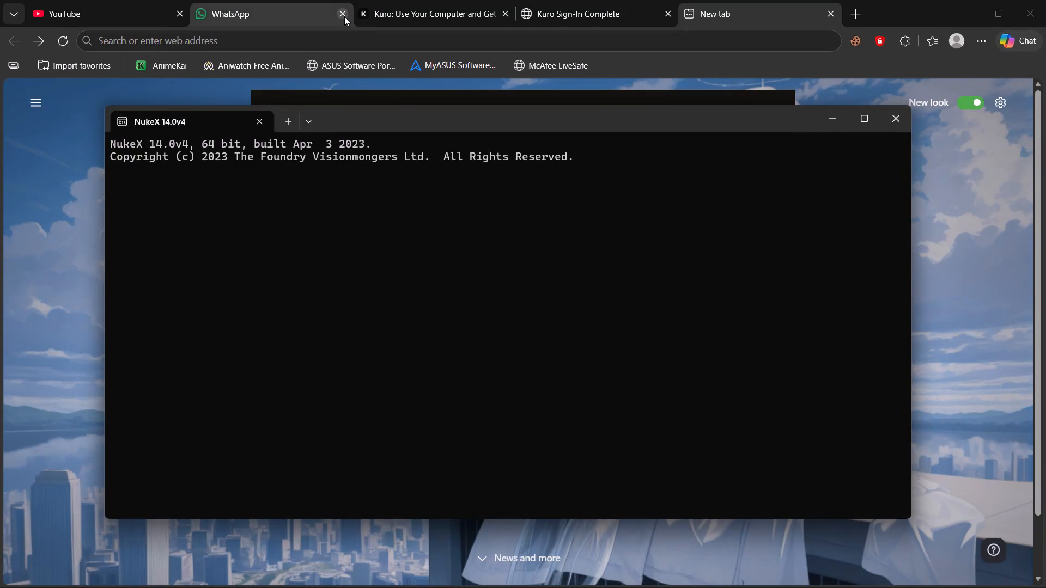
Close the WhatsApp tab in the web browser.
{"action": "left_click", "coordinate": [344, 16]}
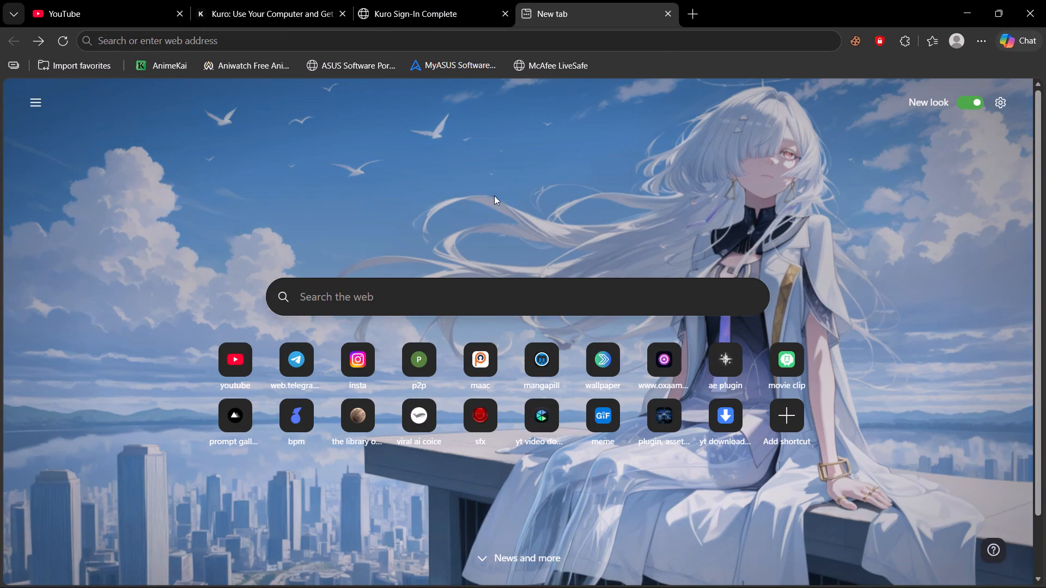
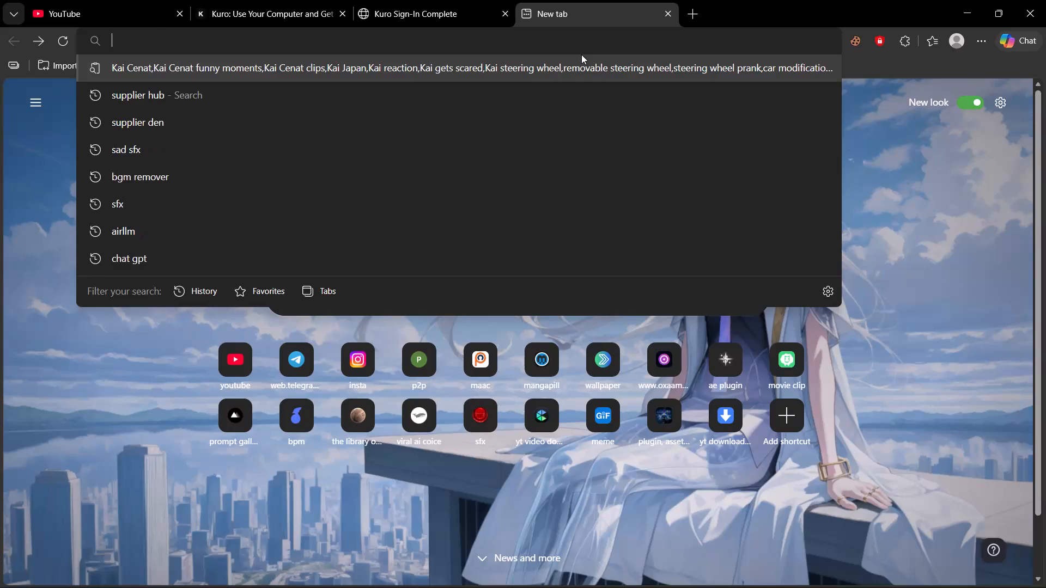
Open the Pexels stock footage website, pexels.com, in the new browser tab.
{"action": "type", "text": "pexe"}
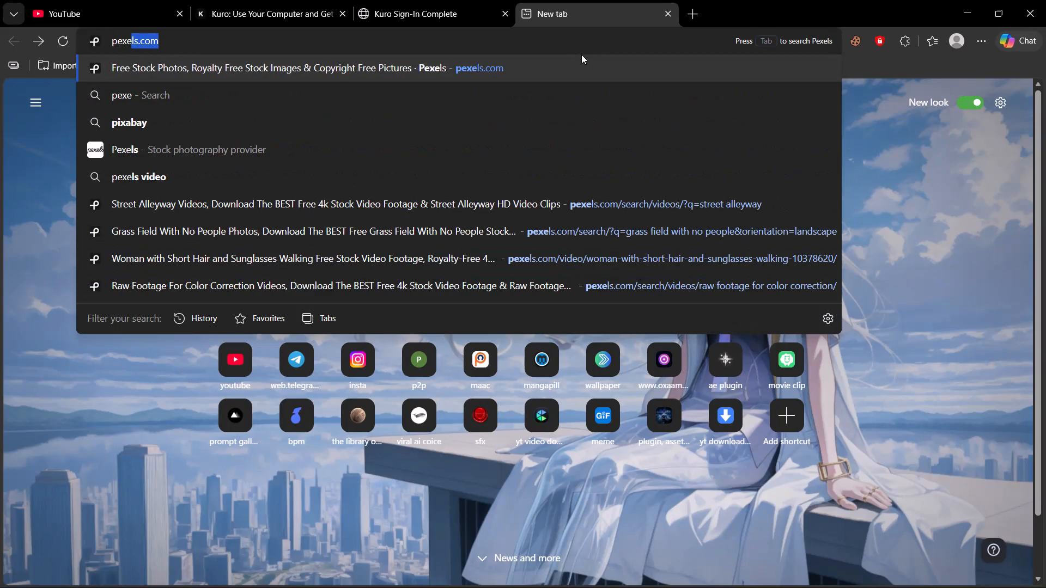
{"action": "left_click", "coordinate": [582, 59]}
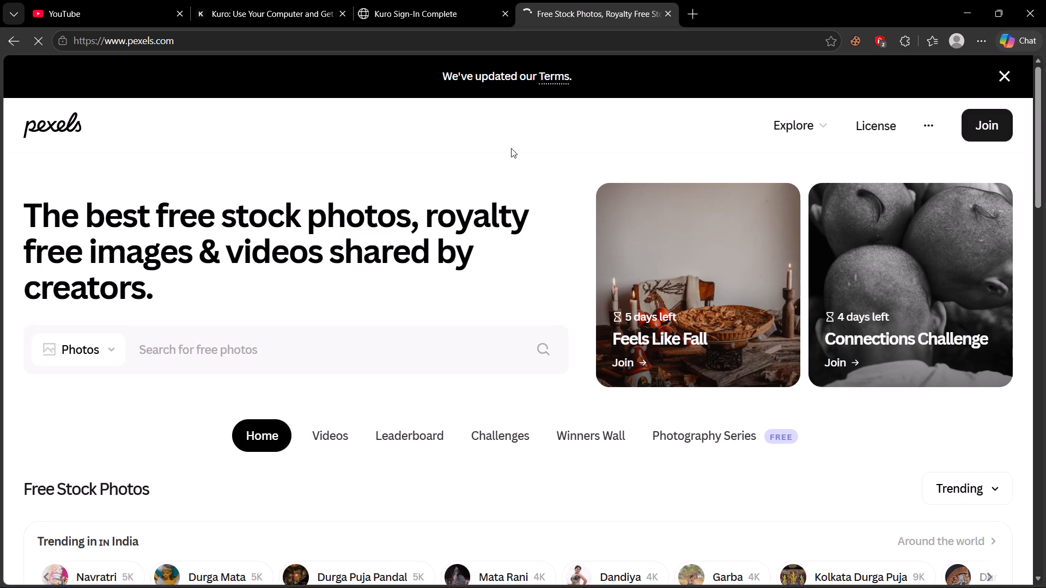
{"action": "left_click", "coordinate": [511, 148]}
Set the Pexels search to Videos and search for "log footage".
{"action": "left_click", "coordinate": [38, 359]}
{"action": "left_click", "coordinate": [68, 420]}
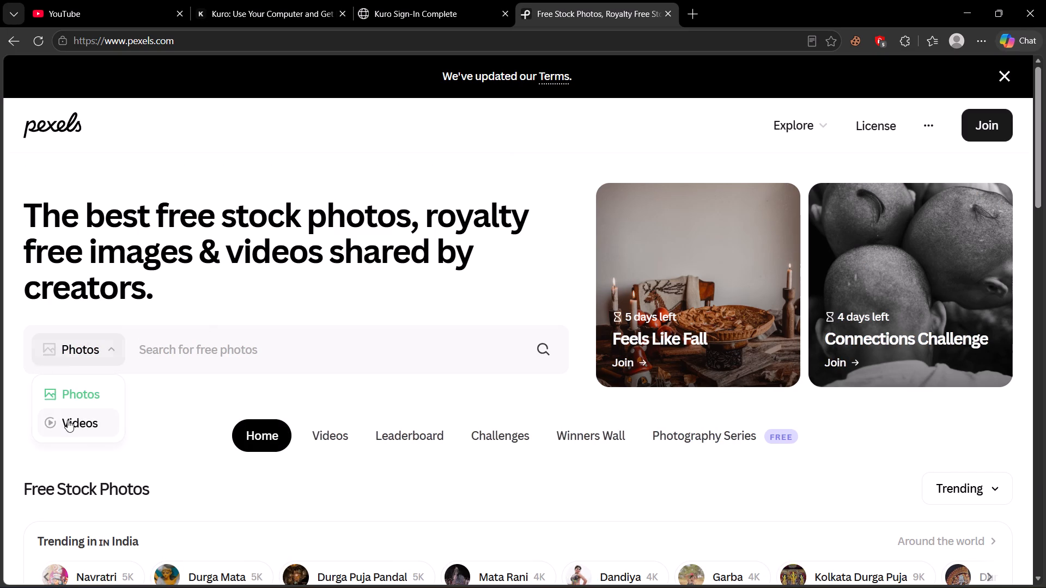
{"action": "left_click", "coordinate": [165, 354]}
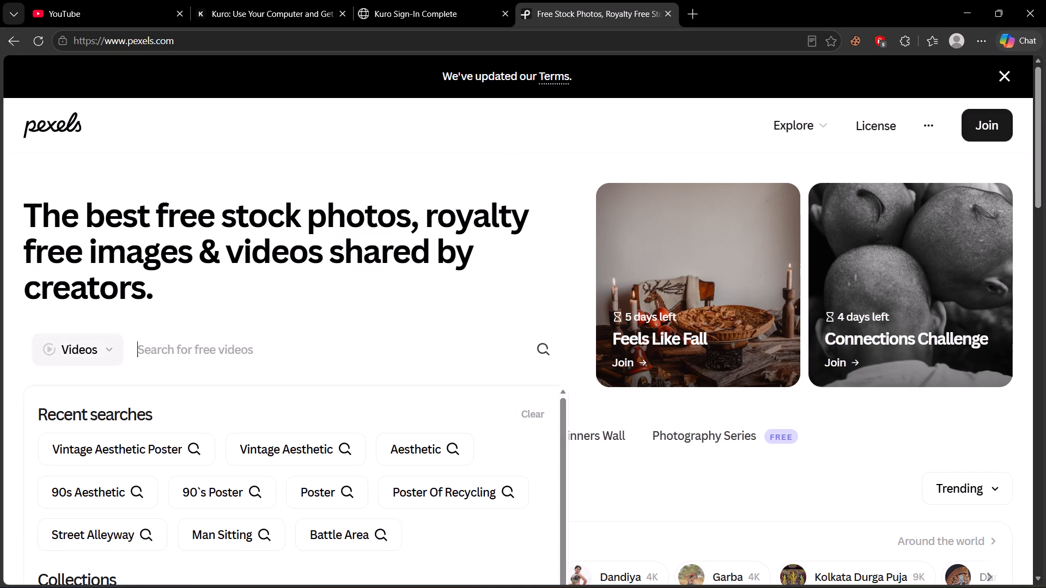
{"action": "type", "text": "log footage"}
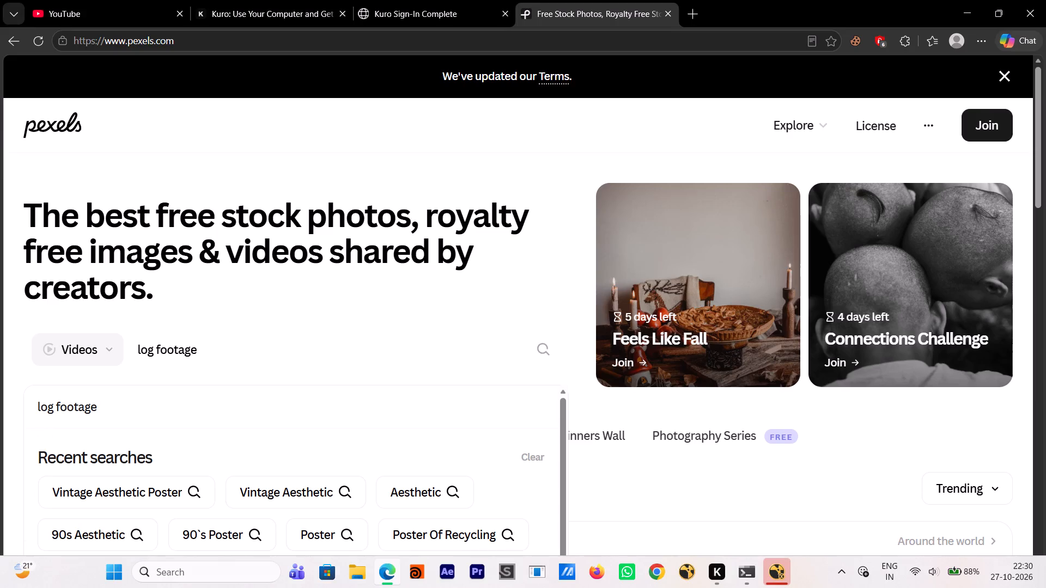
{"action": "key", "text": "Return"}
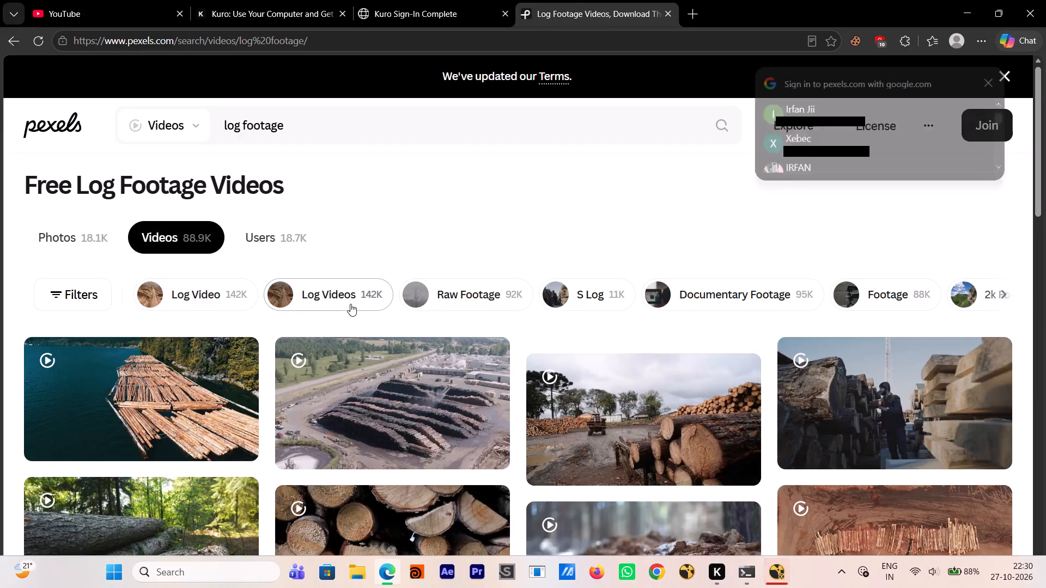
Look through the "log footage" video results for a clip suitable for colour work.
{"action": "scroll", "coordinate": [350, 304], "scroll_direction": "down", "scroll_amount": 2}
{"action": "left_click", "coordinate": [607, 115]}
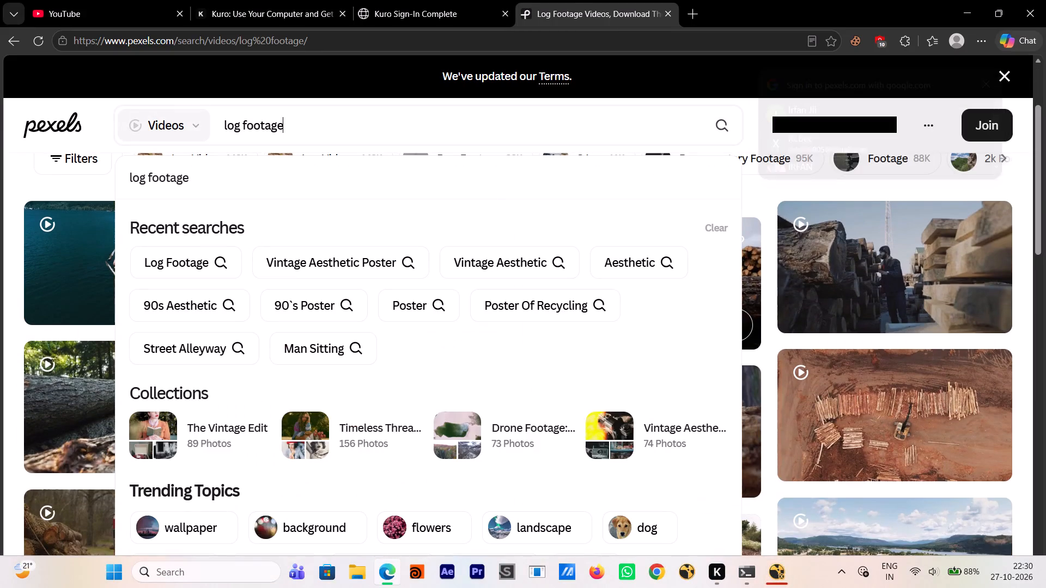
{"action": "left_click", "coordinate": [764, 196]}
{"action": "scroll", "coordinate": [781, 255], "scroll_direction": "down", "scroll_amount": 3}
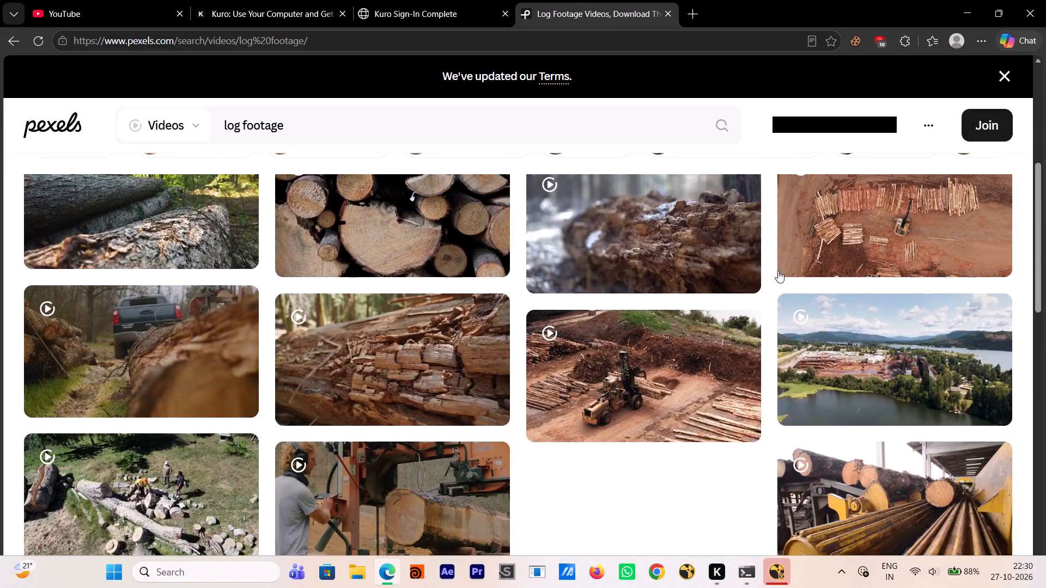
{"action": "scroll", "coordinate": [776, 277], "scroll_direction": "down", "scroll_amount": 12}
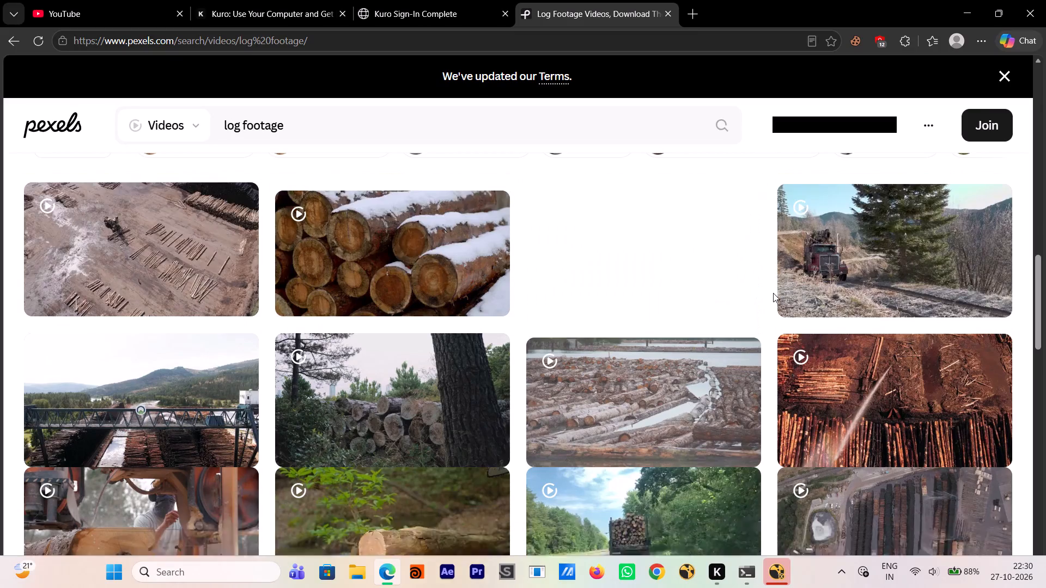
{"action": "scroll", "coordinate": [773, 293], "scroll_direction": "down", "scroll_amount": 2}
{"action": "scroll", "coordinate": [773, 293], "scroll_direction": "up", "scroll_amount": 3}
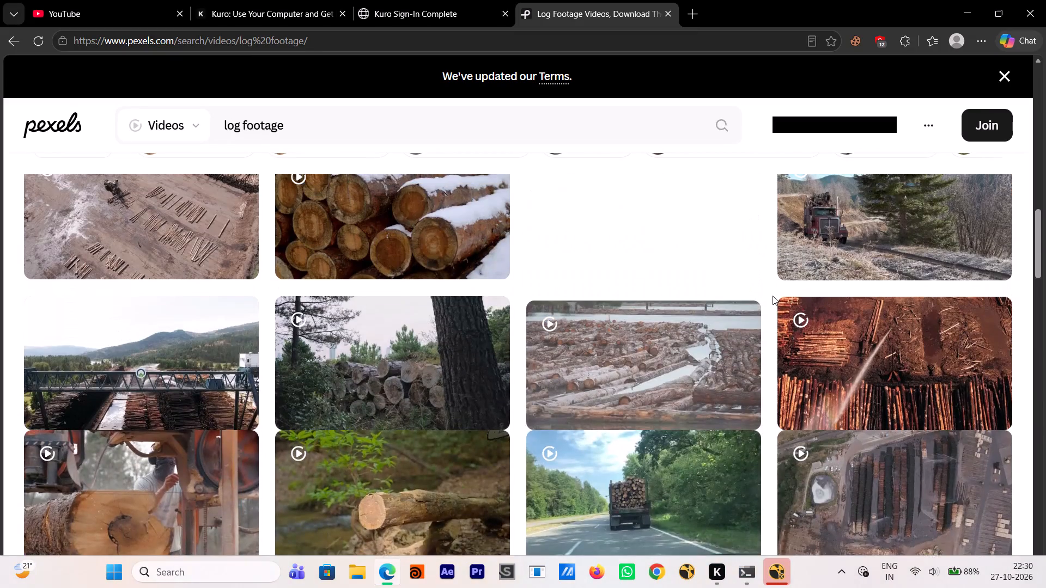
{"action": "scroll", "coordinate": [773, 321], "scroll_direction": "down", "scroll_amount": 5}
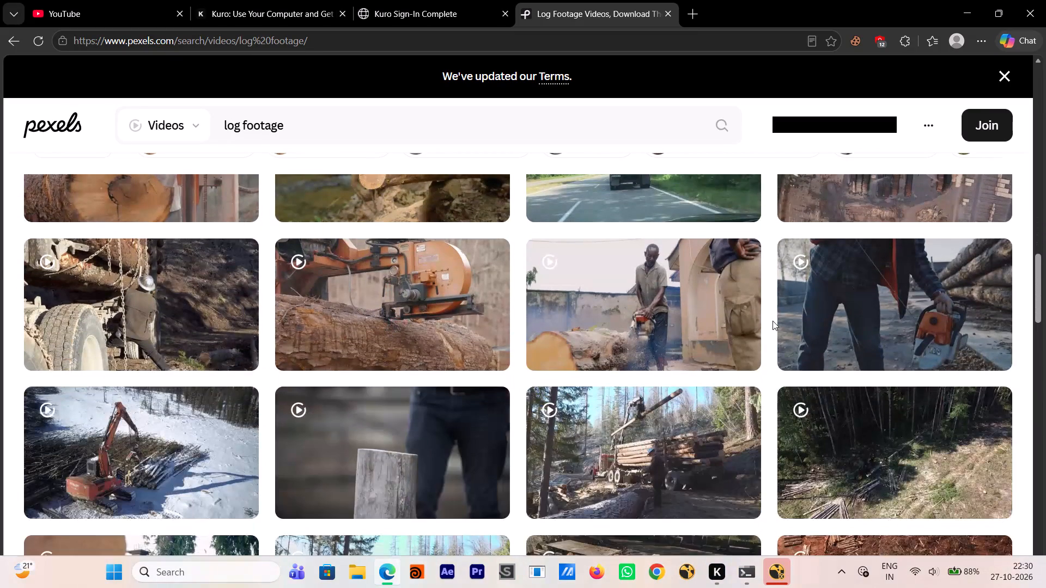
{"action": "scroll", "coordinate": [773, 321], "scroll_direction": "down", "scroll_amount": 10}
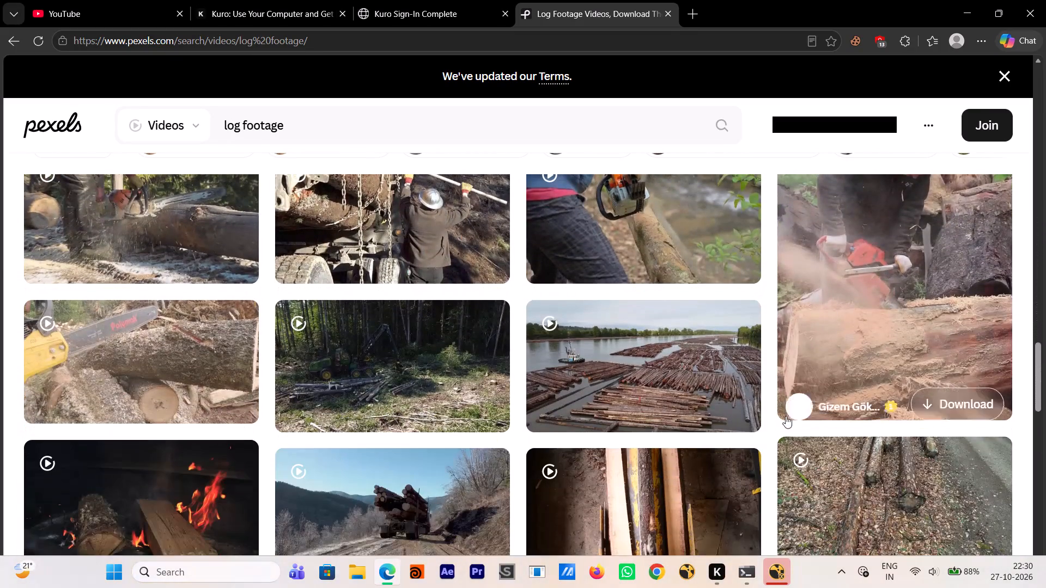
Switch to NukeX to check whether it has finished loading, and return to the Pexels results in the browser.
{"action": "left_click", "coordinate": [784, 572]}
{"action": "left_click", "coordinate": [533, 485]}
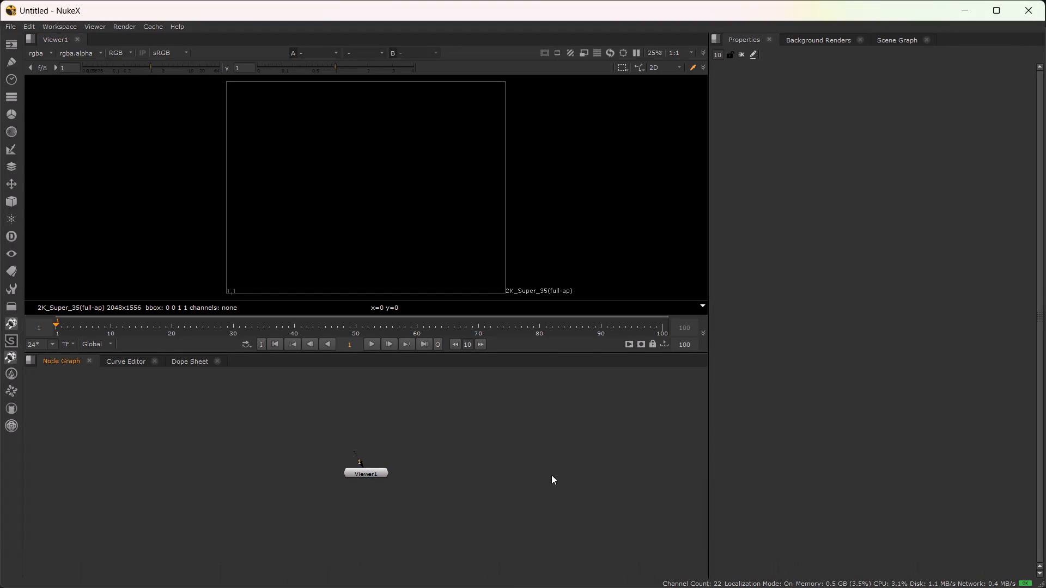
{"action": "left_click", "coordinate": [413, 586]}
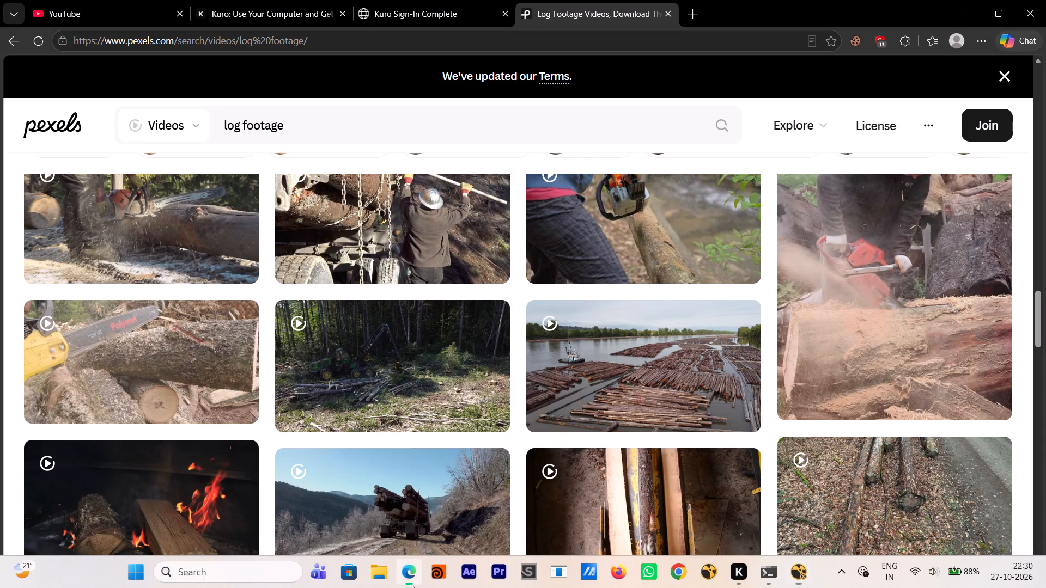
Look further through the remaining "log footage" video results.
{"action": "scroll", "coordinate": [654, 439], "scroll_direction": "down", "scroll_amount": 4}
{"action": "scroll", "coordinate": [775, 430], "scroll_direction": "down", "scroll_amount": 2}
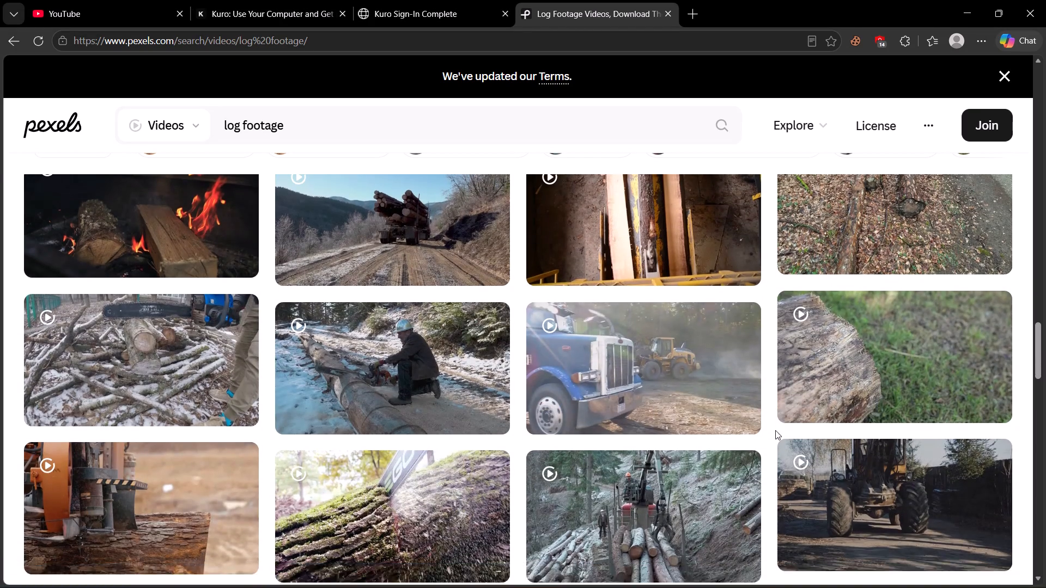
{"action": "scroll", "coordinate": [775, 430], "scroll_direction": "down", "scroll_amount": 8}
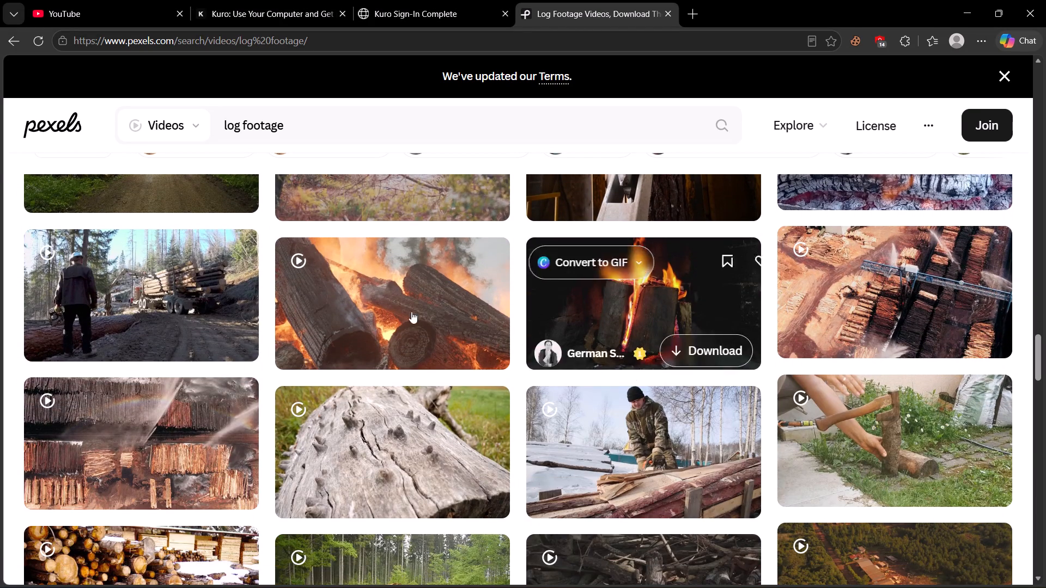
Change the Pexels video search to "slog footage" and run it.
{"action": "left_click", "coordinate": [217, 121]}
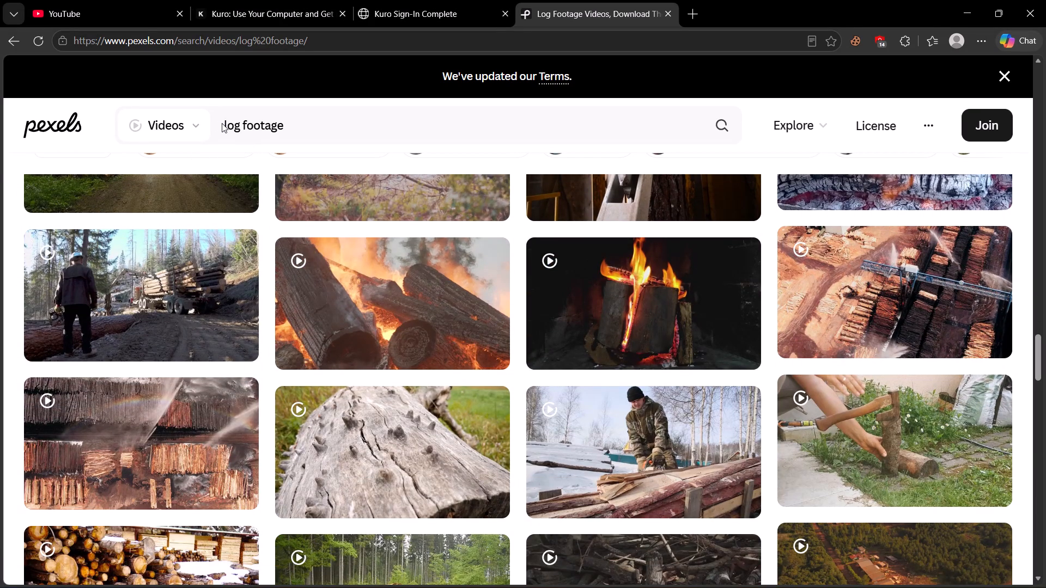
{"action": "left_click", "coordinate": [222, 123]}
{"action": "left_click", "coordinate": [224, 125]}
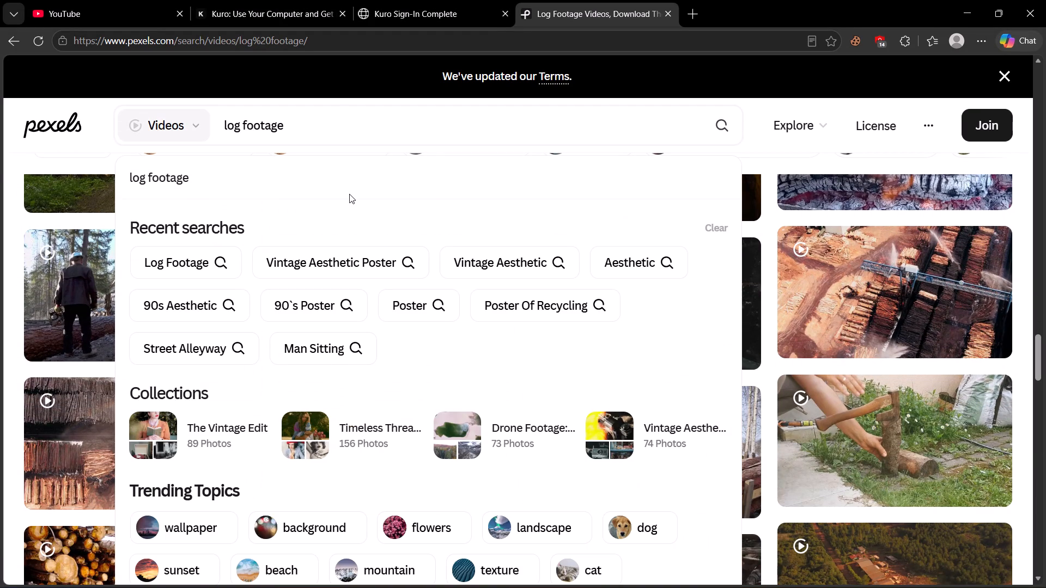
{"action": "key", "text": "s"}
{"action": "key", "text": "Return"}
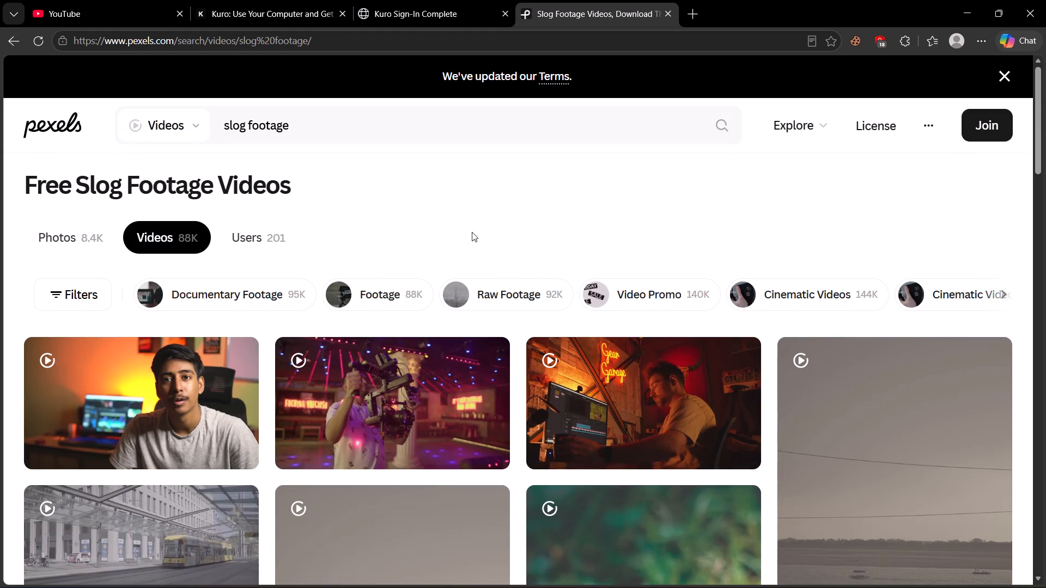
Look through the "slog footage" video results for flat, ungraded clips.
{"action": "scroll", "coordinate": [472, 231], "scroll_direction": "down", "scroll_amount": 5}
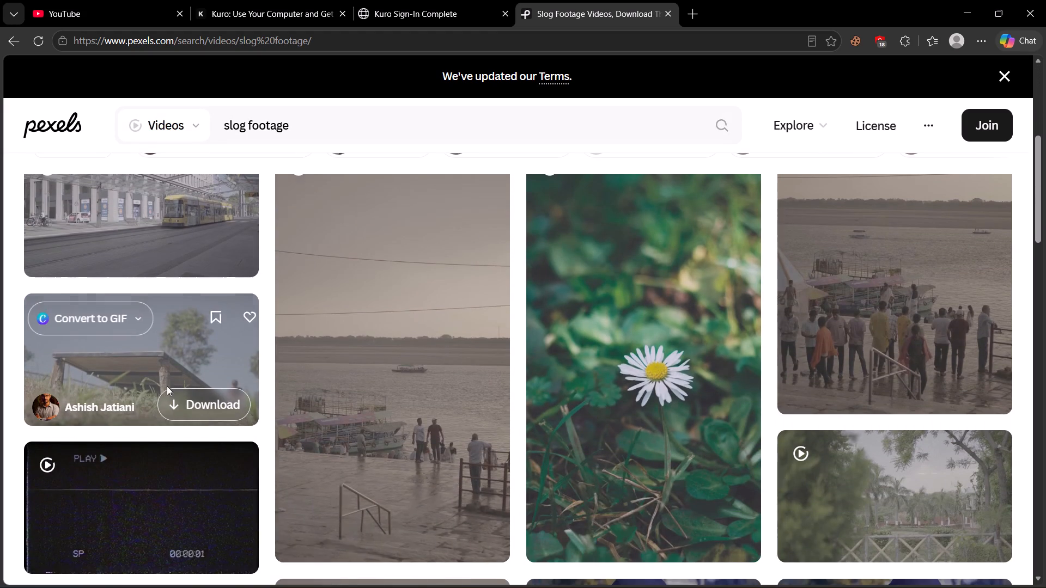
{"action": "scroll", "coordinate": [767, 361], "scroll_direction": "down", "scroll_amount": 4}
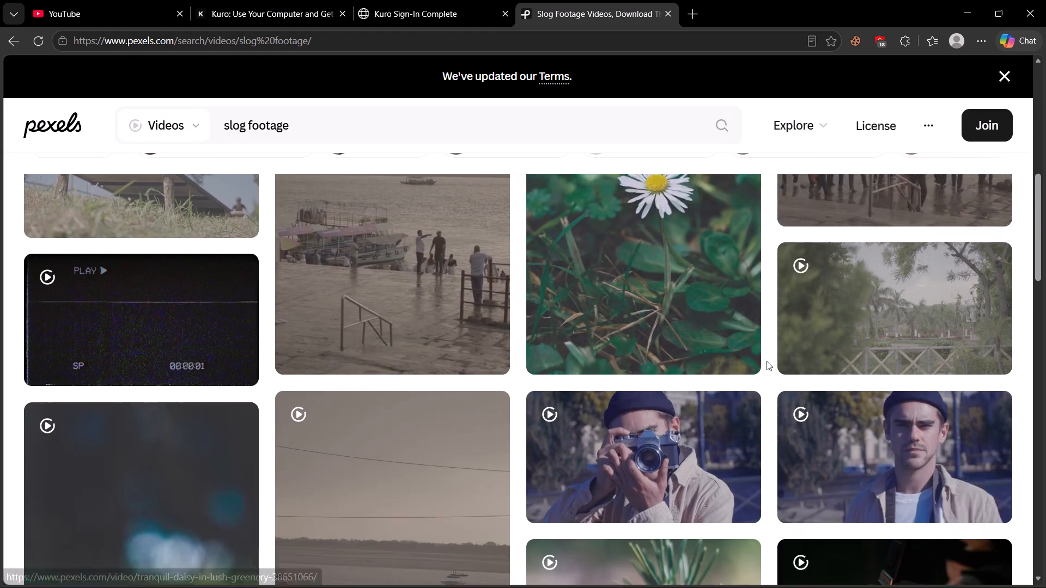
{"action": "scroll", "coordinate": [702, 396], "scroll_direction": "down", "scroll_amount": 2}
{"action": "scroll", "coordinate": [506, 407], "scroll_direction": "down", "scroll_amount": 5}
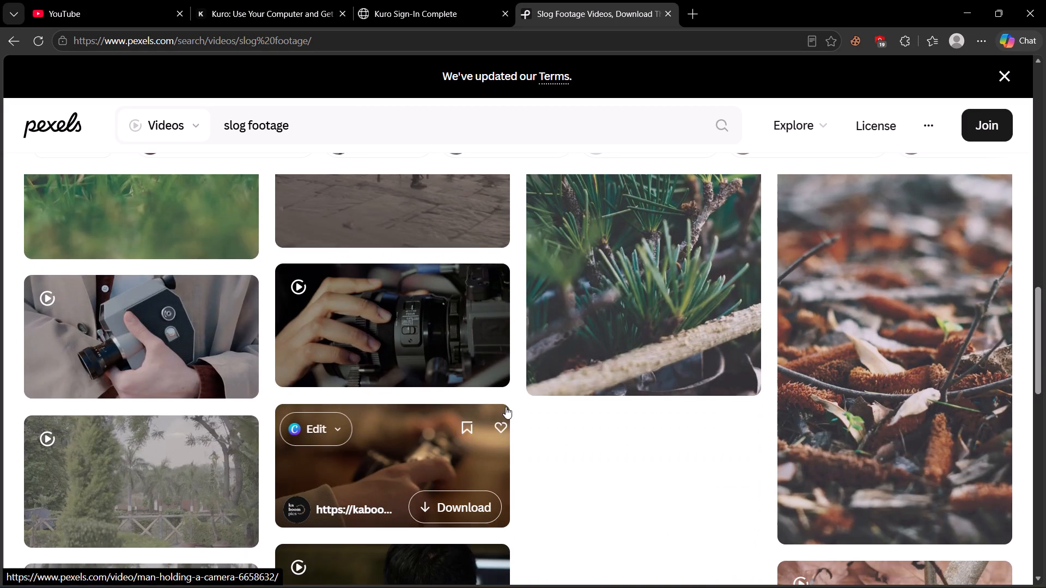
{"action": "scroll", "coordinate": [506, 407], "scroll_direction": "down", "scroll_amount": 4}
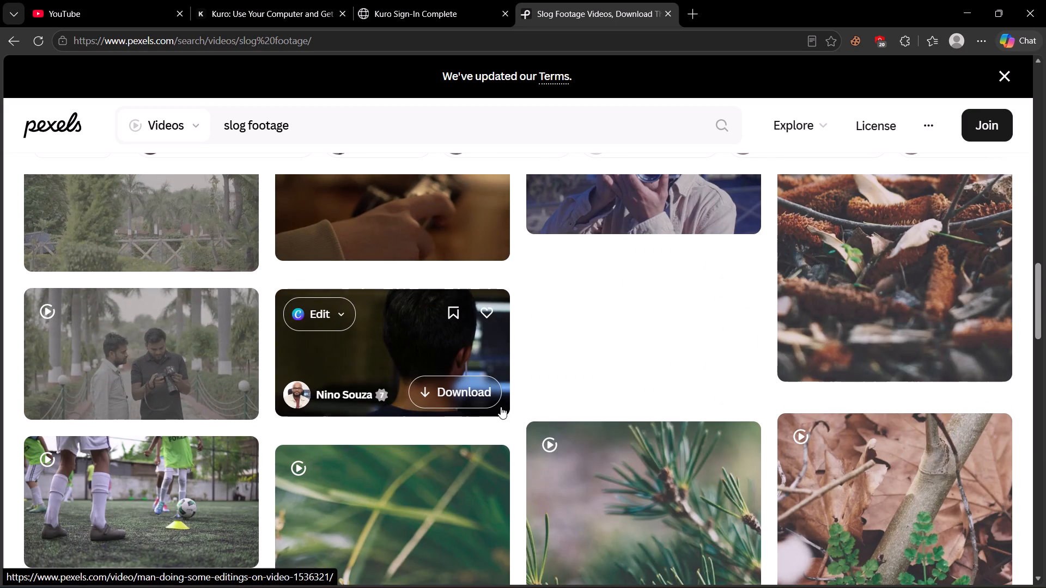
{"action": "scroll", "coordinate": [240, 389], "scroll_direction": "down", "scroll_amount": 10}
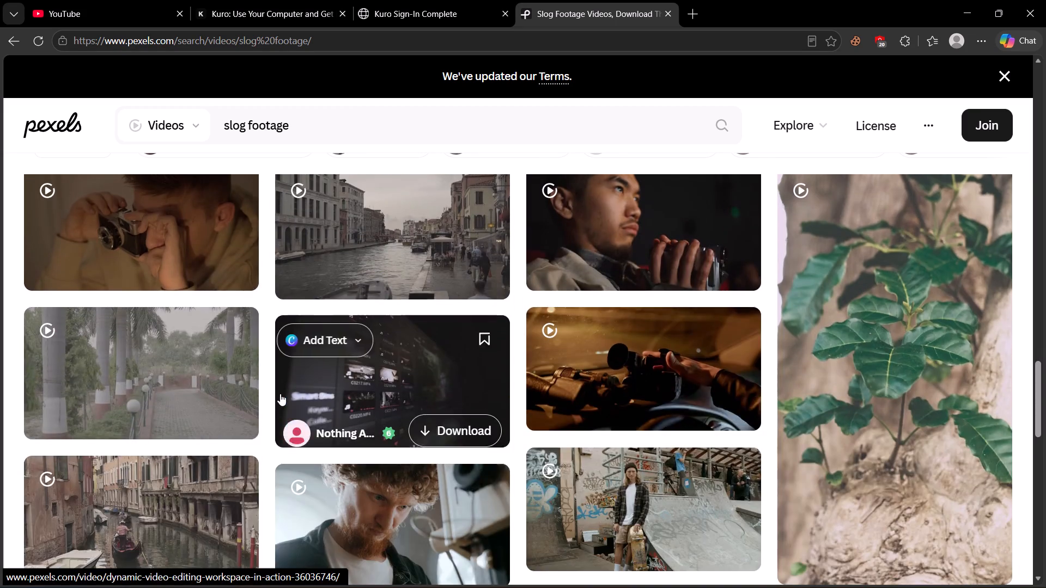
{"action": "scroll", "coordinate": [280, 394], "scroll_direction": "up", "scroll_amount": 2}
Preview the Venice canal street clip, look over its similar videos, and close its page.
{"action": "left_click", "coordinate": [386, 346]}
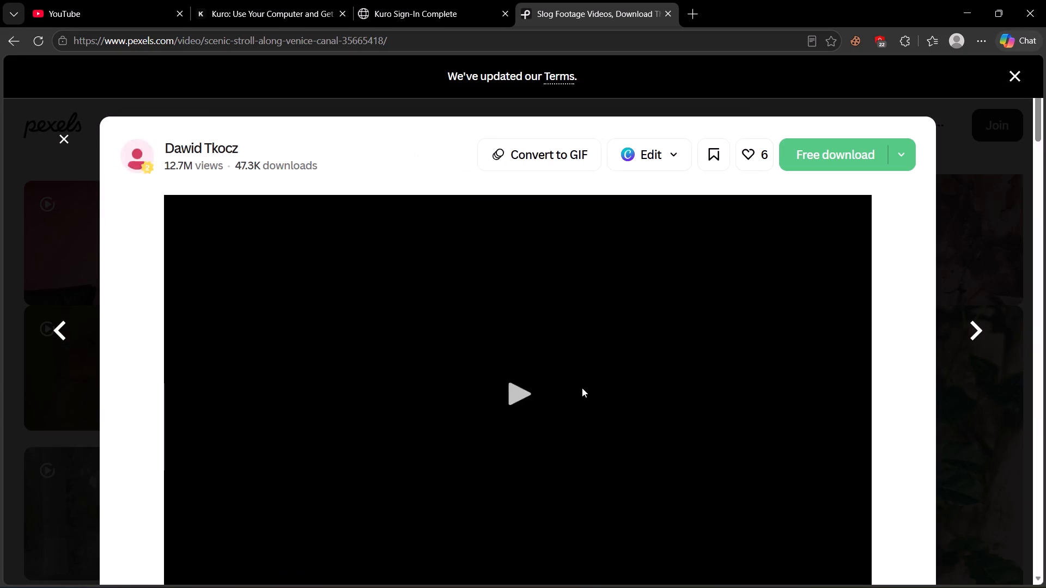
{"action": "scroll", "coordinate": [679, 356], "scroll_direction": "down", "scroll_amount": 1}
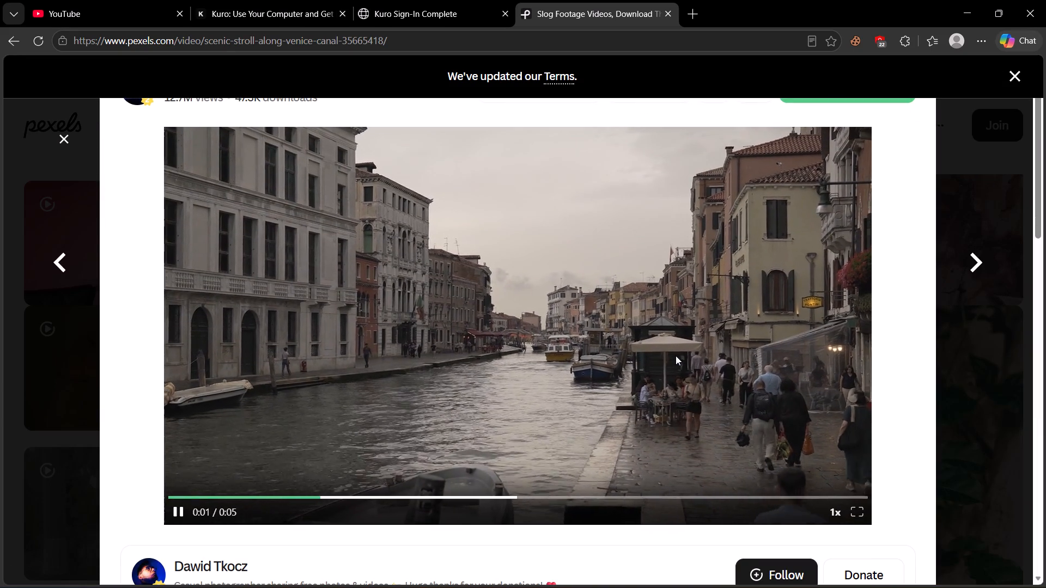
{"action": "scroll", "coordinate": [629, 359], "scroll_direction": "down", "scroll_amount": 9}
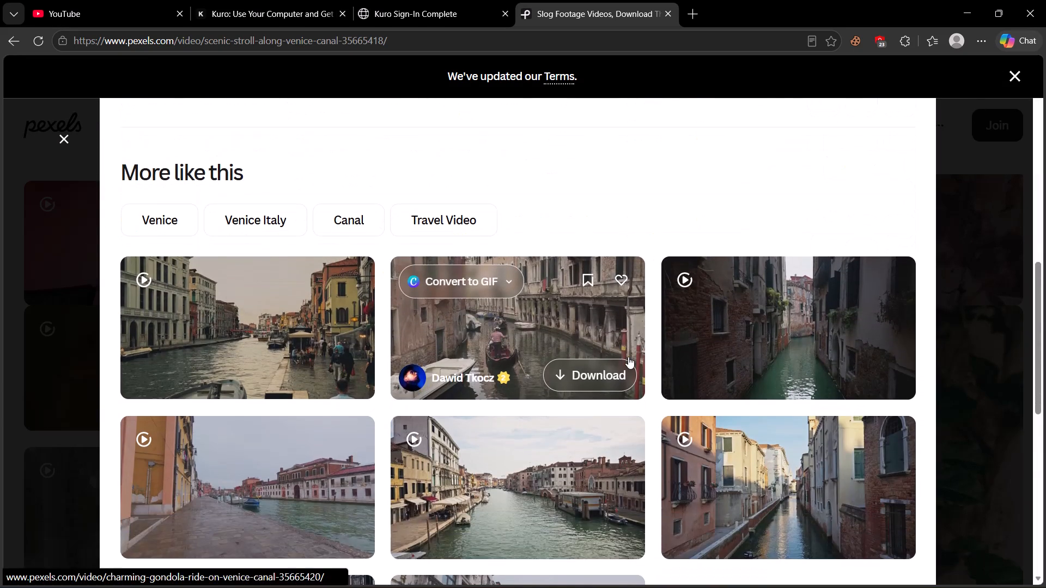
{"action": "scroll", "coordinate": [628, 357], "scroll_direction": "down", "scroll_amount": 6}
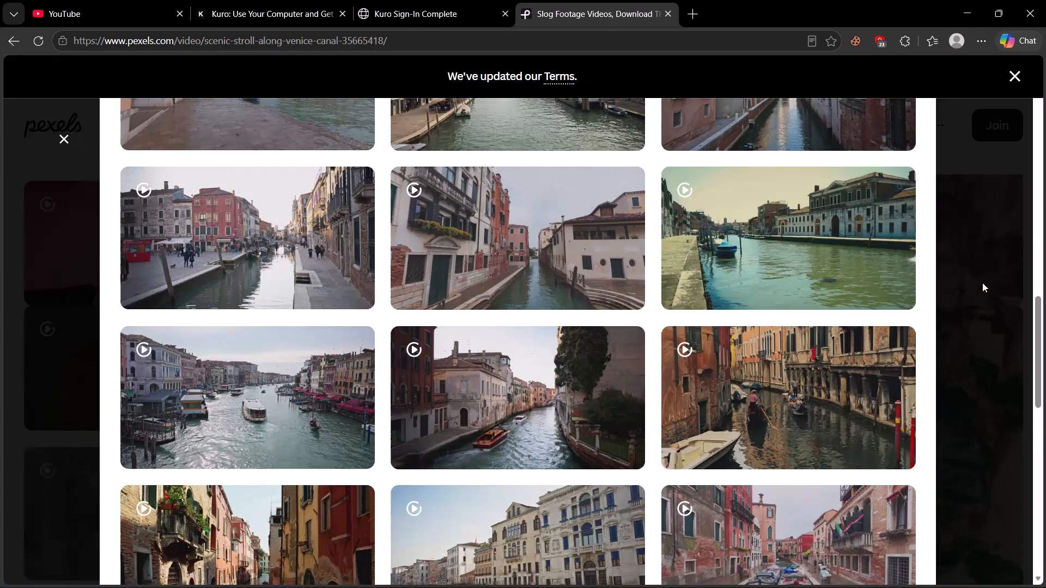
{"action": "left_click", "coordinate": [982, 283]}
Open the palm-lined garden pathway video, download it for free, and dismiss the donation pop-up.
{"action": "scroll", "coordinate": [612, 396], "scroll_direction": "down", "scroll_amount": 4}
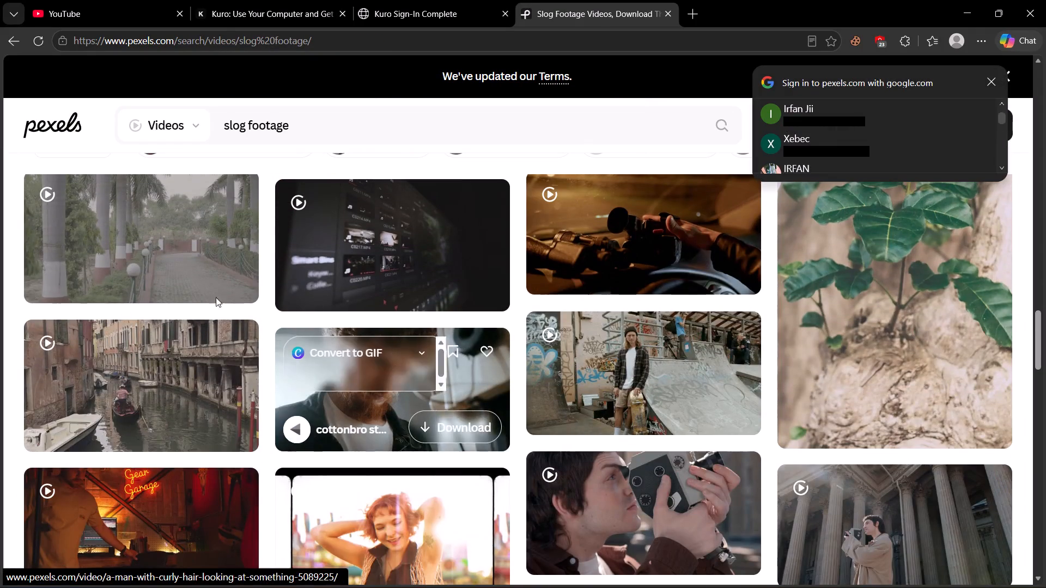
{"action": "left_click", "coordinate": [137, 224]}
{"action": "scroll", "coordinate": [603, 367], "scroll_direction": "down", "scroll_amount": 2}
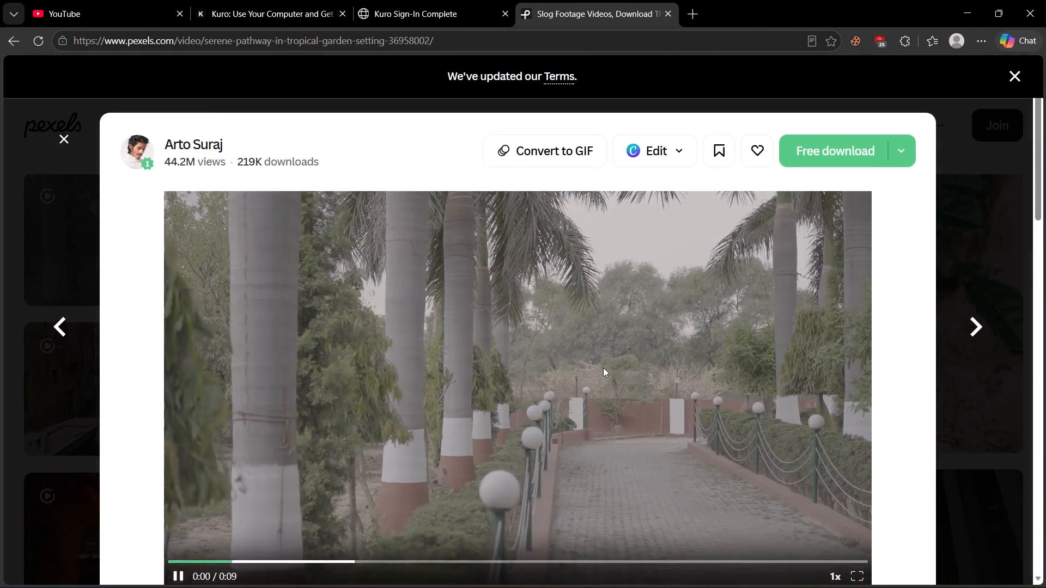
{"action": "scroll", "coordinate": [603, 367], "scroll_direction": "down", "scroll_amount": 7}
{"action": "scroll", "coordinate": [603, 367], "scroll_direction": "up", "scroll_amount": 6}
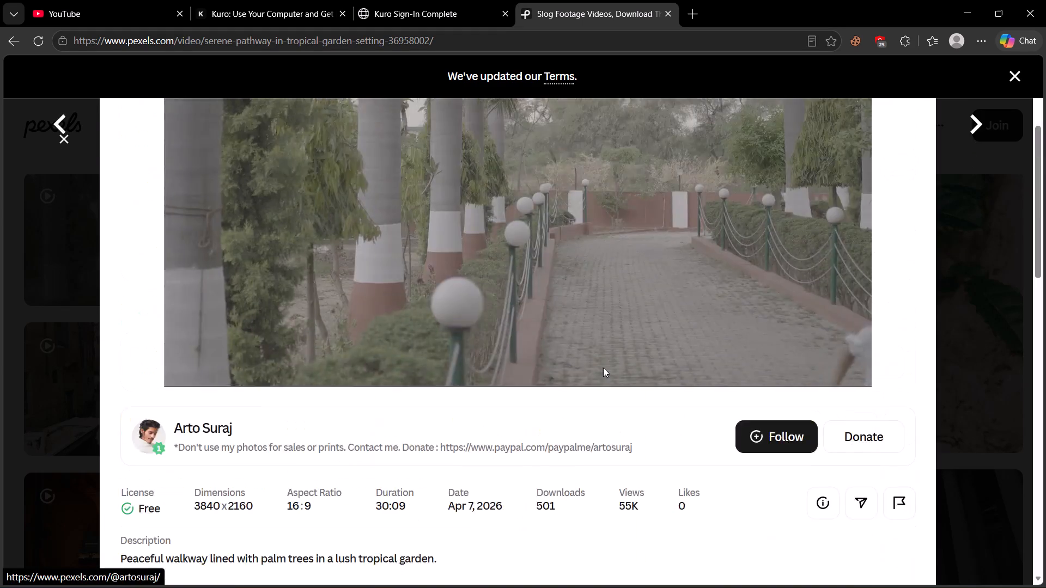
{"action": "scroll", "coordinate": [603, 367], "scroll_direction": "up", "scroll_amount": 3}
{"action": "left_click", "coordinate": [830, 154]}
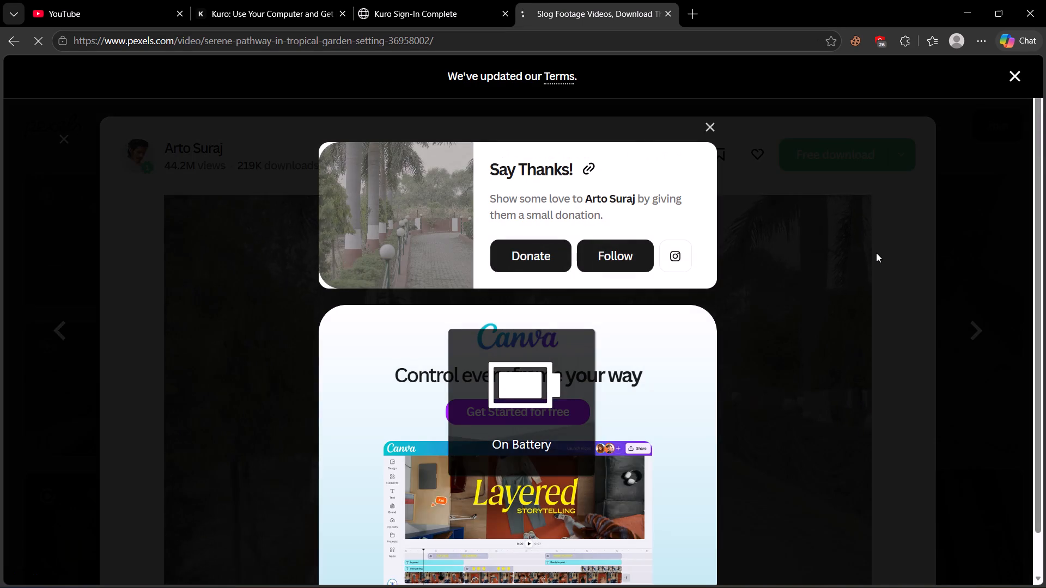
{"action": "left_click", "coordinate": [876, 253]}
Examine the pathway video's details and the similar clips suggested below it.
{"action": "scroll", "coordinate": [878, 261], "scroll_direction": "down", "scroll_amount": 12}
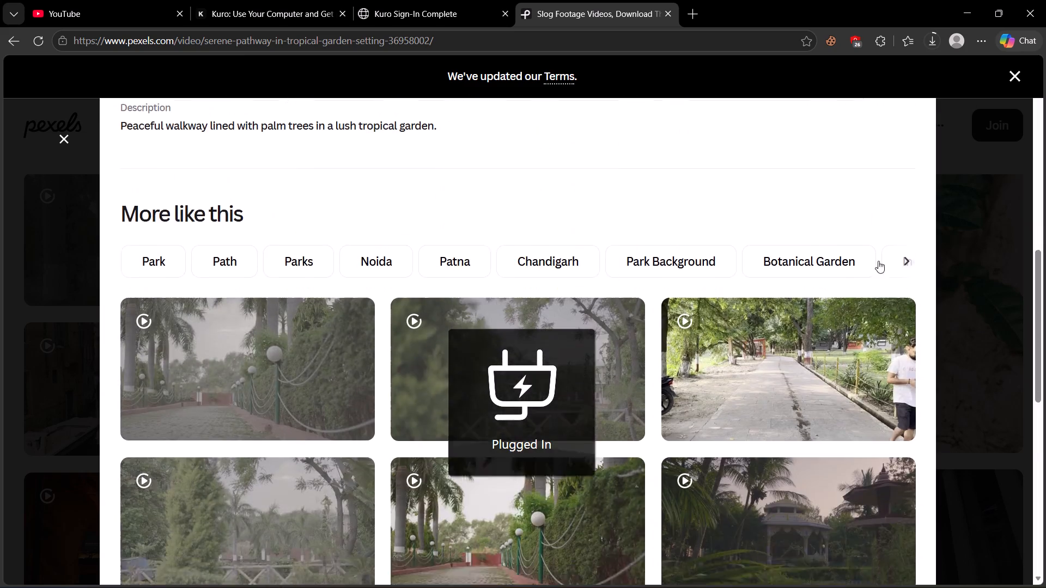
{"action": "scroll", "coordinate": [878, 261], "scroll_direction": "down", "scroll_amount": 3}
{"action": "scroll", "coordinate": [739, 325], "scroll_direction": "up", "scroll_amount": 10}
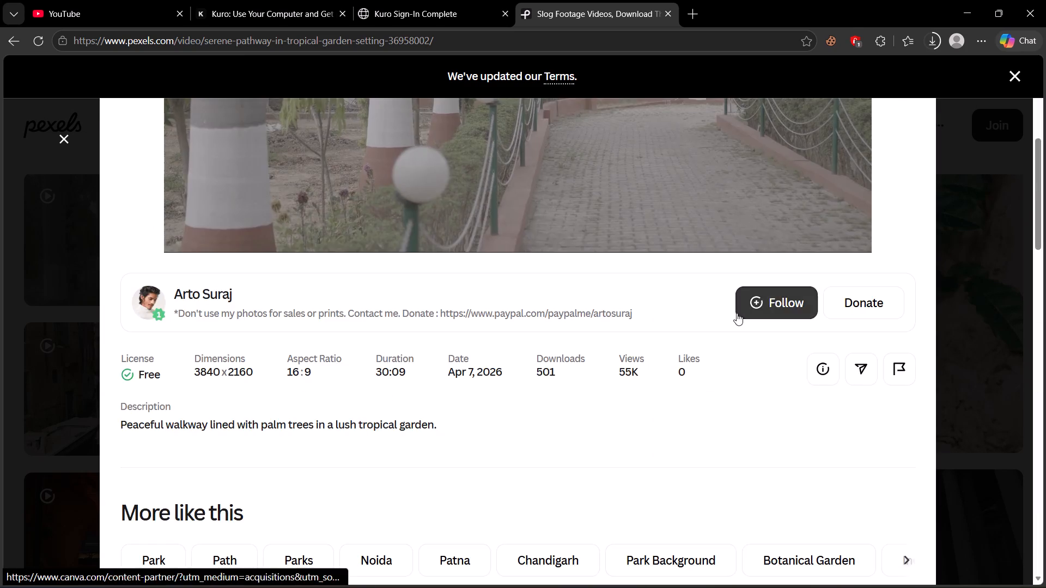
{"action": "scroll", "coordinate": [723, 306], "scroll_direction": "up", "scroll_amount": 5}
Open the profile of the pathway video's creator and look through the uploads for more flat, ungraded clips.
{"action": "left_click", "coordinate": [183, 144]}
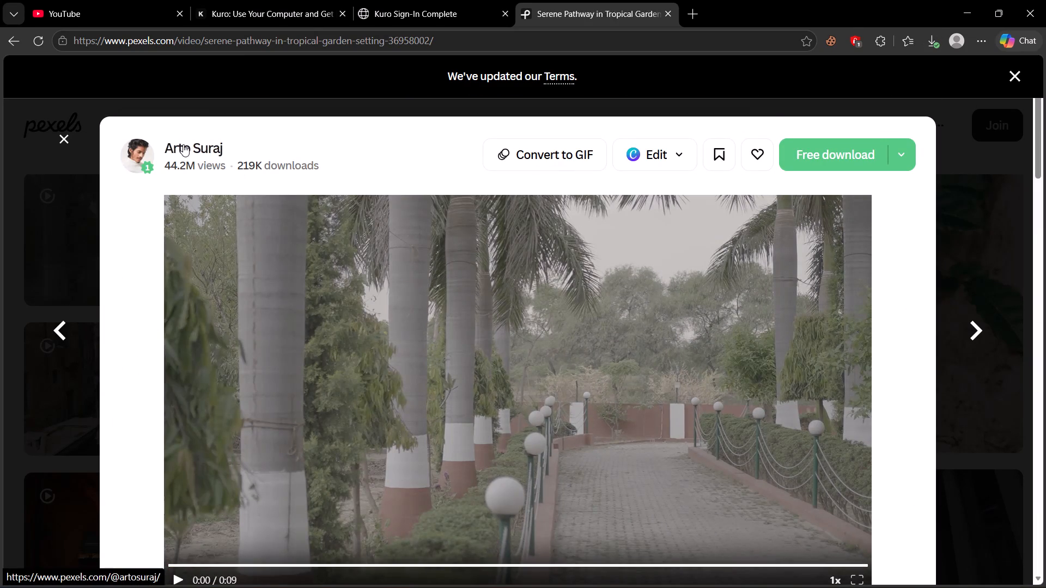
{"action": "scroll", "coordinate": [329, 285], "scroll_direction": "down", "scroll_amount": 8}
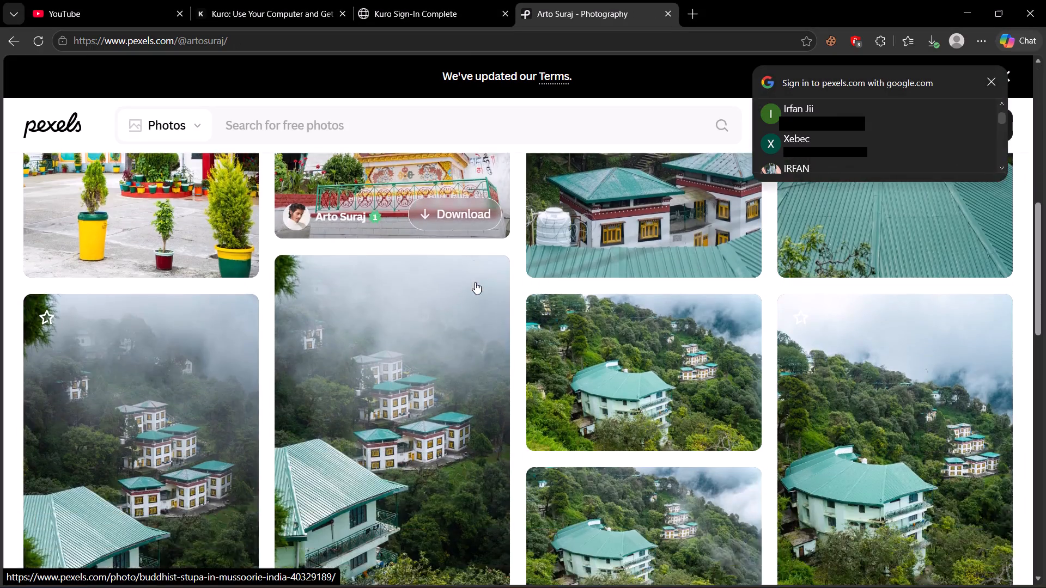
{"action": "scroll", "coordinate": [475, 282], "scroll_direction": "down", "scroll_amount": 17}
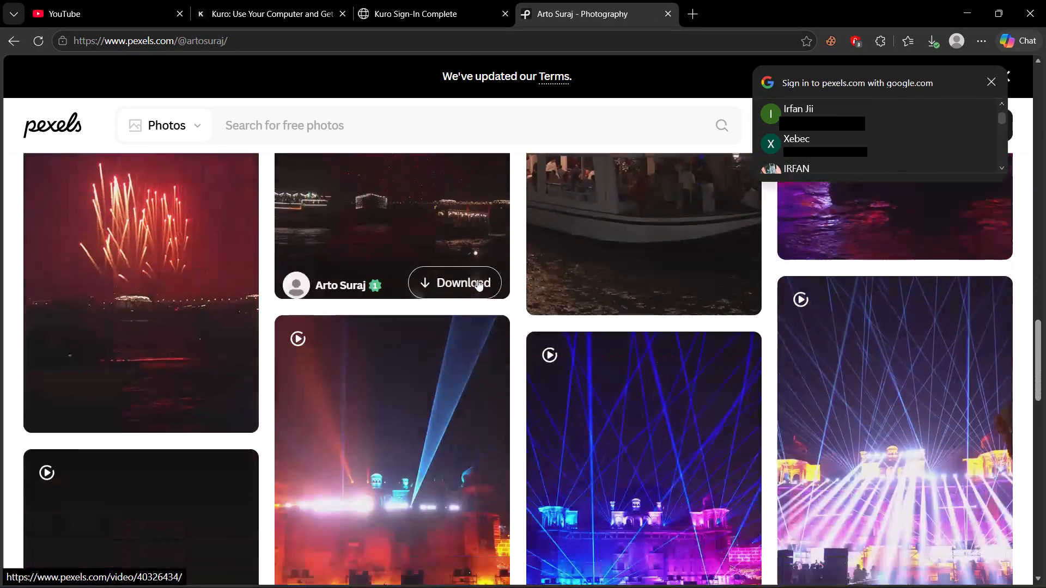
{"action": "scroll", "coordinate": [503, 298], "scroll_direction": "down", "scroll_amount": 16}
{"action": "scroll", "coordinate": [507, 324], "scroll_direction": "down", "scroll_amount": 20}
{"action": "scroll", "coordinate": [507, 324], "scroll_direction": "down", "scroll_amount": 3}
{"action": "scroll", "coordinate": [510, 320], "scroll_direction": "up", "scroll_amount": 4}
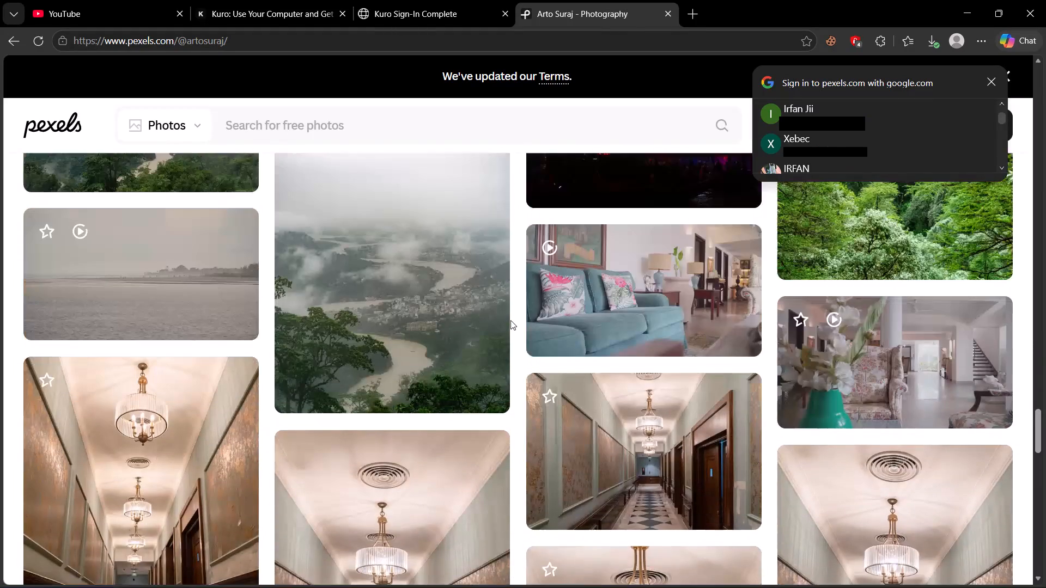
{"action": "scroll", "coordinate": [525, 341], "scroll_direction": "down", "scroll_amount": 6}
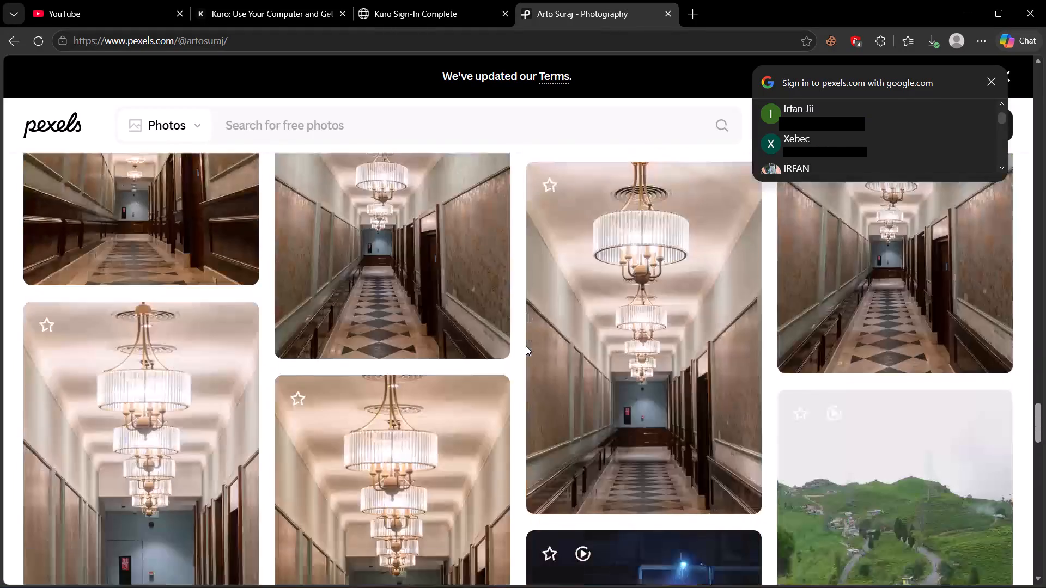
{"action": "scroll", "coordinate": [526, 346], "scroll_direction": "down", "scroll_amount": 15}
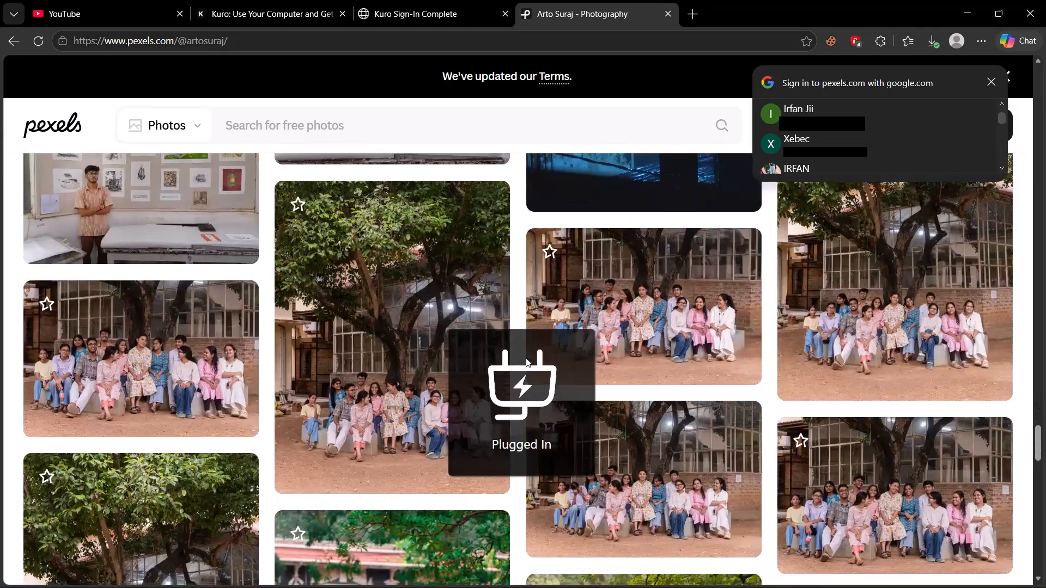
{"action": "scroll", "coordinate": [526, 358], "scroll_direction": "down", "scroll_amount": 3}
{"action": "scroll", "coordinate": [526, 358], "scroll_direction": "up", "scroll_amount": 10}
{"action": "scroll", "coordinate": [526, 358], "scroll_direction": "down", "scroll_amount": 6}
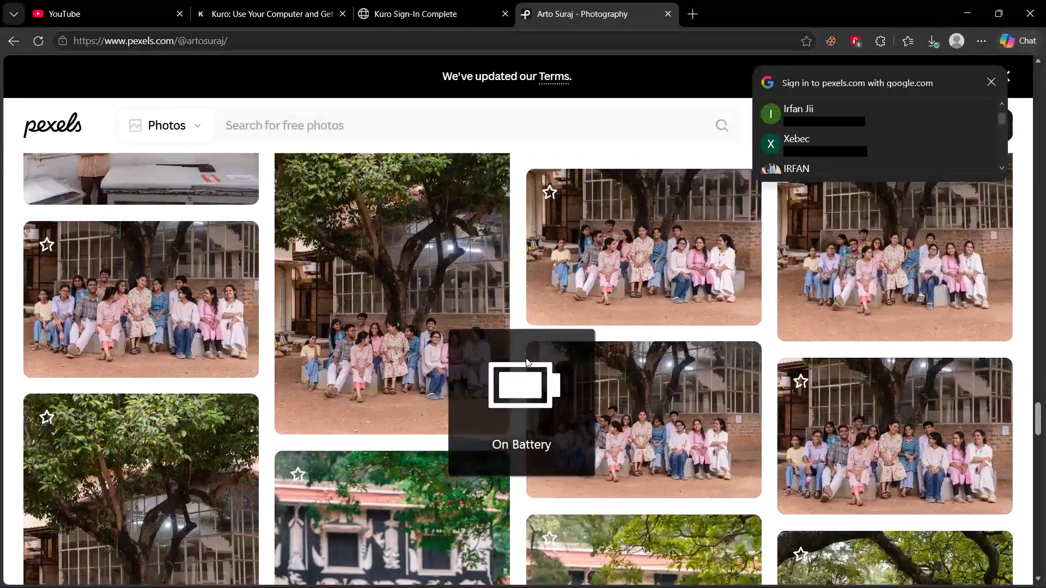
{"action": "scroll", "coordinate": [526, 358], "scroll_direction": "down", "scroll_amount": 17}
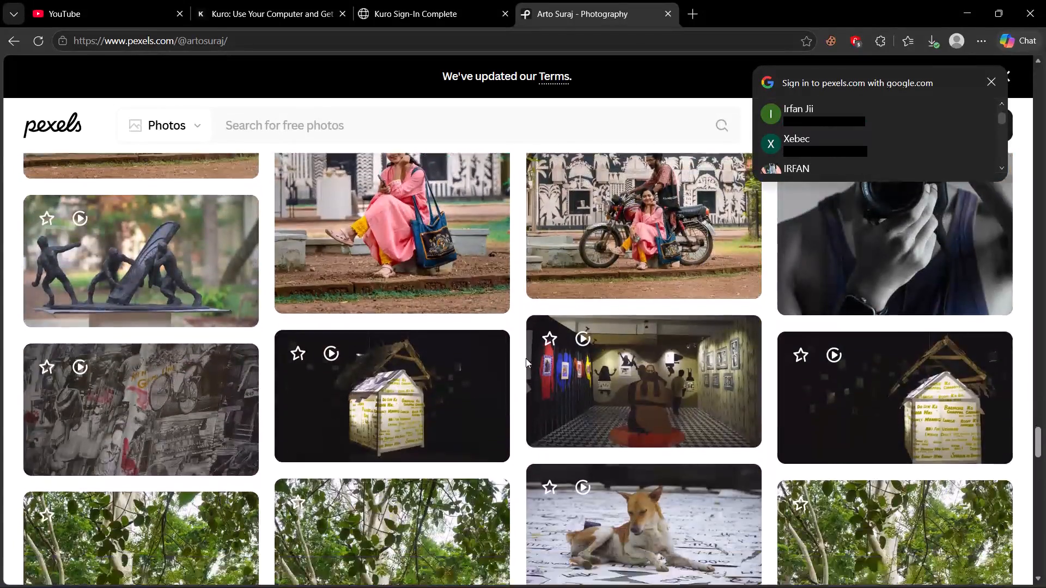
{"action": "scroll", "coordinate": [526, 358], "scroll_direction": "up", "scroll_amount": 5}
{"action": "scroll", "coordinate": [525, 358], "scroll_direction": "down", "scroll_amount": 8}
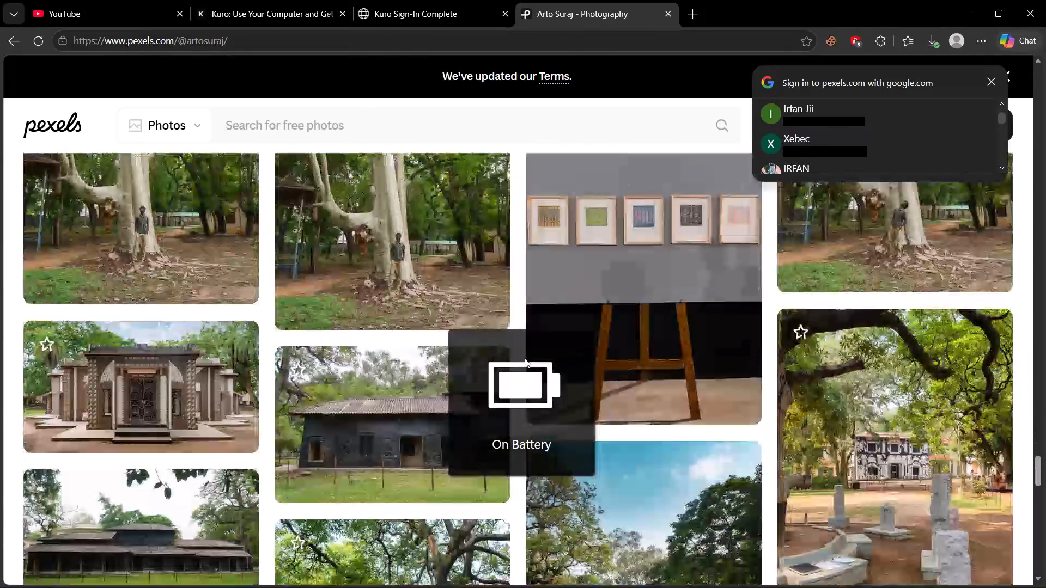
{"action": "scroll", "coordinate": [525, 358], "scroll_direction": "up", "scroll_amount": 3}
{"action": "scroll", "coordinate": [525, 358], "scroll_direction": "down", "scroll_amount": 7}
{"action": "left_click", "coordinate": [525, 358]}
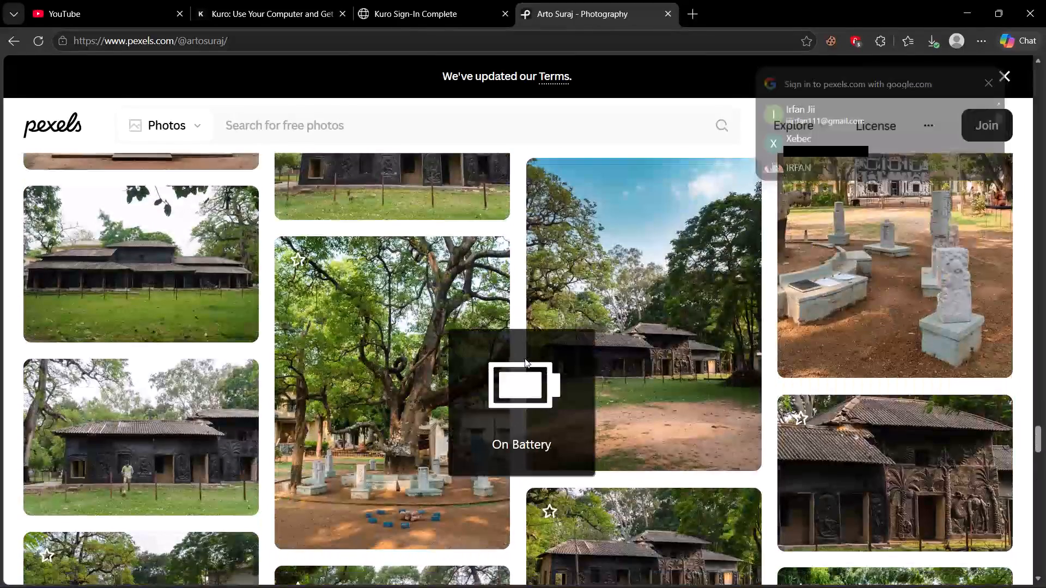
{"action": "scroll", "coordinate": [517, 340], "scroll_direction": "down", "scroll_amount": 12}
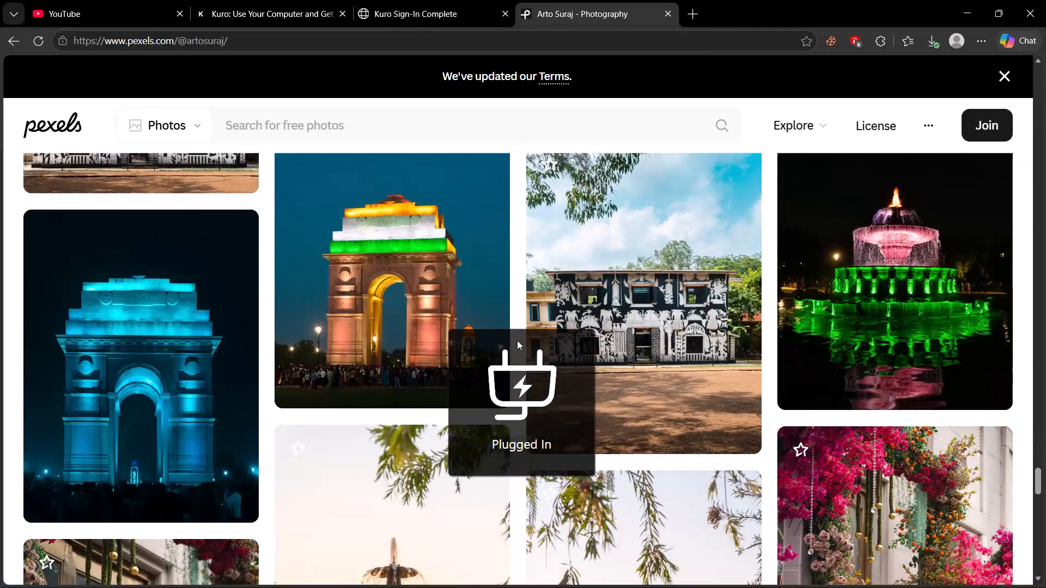
{"action": "scroll", "coordinate": [517, 340], "scroll_direction": "down", "scroll_amount": 18}
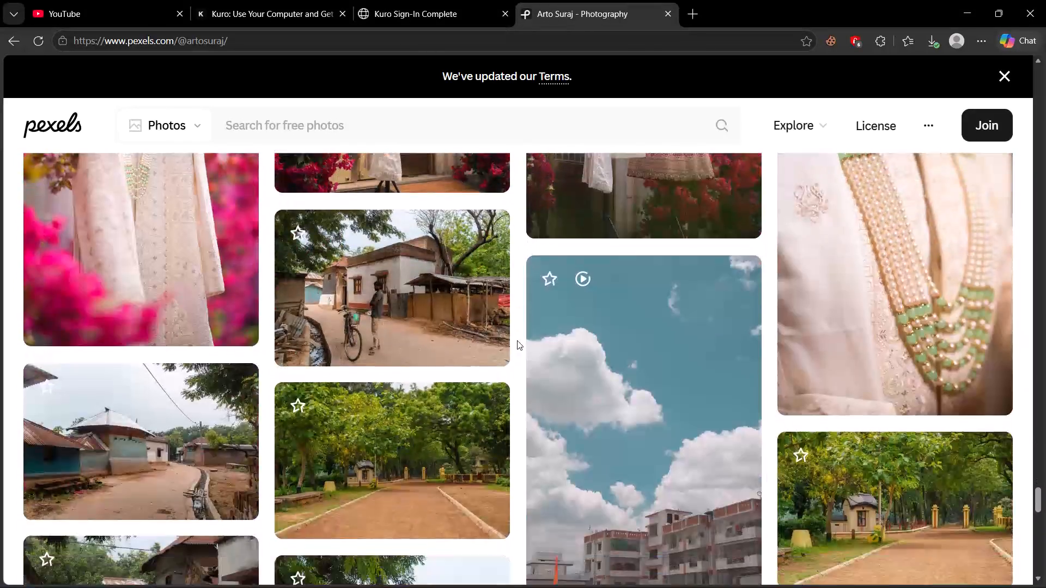
{"action": "scroll", "coordinate": [517, 340], "scroll_direction": "down", "scroll_amount": 6}
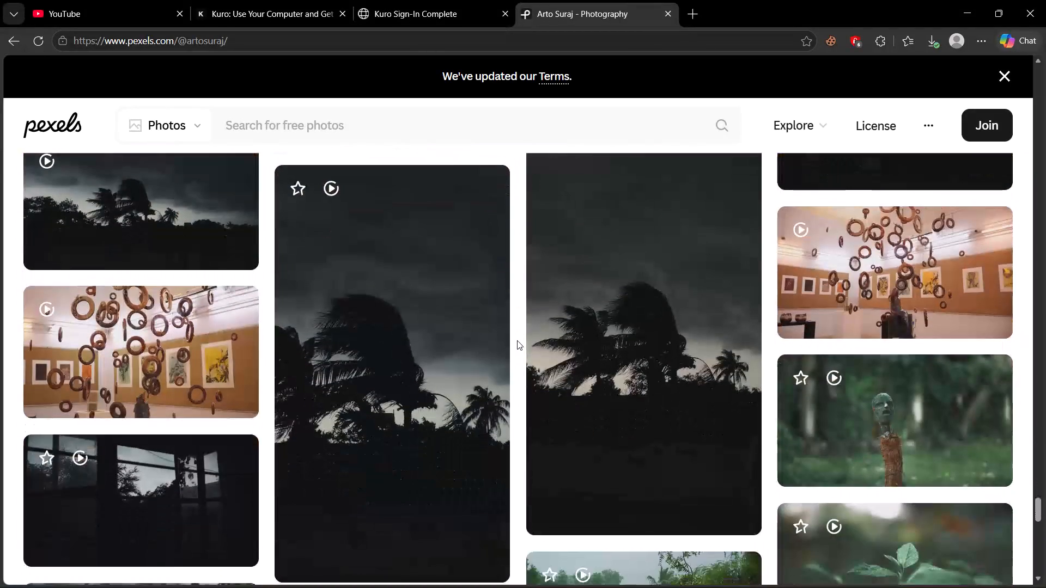
{"action": "scroll", "coordinate": [517, 340], "scroll_direction": "down", "scroll_amount": 16}
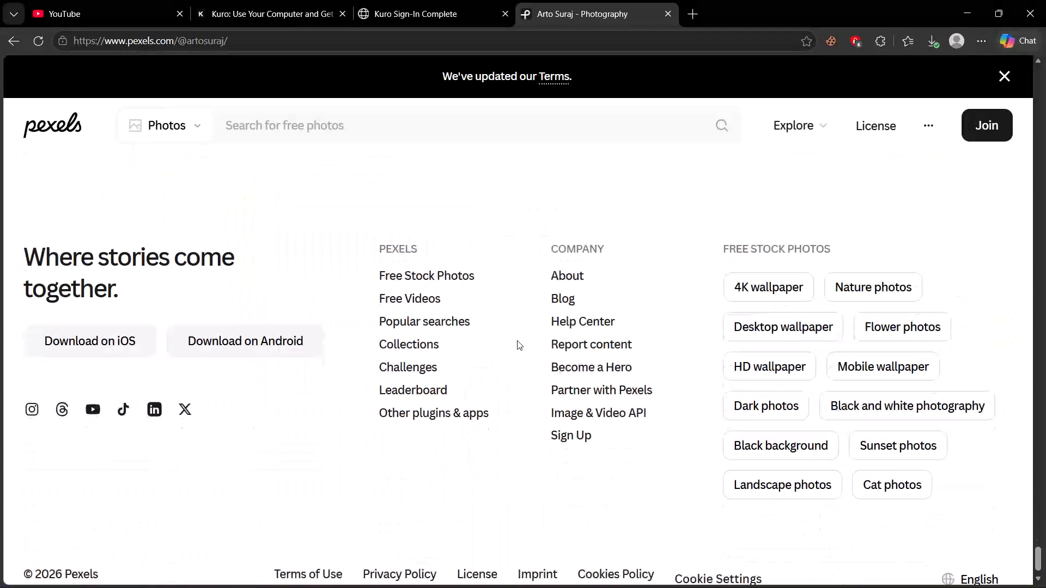
{"action": "scroll", "coordinate": [517, 313], "scroll_direction": "up", "scroll_amount": 6}
Load more of the creator's uploads and look through them for flat clips.
{"action": "left_click", "coordinate": [497, 526]}
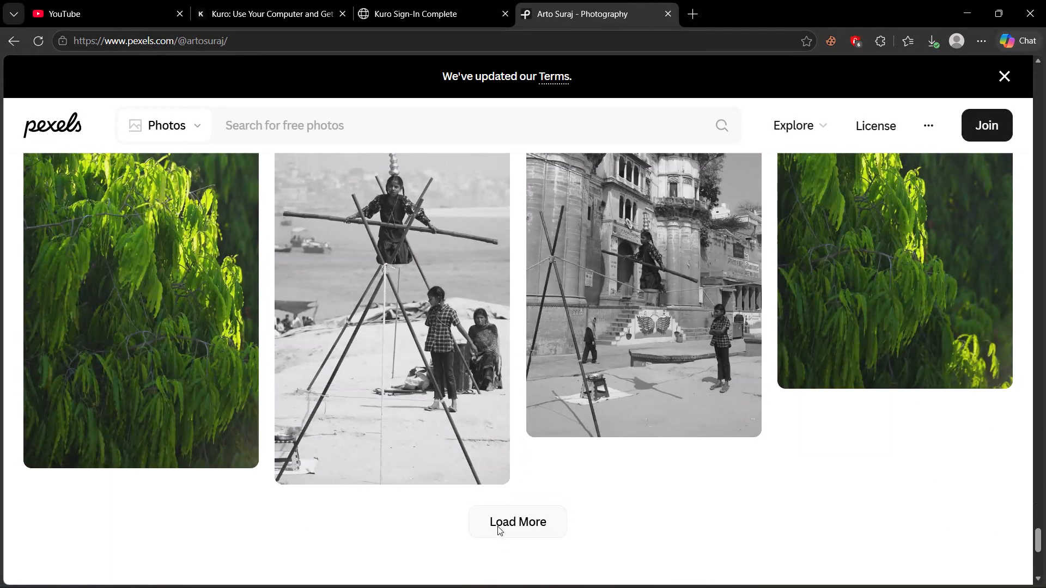
{"action": "scroll", "coordinate": [502, 472], "scroll_direction": "down", "scroll_amount": 4}
{"action": "scroll", "coordinate": [519, 416], "scroll_direction": "down", "scroll_amount": 1}
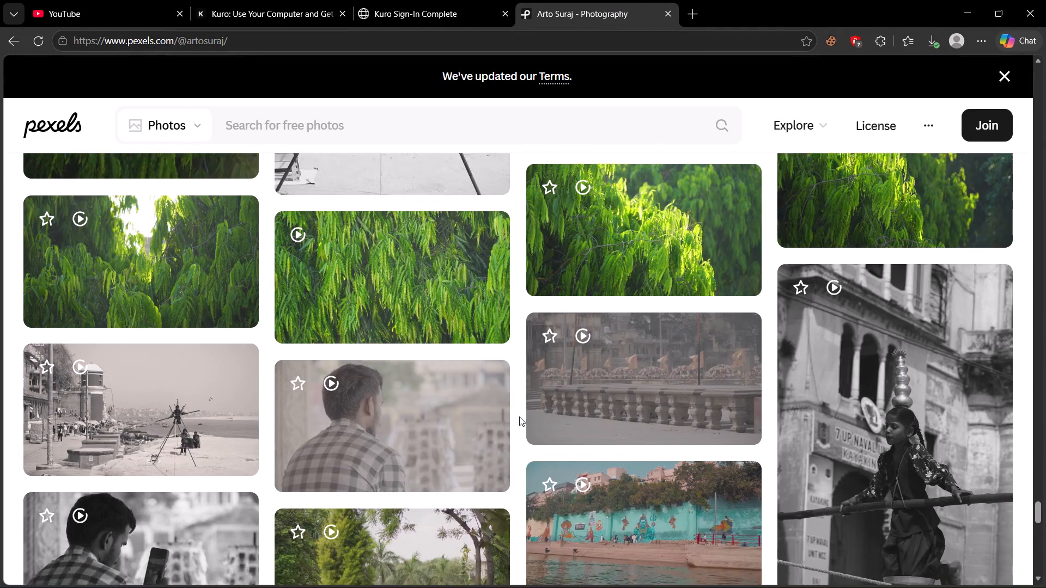
Open the flat clip of the man in a checked shirt seen from behind, download it for free, and dismiss the donation pop-up.
{"action": "left_click", "coordinate": [457, 384]}
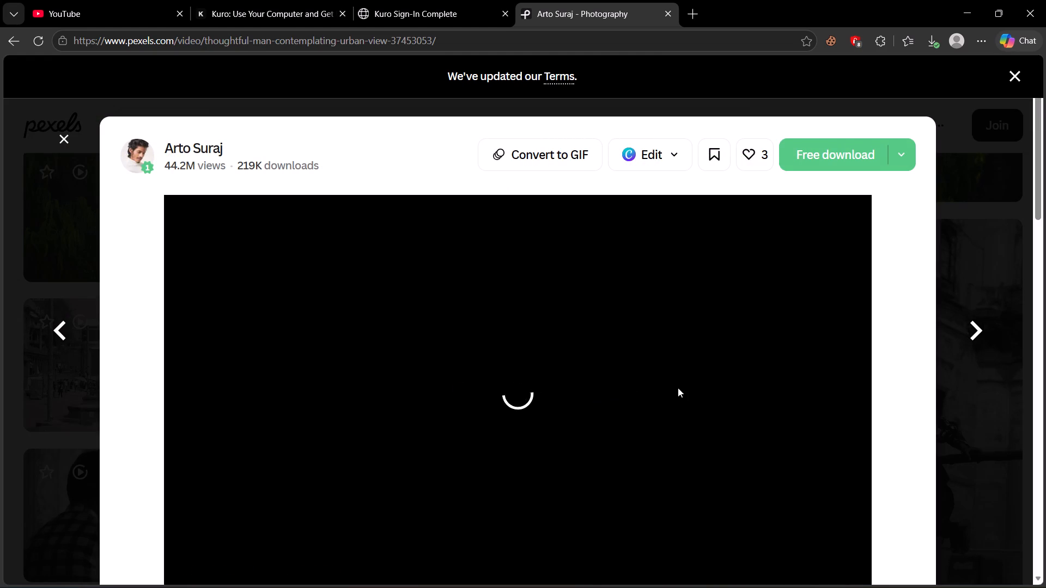
{"action": "scroll", "coordinate": [678, 388], "scroll_direction": "down", "scroll_amount": 2}
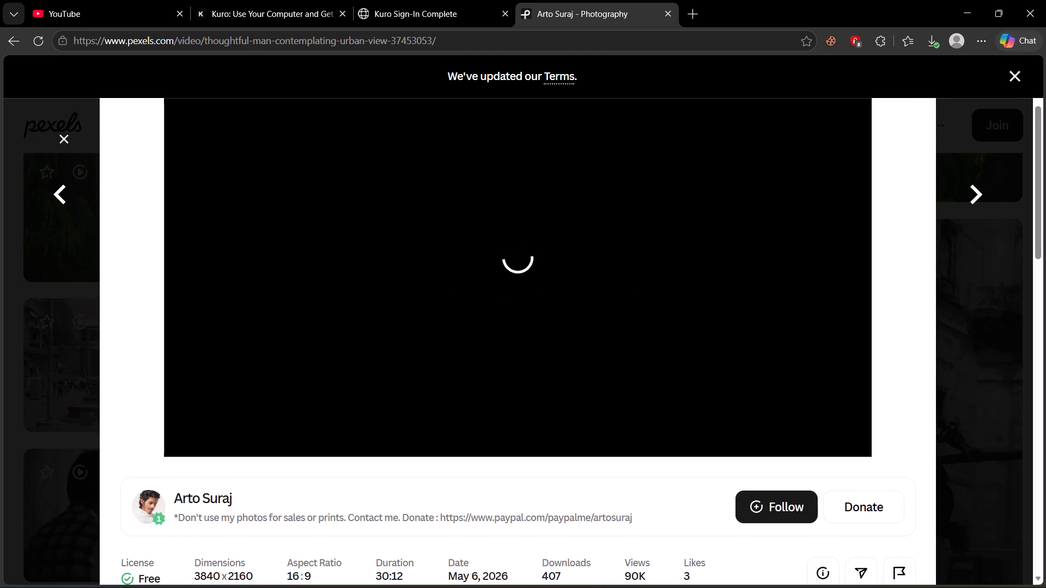
{"action": "scroll", "coordinate": [678, 388], "scroll_direction": "up", "scroll_amount": 2}
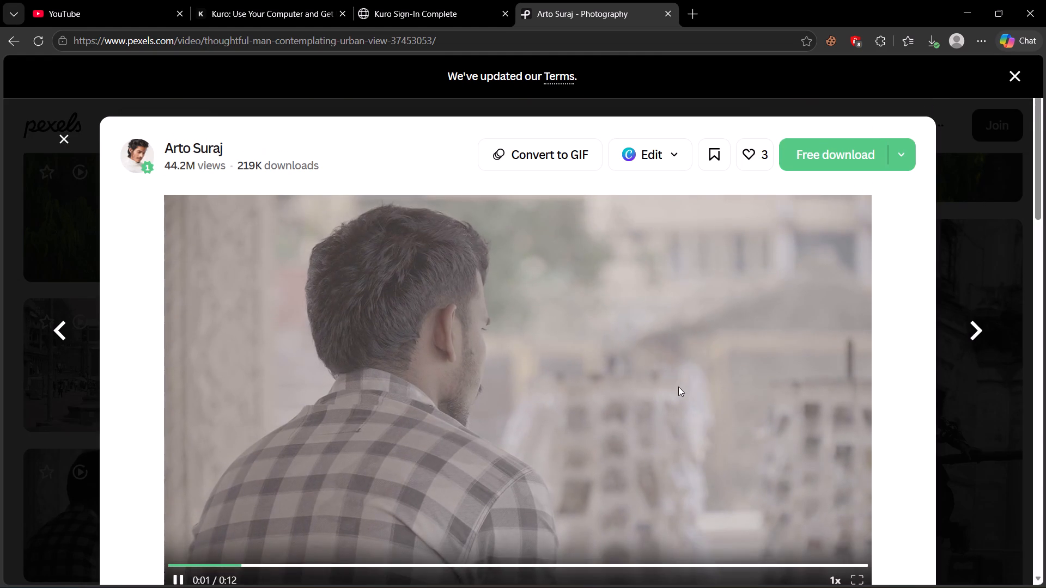
{"action": "left_click", "coordinate": [811, 157]}
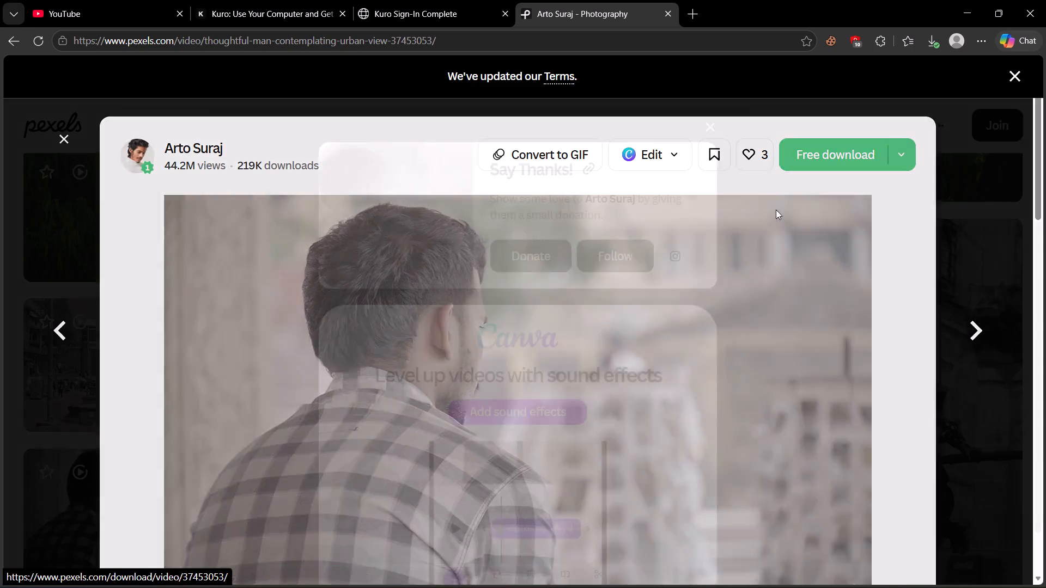
{"action": "left_click", "coordinate": [855, 263]}
Look through the videos similar to the checked-shirt man clip for flat footage, and close its page.
{"action": "scroll", "coordinate": [816, 385], "scroll_direction": "down", "scroll_amount": 4}
{"action": "scroll", "coordinate": [533, 375], "scroll_direction": "down", "scroll_amount": 5}
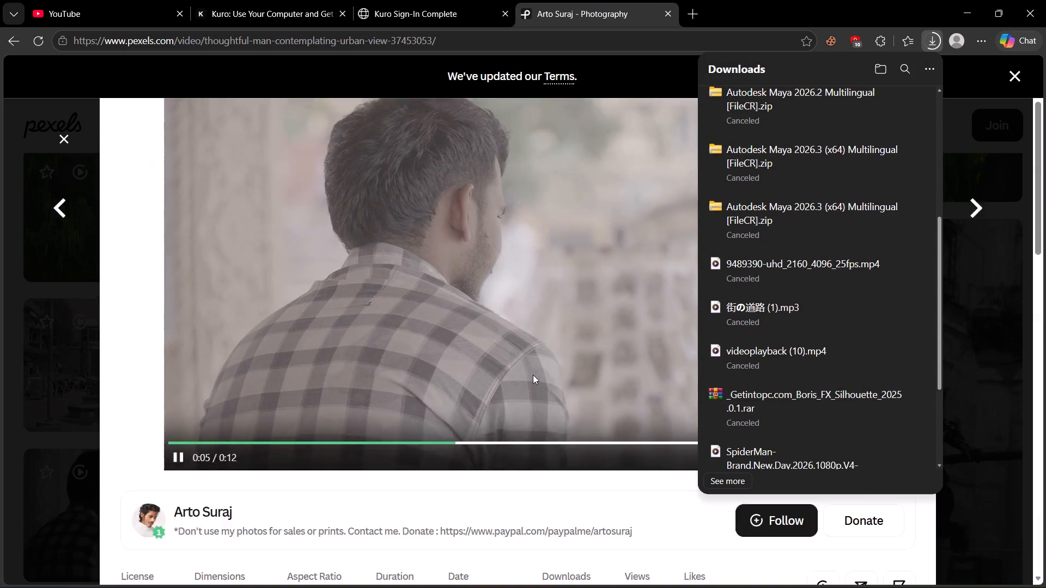
{"action": "left_click", "coordinate": [507, 149]}
{"action": "scroll", "coordinate": [577, 370], "scroll_direction": "down", "scroll_amount": 5}
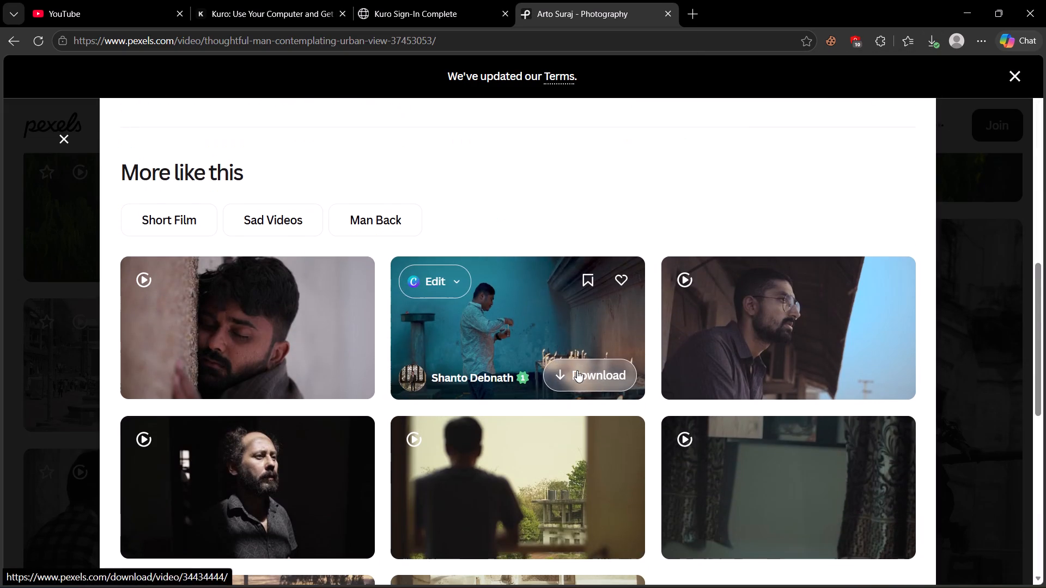
{"action": "scroll", "coordinate": [577, 370], "scroll_direction": "down", "scroll_amount": 9}
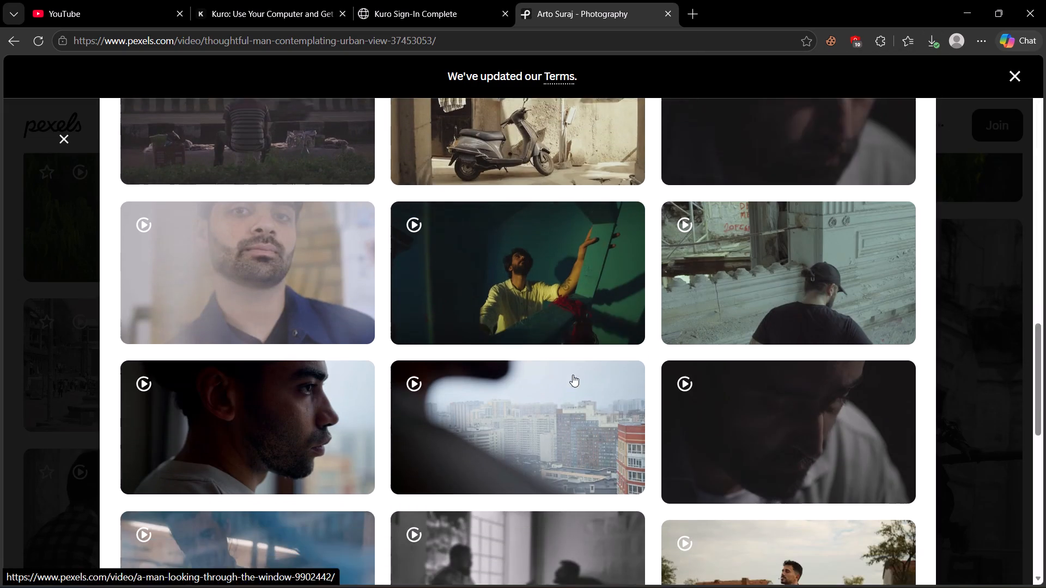
{"action": "scroll", "coordinate": [573, 377], "scroll_direction": "down", "scroll_amount": 6}
{"action": "left_click", "coordinate": [958, 310]}
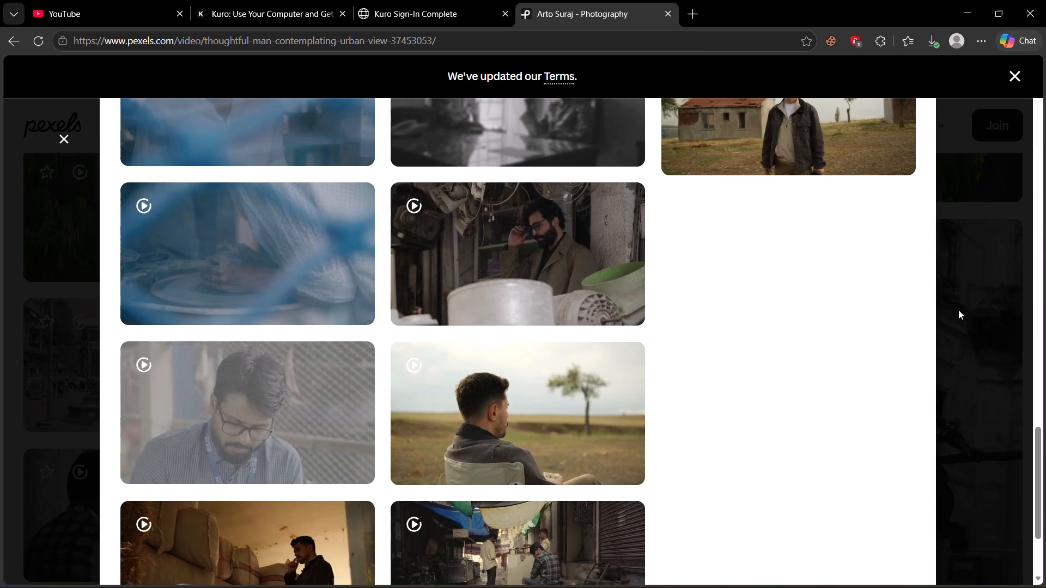
Look through the creator's newly loaded uploads for flat clips of the Varanasi riverfront.
{"action": "scroll", "coordinate": [860, 340], "scroll_direction": "down", "scroll_amount": 5}
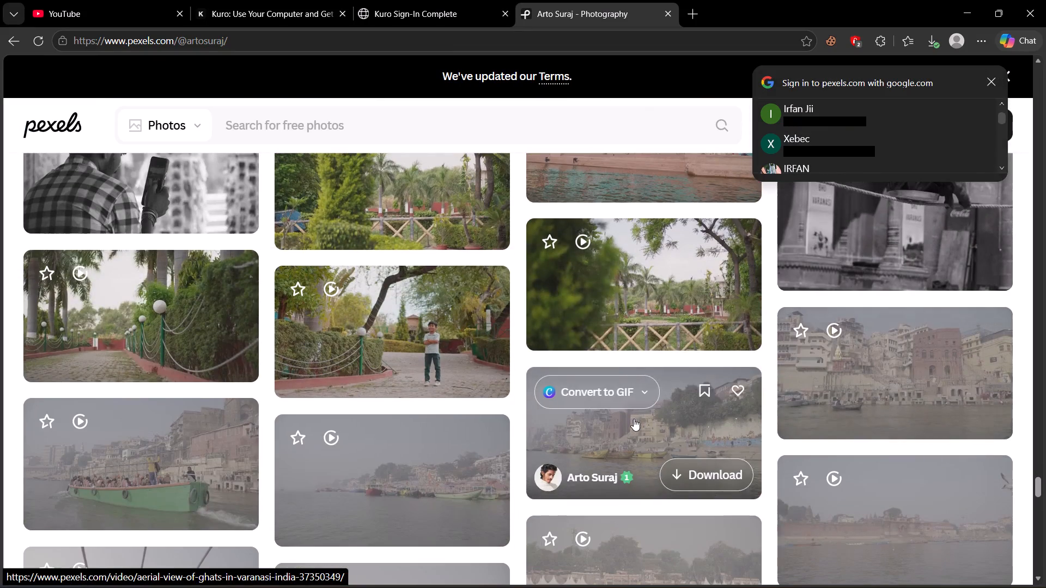
{"action": "scroll", "coordinate": [634, 419], "scroll_direction": "down", "scroll_amount": 4}
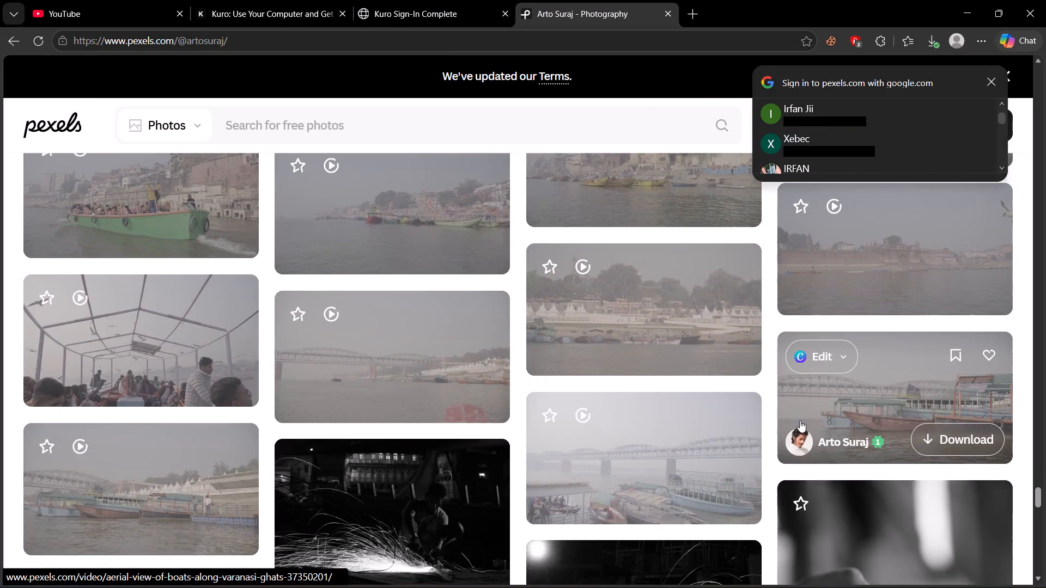
{"action": "scroll", "coordinate": [773, 402], "scroll_direction": "down", "scroll_amount": 13}
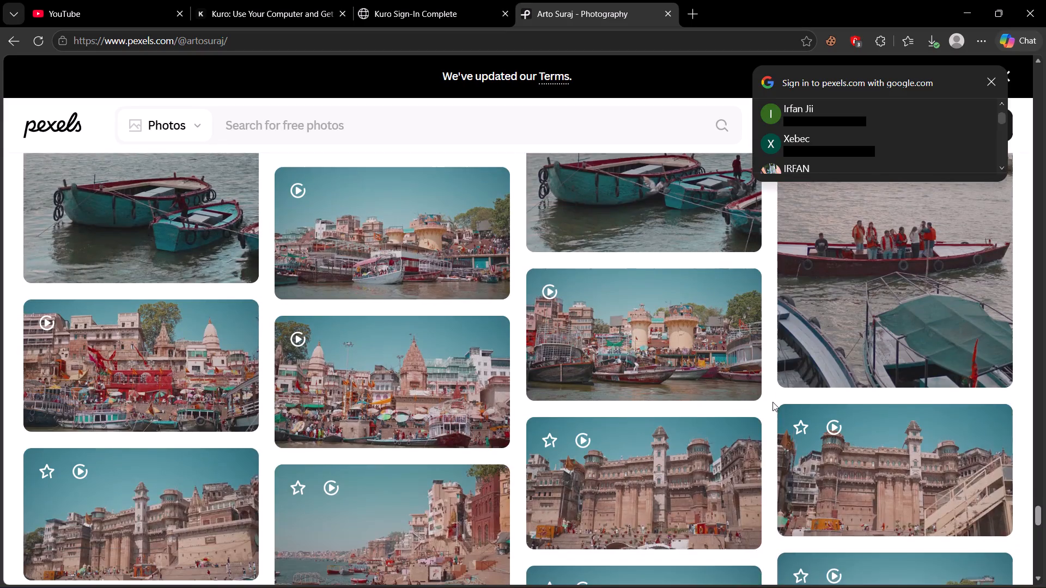
{"action": "left_click", "coordinate": [773, 402]}
{"action": "scroll", "coordinate": [773, 402], "scroll_direction": "down", "scroll_amount": 13}
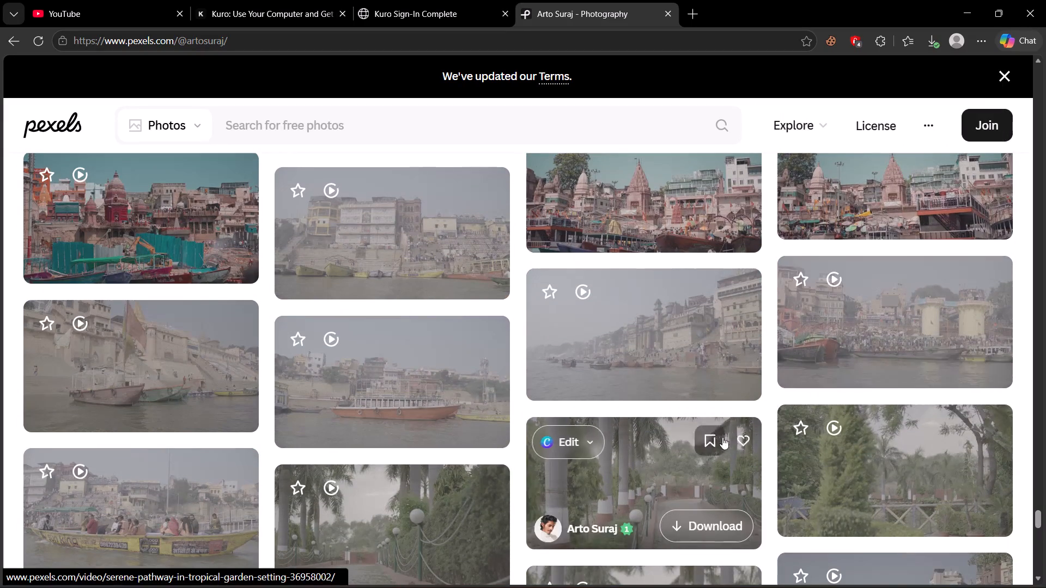
{"action": "scroll", "coordinate": [752, 466], "scroll_direction": "down", "scroll_amount": 5}
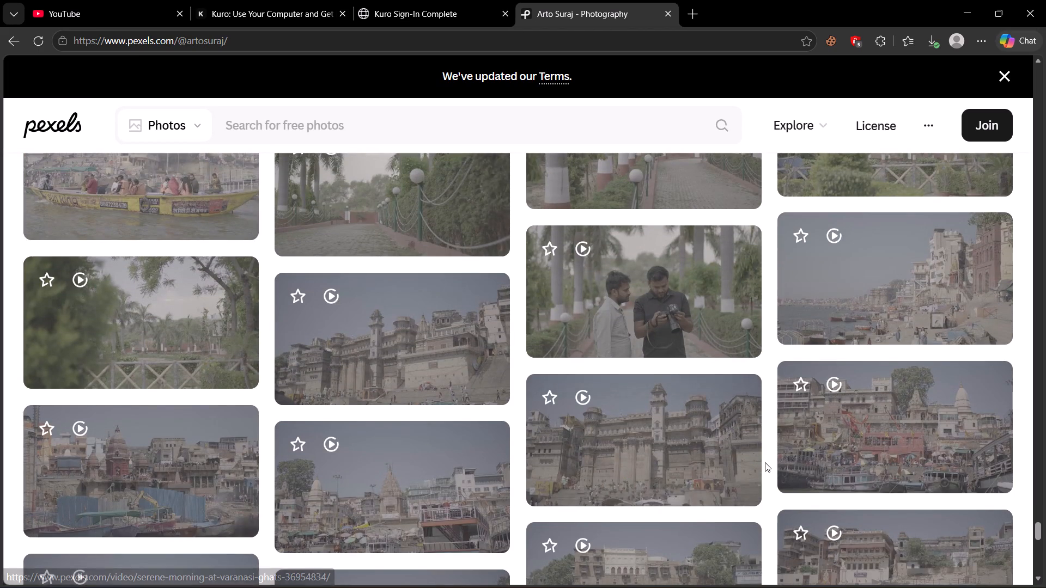
{"action": "scroll", "coordinate": [765, 463], "scroll_direction": "down", "scroll_amount": 4}
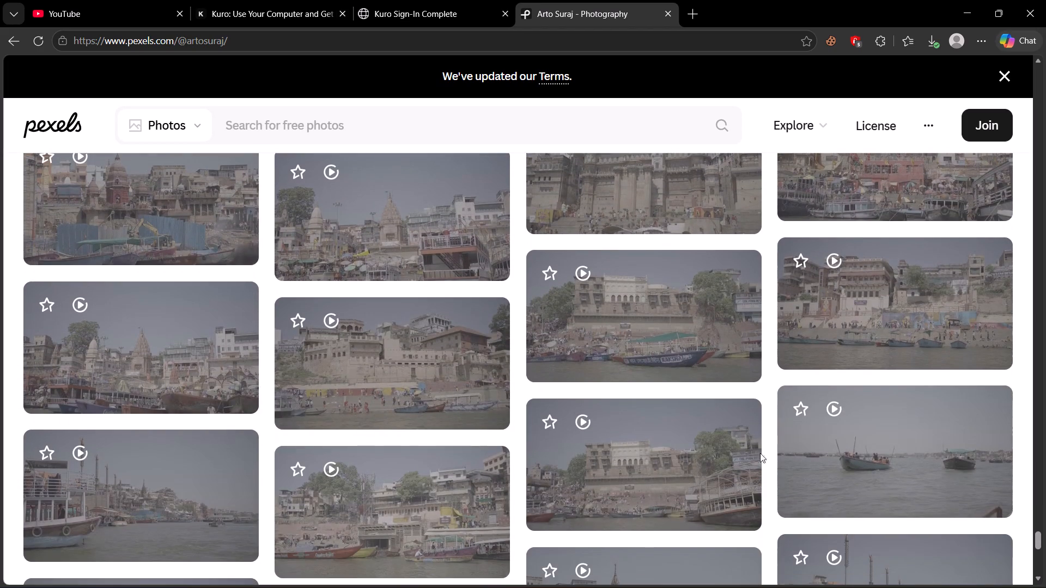
Open the flat Varanasi riverfront ghats video with the temple spires, download it for free, and close its page.
{"action": "left_click", "coordinate": [379, 207]}
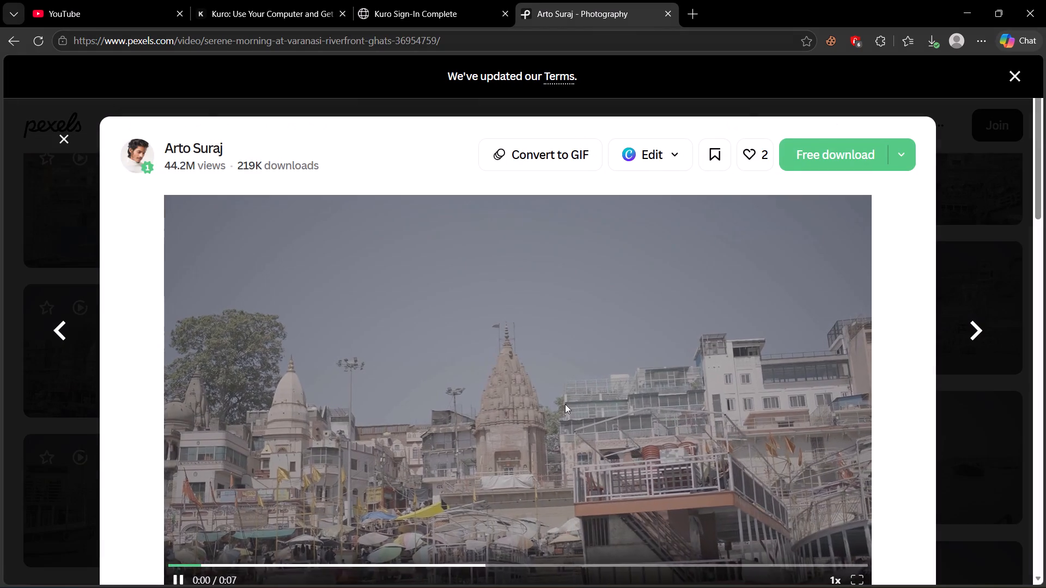
{"action": "left_click", "coordinate": [803, 145]}
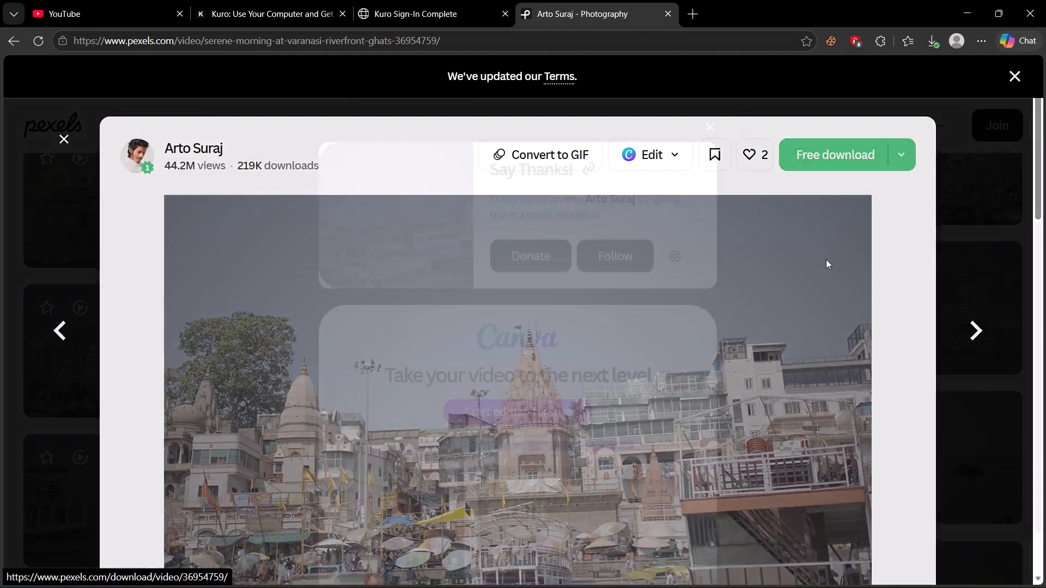
{"action": "left_click", "coordinate": [965, 278]}
{"action": "left_click", "coordinate": [965, 278]}
Load more of the creator's uploads below the Varanasi riverfront clips and look through them for flat video footage.
{"action": "scroll", "coordinate": [527, 499], "scroll_direction": "down", "scroll_amount": 2}
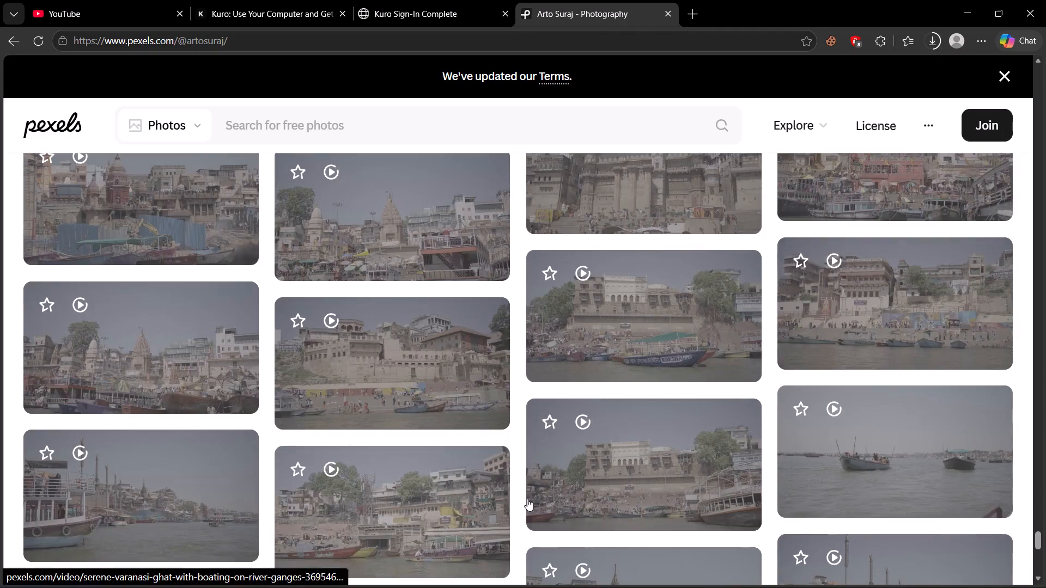
{"action": "scroll", "coordinate": [527, 499], "scroll_direction": "down", "scroll_amount": 3}
{"action": "left_click", "coordinate": [483, 405]}
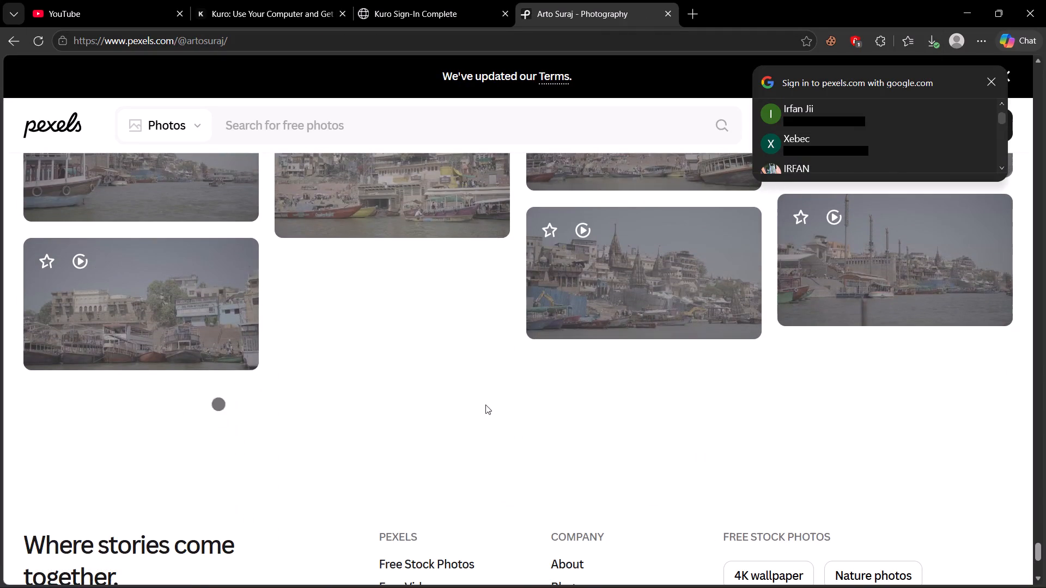
{"action": "scroll", "coordinate": [538, 403], "scroll_direction": "down", "scroll_amount": 8}
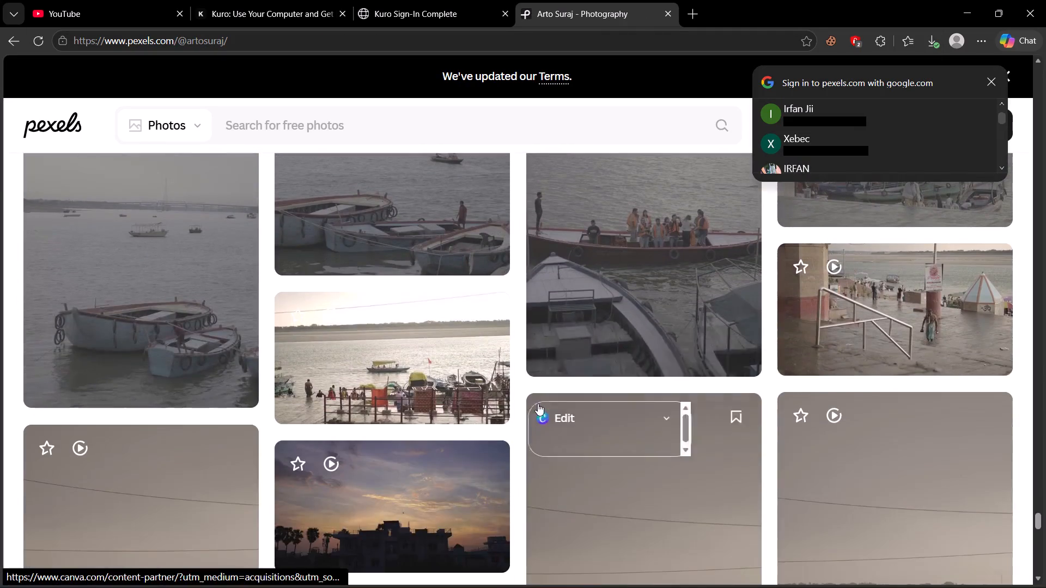
{"action": "scroll", "coordinate": [538, 403], "scroll_direction": "down", "scroll_amount": 15}
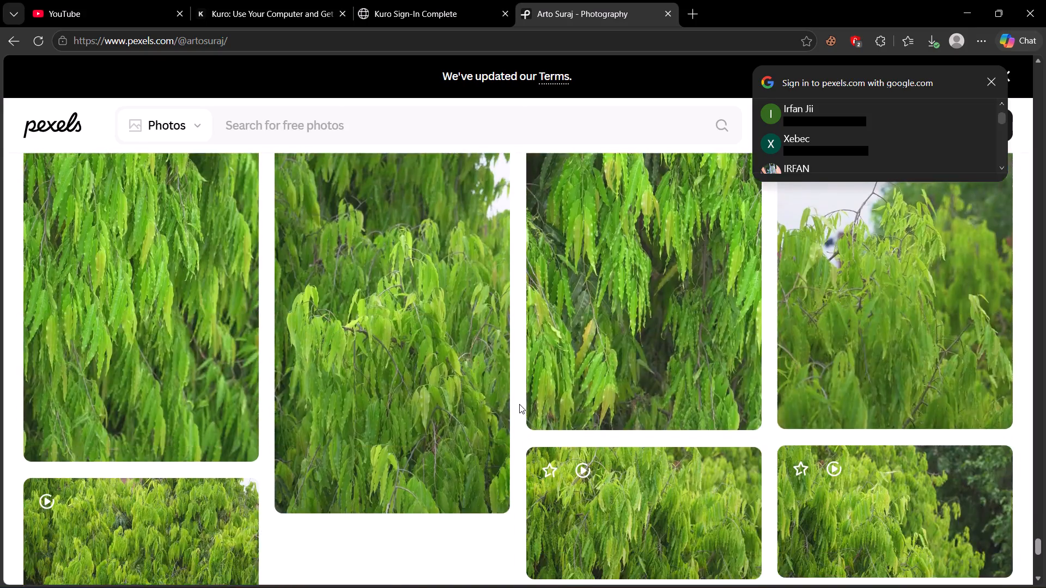
{"action": "scroll", "coordinate": [519, 404], "scroll_direction": "down", "scroll_amount": 2}
Load further uploads after the green foliage clips and look through them for flat, log-style videos.
{"action": "left_click", "coordinate": [499, 307]}
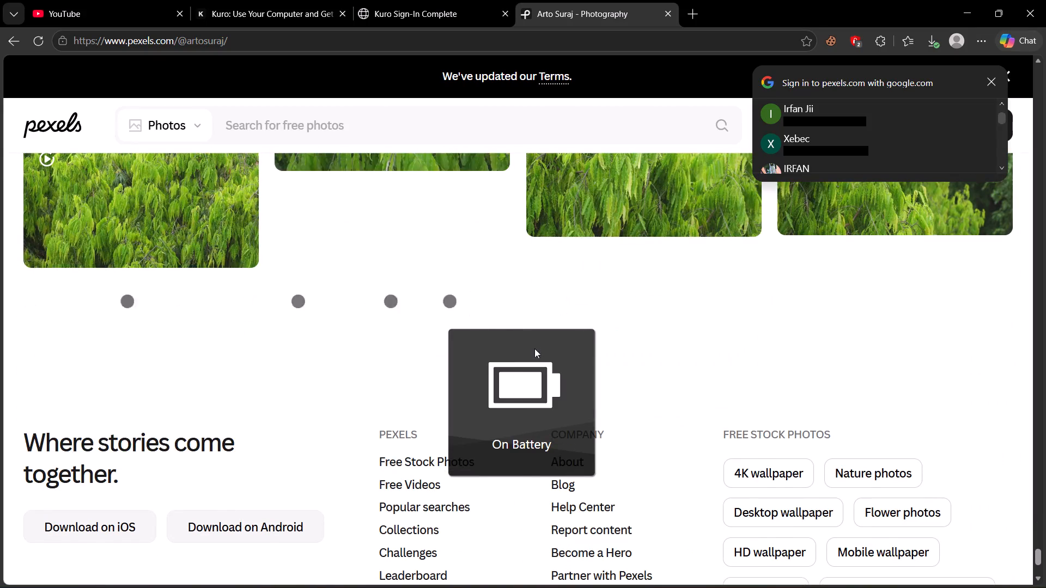
{"action": "scroll", "coordinate": [514, 356], "scroll_direction": "down", "scroll_amount": 8}
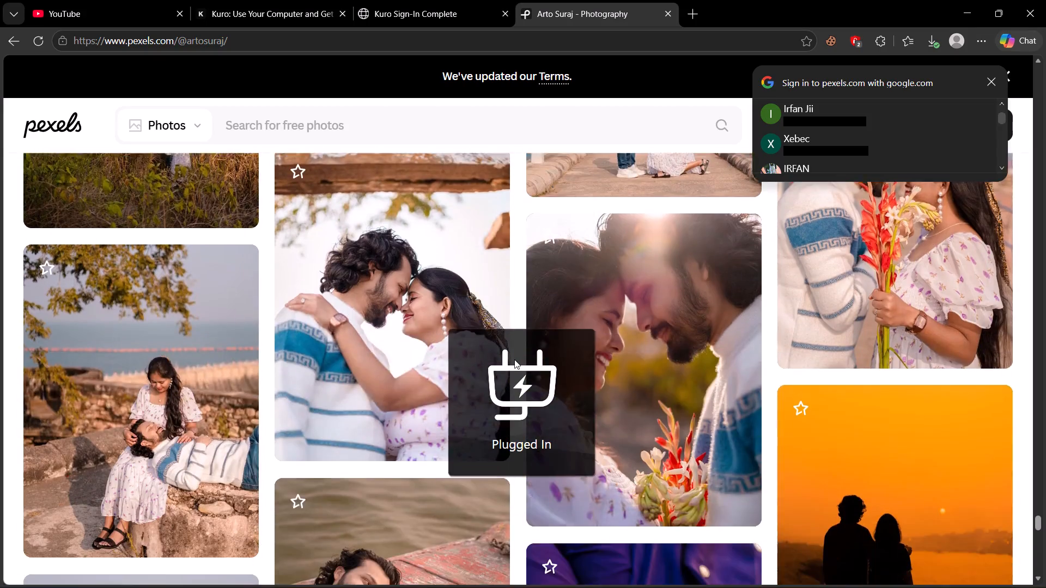
{"action": "scroll", "coordinate": [514, 359], "scroll_direction": "down", "scroll_amount": 8}
{"action": "left_click", "coordinate": [514, 359]}
{"action": "scroll", "coordinate": [514, 359], "scroll_direction": "down", "scroll_amount": 10}
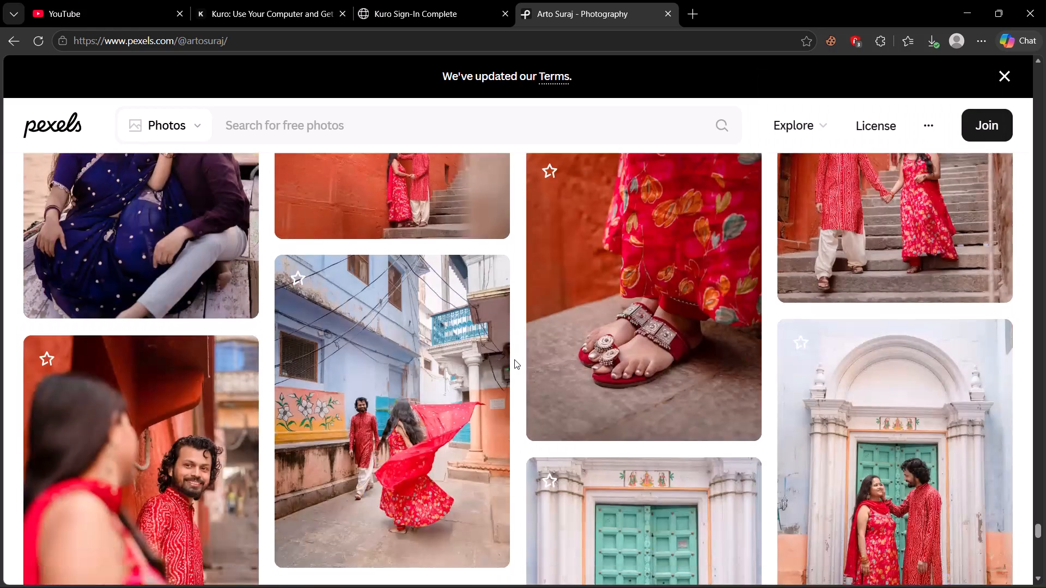
{"action": "scroll", "coordinate": [514, 359], "scroll_direction": "down", "scroll_amount": 18}
{"action": "scroll", "coordinate": [514, 359], "scroll_direction": "down", "scroll_amount": 5}
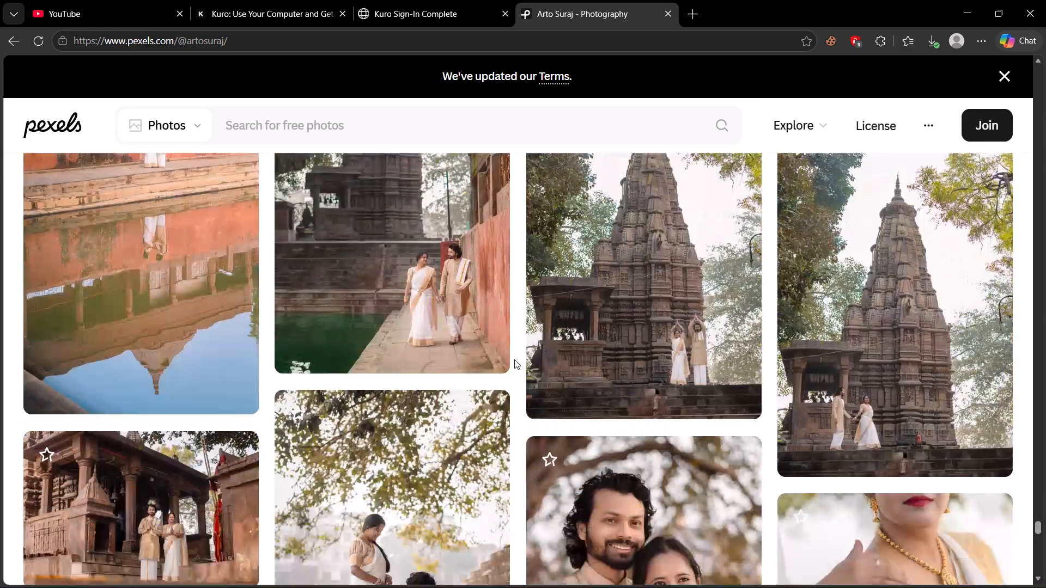
{"action": "scroll", "coordinate": [514, 359], "scroll_direction": "down", "scroll_amount": 18}
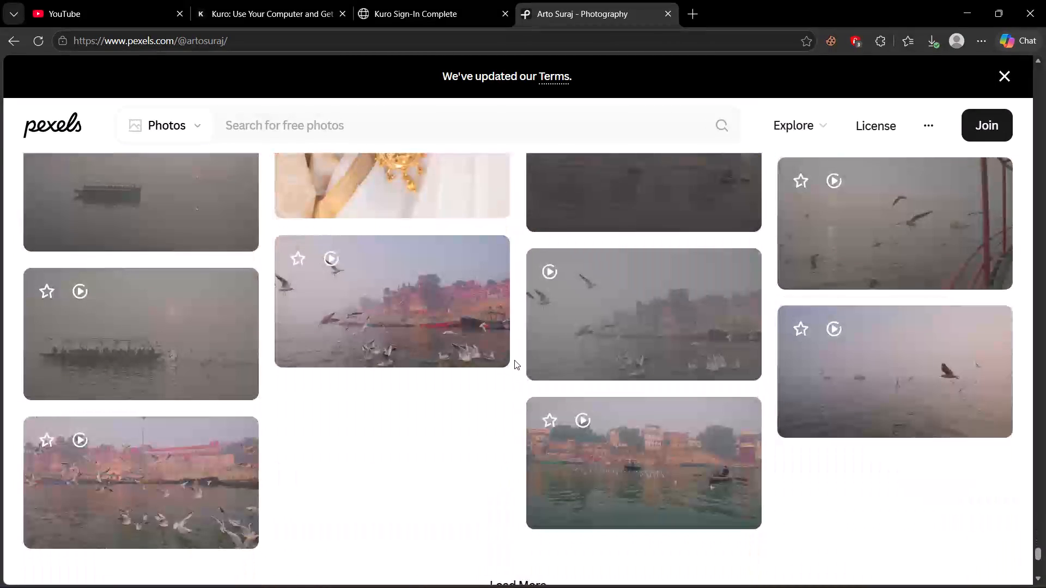
{"action": "scroll", "coordinate": [514, 360], "scroll_direction": "down", "scroll_amount": 4}
Load more uploads following the misty river and seagull clips, and look through them for flat footage.
{"action": "left_click", "coordinate": [508, 313]}
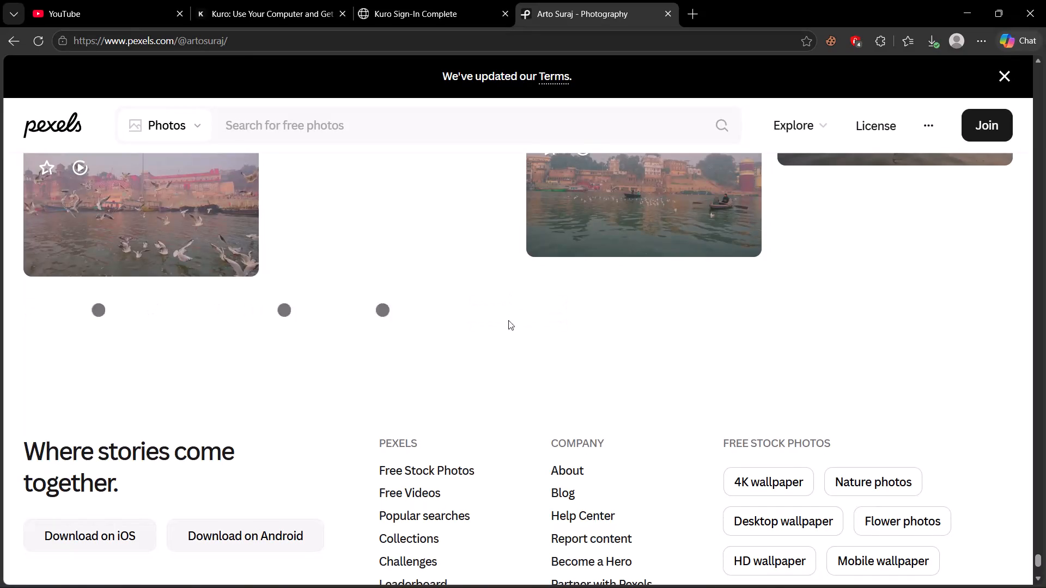
{"action": "scroll", "coordinate": [510, 328], "scroll_direction": "down", "scroll_amount": 10}
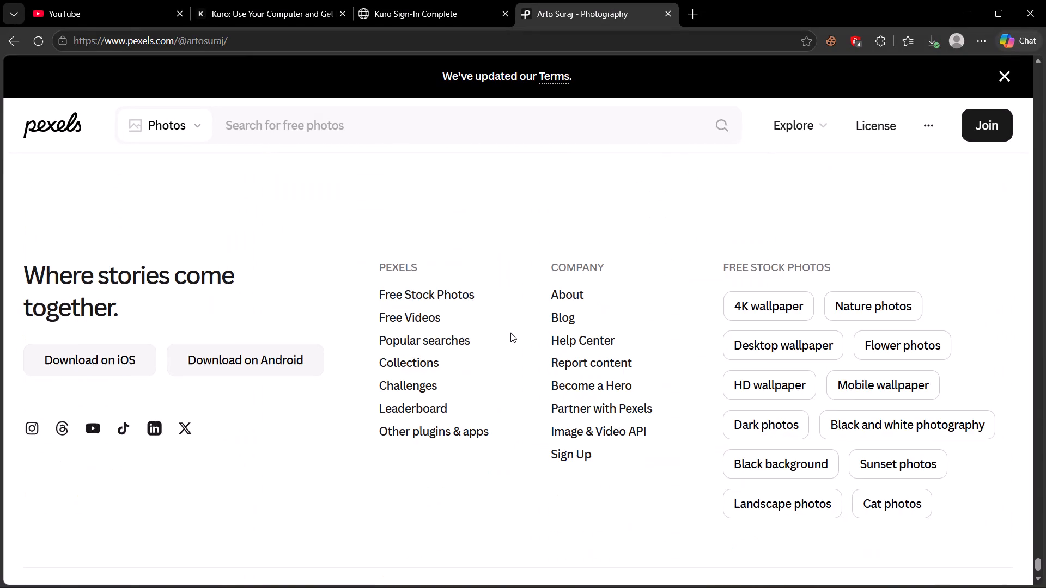
{"action": "scroll", "coordinate": [523, 289], "scroll_direction": "up", "scroll_amount": 5}
{"action": "left_click", "coordinate": [525, 474]}
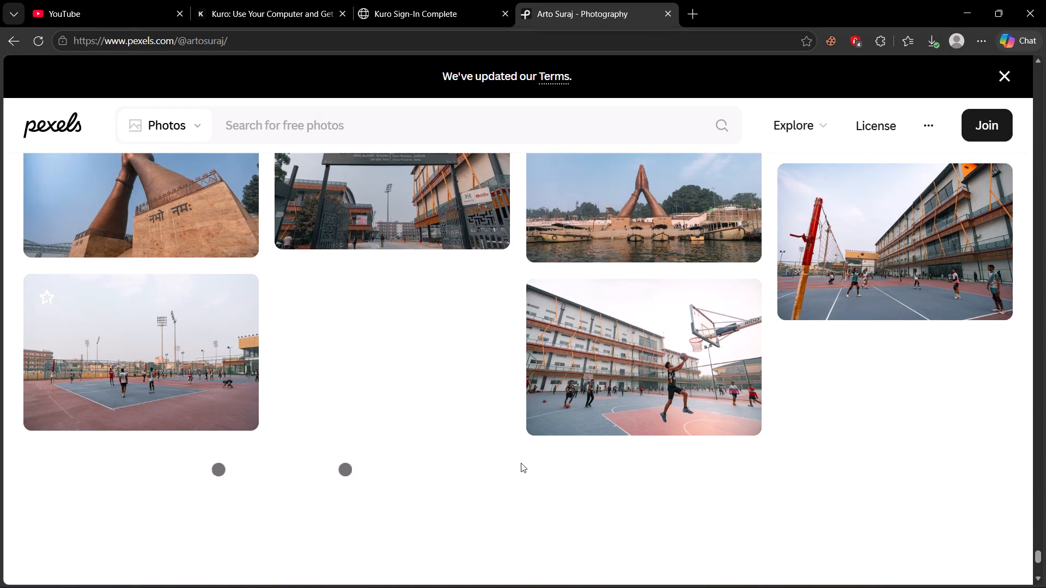
{"action": "scroll", "coordinate": [512, 445], "scroll_direction": "down", "scroll_amount": 9}
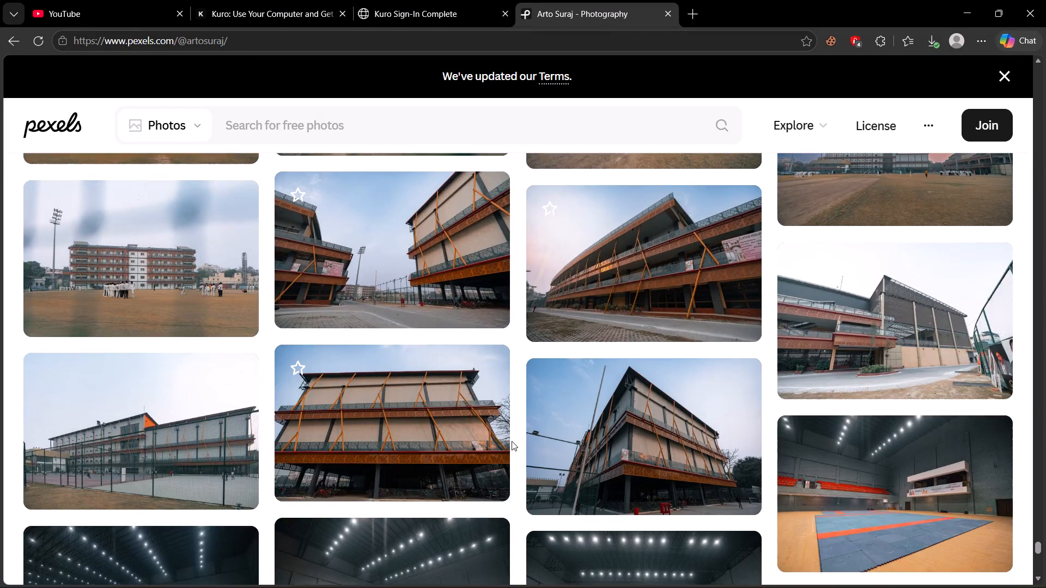
{"action": "scroll", "coordinate": [512, 441], "scroll_direction": "down", "scroll_amount": 7}
Load the uploads after the indoor sports hall photos and look through them for flat clips.
{"action": "left_click", "coordinate": [511, 434]}
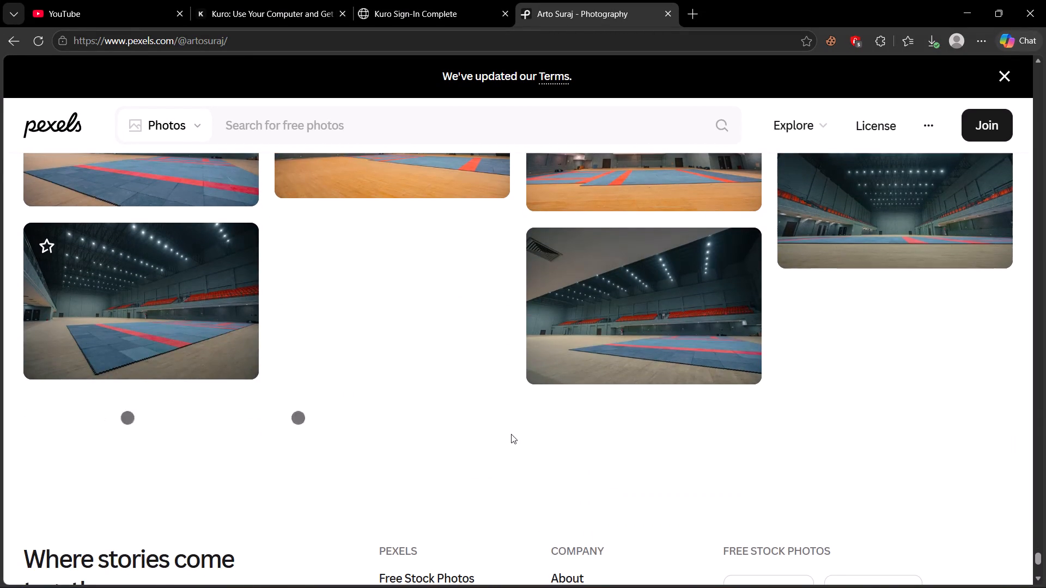
{"action": "scroll", "coordinate": [511, 434], "scroll_direction": "down", "scroll_amount": 5}
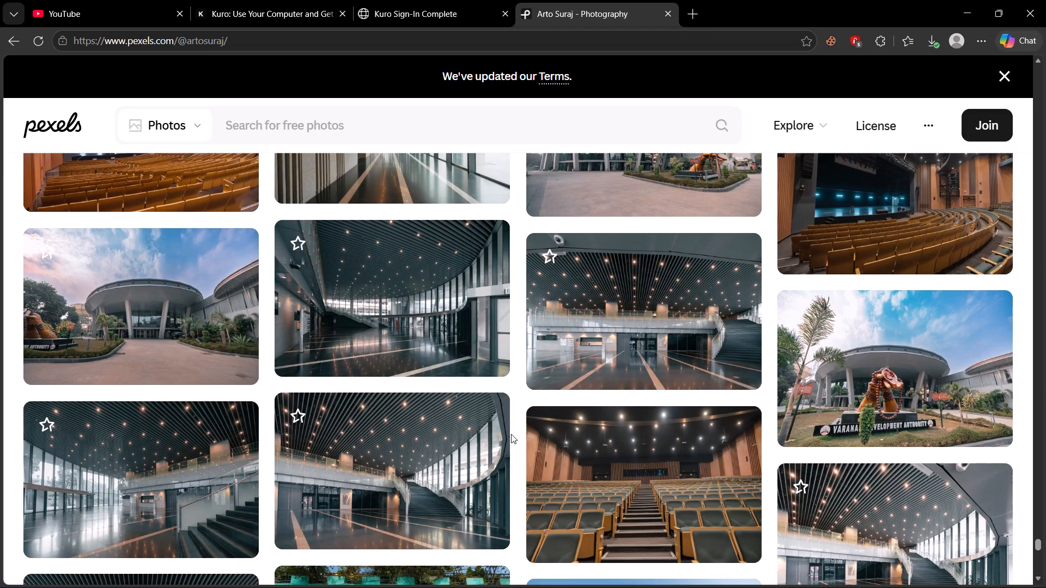
{"action": "scroll", "coordinate": [511, 434], "scroll_direction": "down", "scroll_amount": 7}
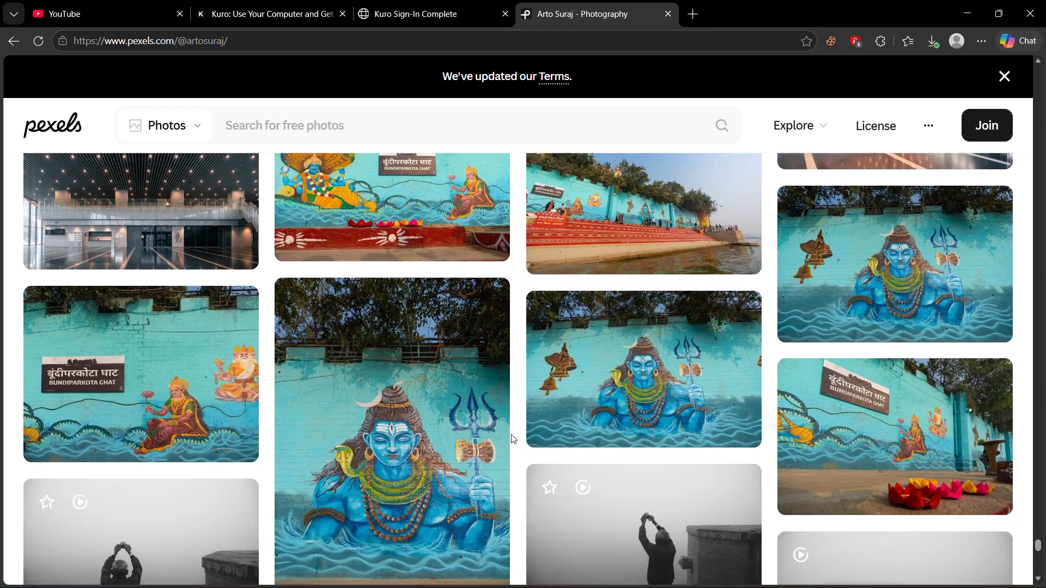
{"action": "scroll", "coordinate": [511, 434], "scroll_direction": "down", "scroll_amount": 6}
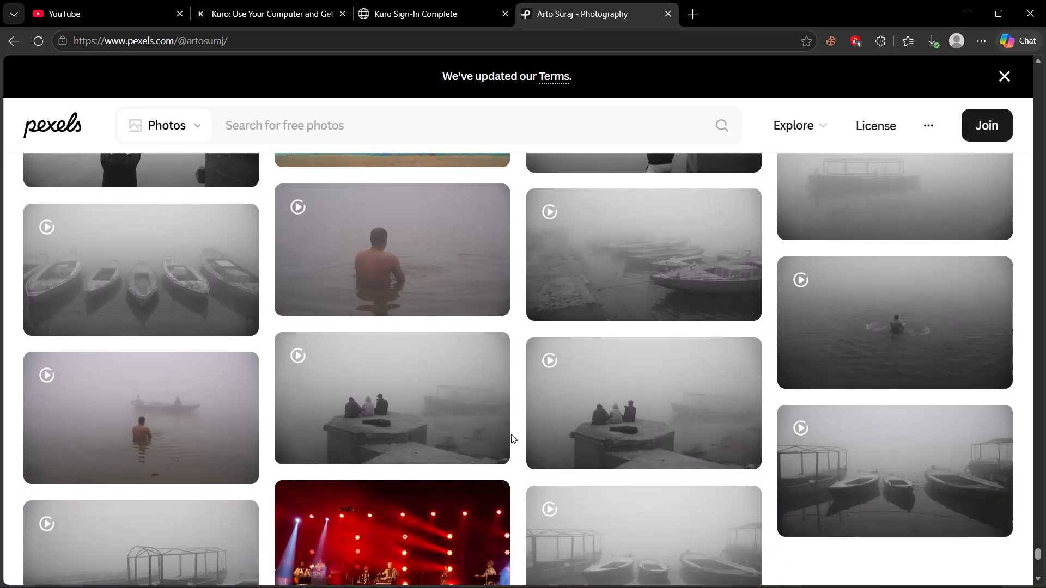
{"action": "scroll", "coordinate": [511, 434], "scroll_direction": "down", "scroll_amount": 4}
Load the uploads after the foggy boat clips and concert photo, and check them for flat videos.
{"action": "left_click", "coordinate": [507, 400]}
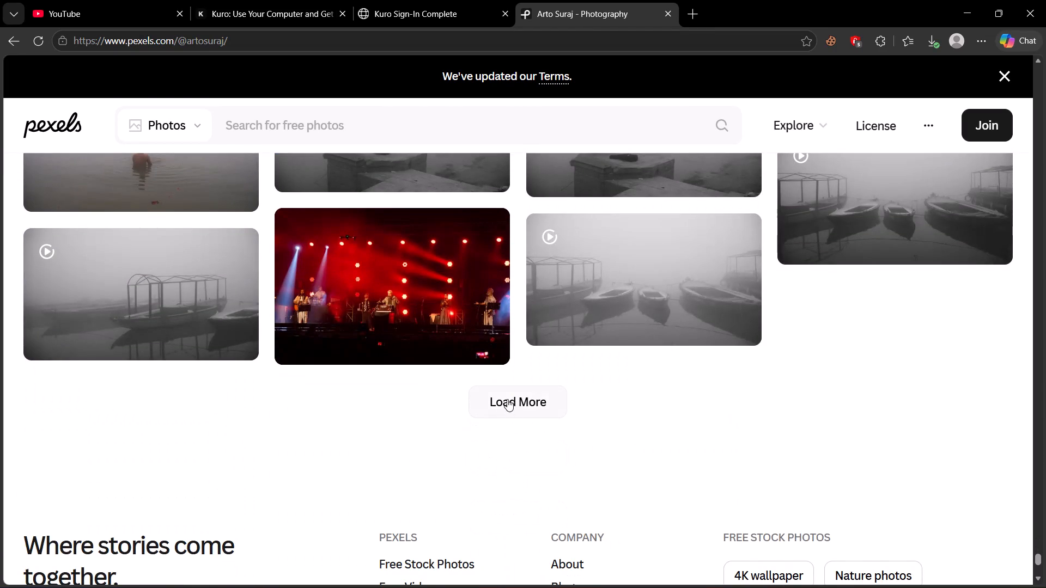
{"action": "scroll", "coordinate": [521, 433], "scroll_direction": "down", "scroll_amount": 19}
{"action": "scroll", "coordinate": [519, 426], "scroll_direction": "down", "scroll_amount": 4}
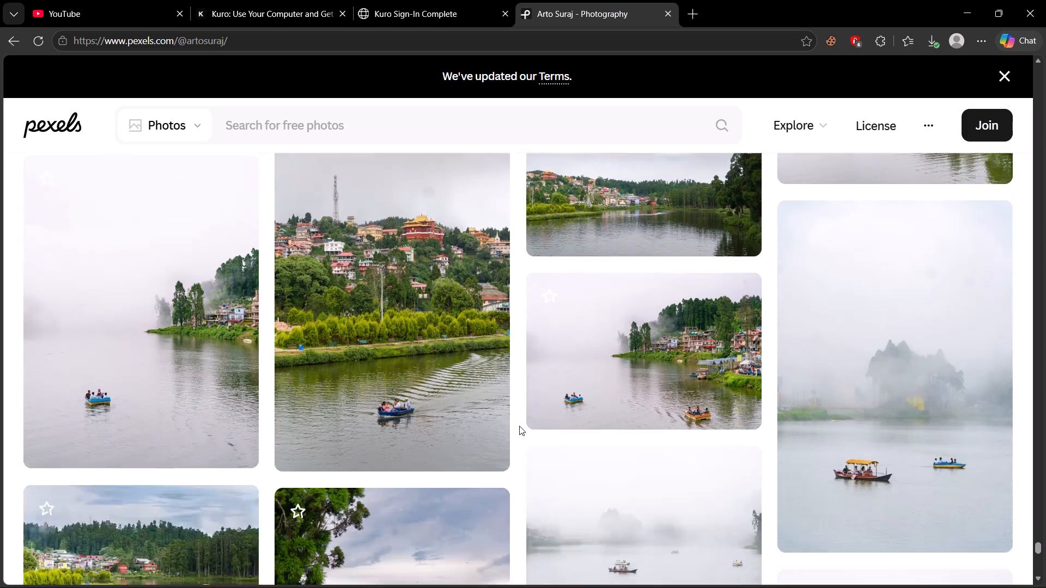
{"action": "scroll", "coordinate": [519, 426], "scroll_direction": "down", "scroll_amount": 10}
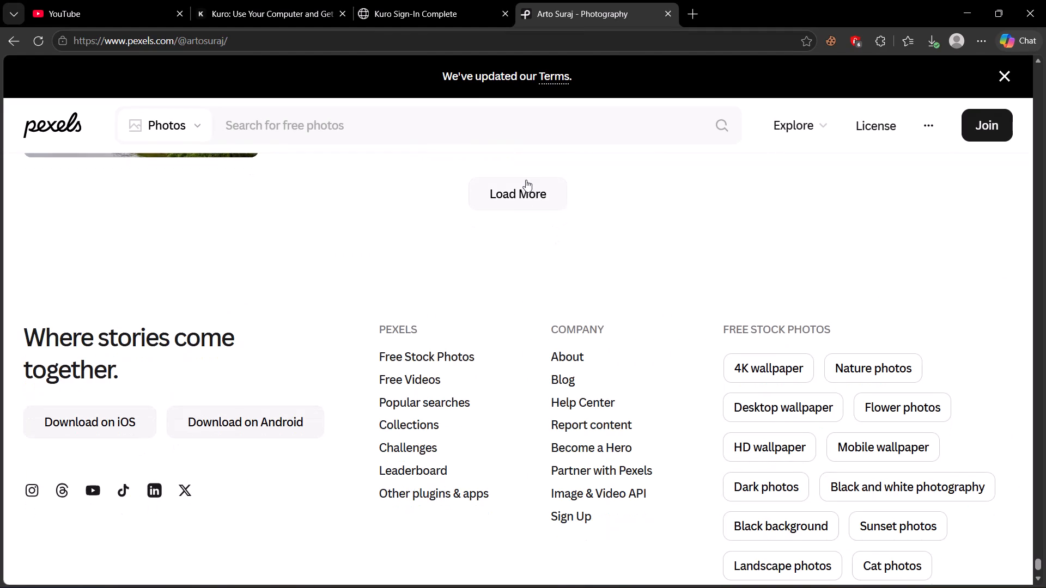
Load another batch of the creator's older uploads and look through it for flat video clips.
{"action": "left_click", "coordinate": [520, 212]}
{"action": "left_click", "coordinate": [515, 201]}
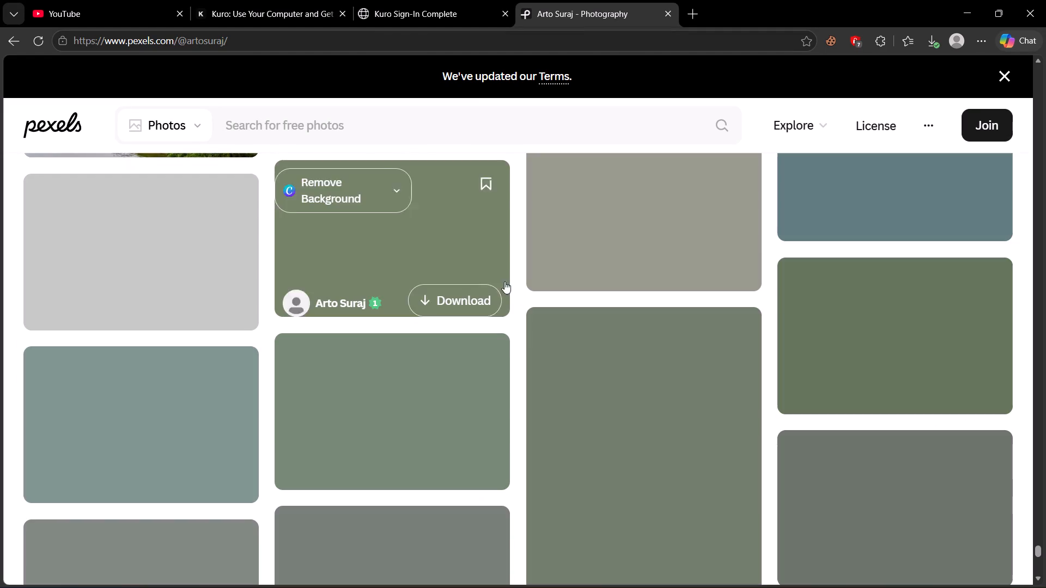
{"action": "scroll", "coordinate": [522, 360], "scroll_direction": "down", "scroll_amount": 6}
{"action": "scroll", "coordinate": [522, 363], "scroll_direction": "up", "scroll_amount": 1}
{"action": "scroll", "coordinate": [522, 363], "scroll_direction": "down", "scroll_amount": 11}
{"action": "left_click", "coordinate": [517, 335]}
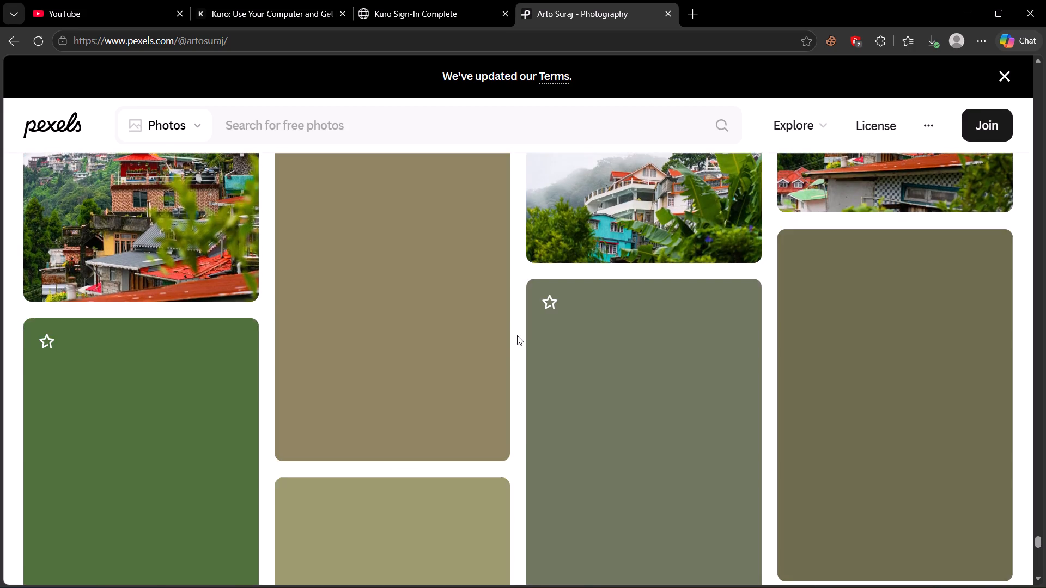
{"action": "scroll", "coordinate": [517, 335], "scroll_direction": "down", "scroll_amount": 15}
{"action": "scroll", "coordinate": [517, 335], "scroll_direction": "down", "scroll_amount": 15}
{"action": "scroll", "coordinate": [517, 335], "scroll_direction": "down", "scroll_amount": 17}
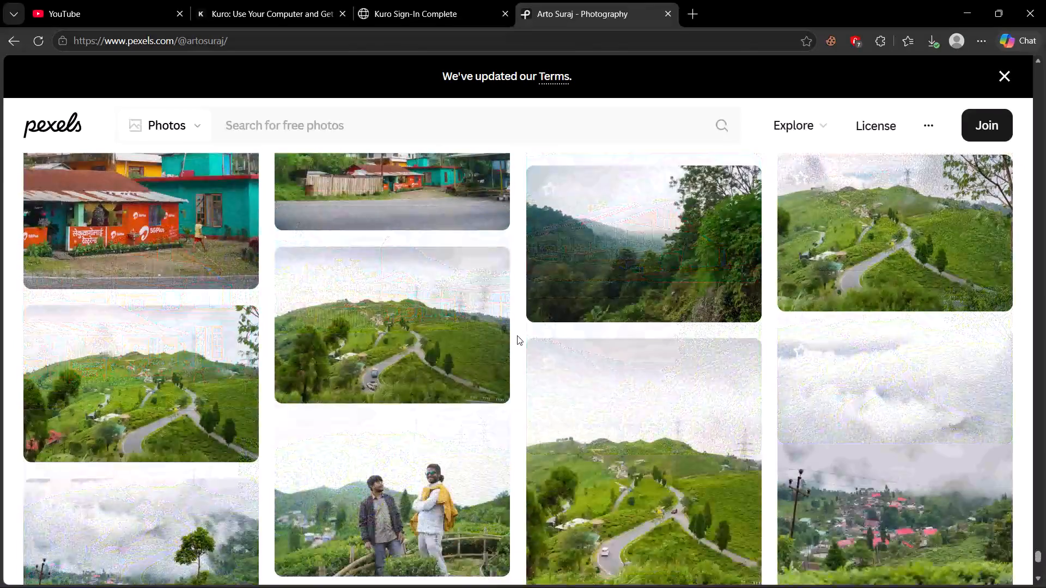
{"action": "scroll", "coordinate": [517, 335], "scroll_direction": "down", "scroll_amount": 17}
Search the whole Pexels library for "slog footage".
{"action": "left_click", "coordinate": [448, 125]}
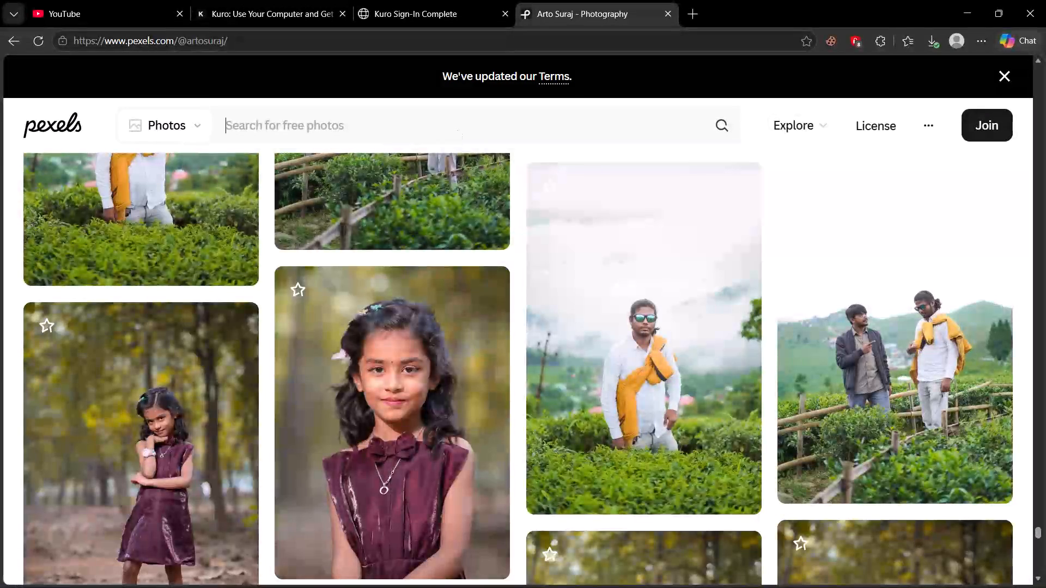
{"action": "type", "text": "s log footage"}
{"action": "key", "text": "Return"}
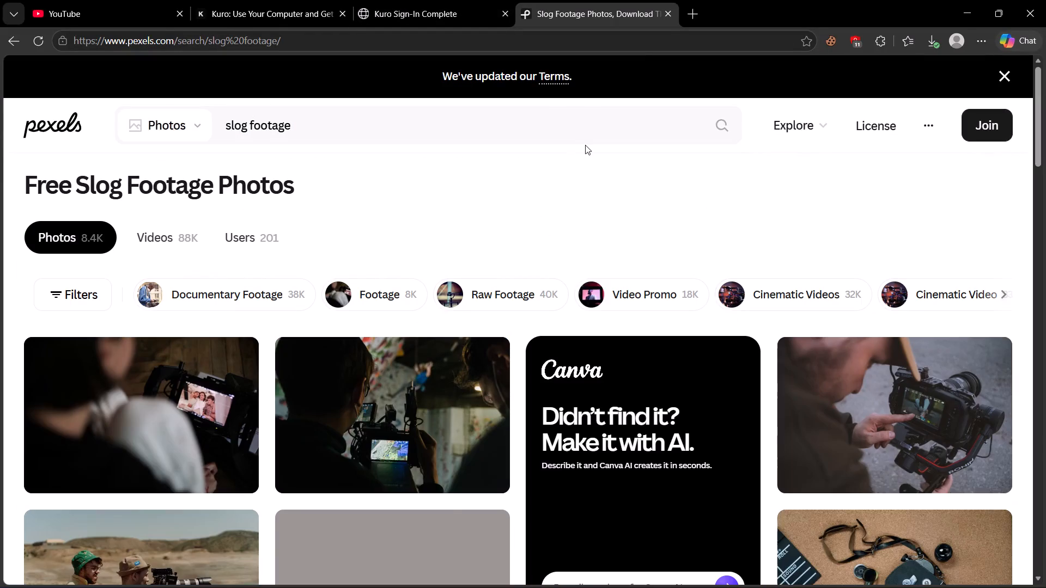
Open the related "Raw Footage" search and look through its photo results for flat, ungraded material.
{"action": "left_click", "coordinate": [521, 320]}
{"action": "left_click", "coordinate": [516, 298]}
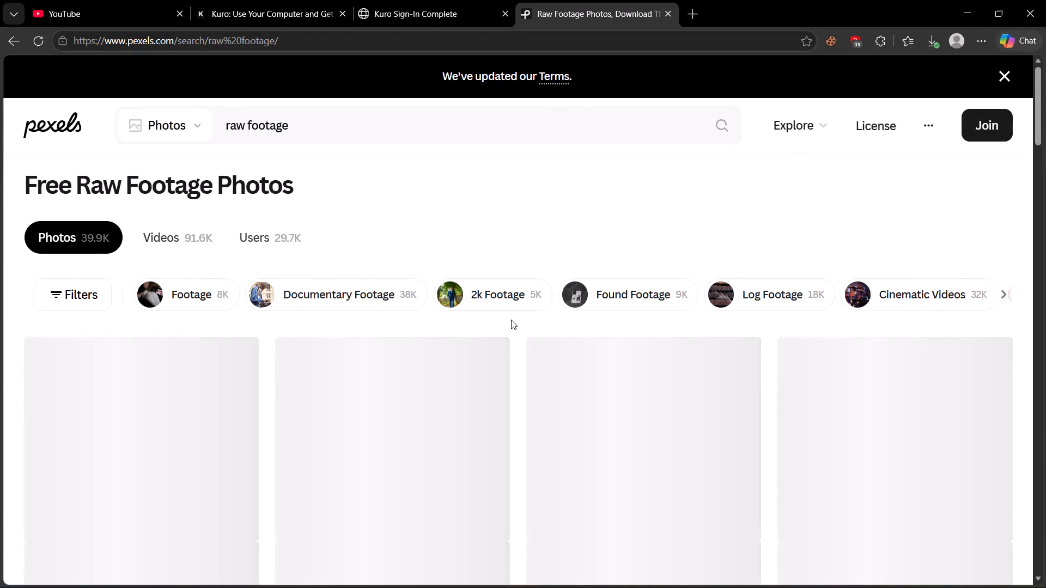
{"action": "scroll", "coordinate": [510, 320], "scroll_direction": "down", "scroll_amount": 13}
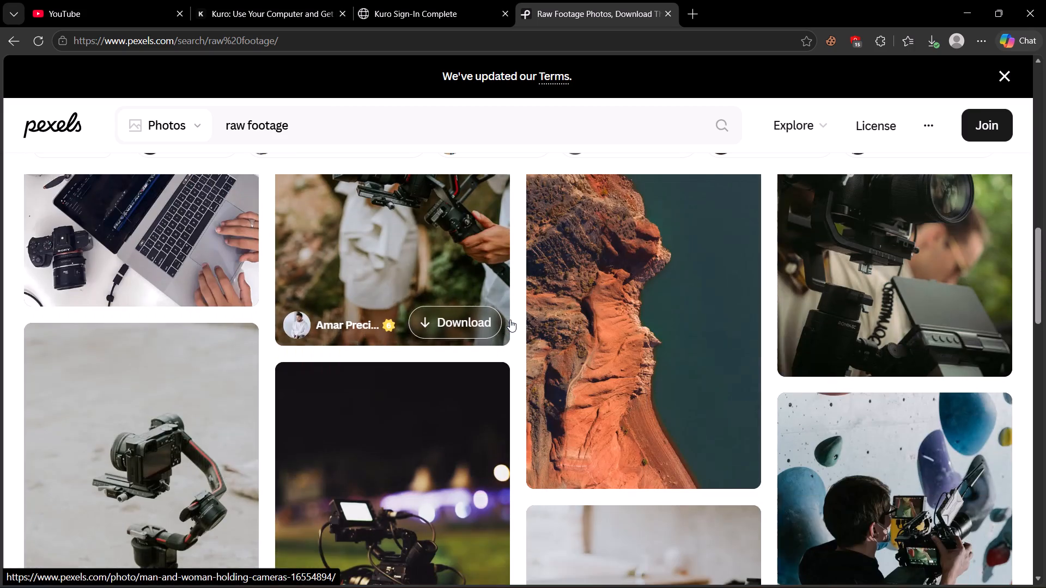
{"action": "scroll", "coordinate": [510, 320], "scroll_direction": "down", "scroll_amount": 14}
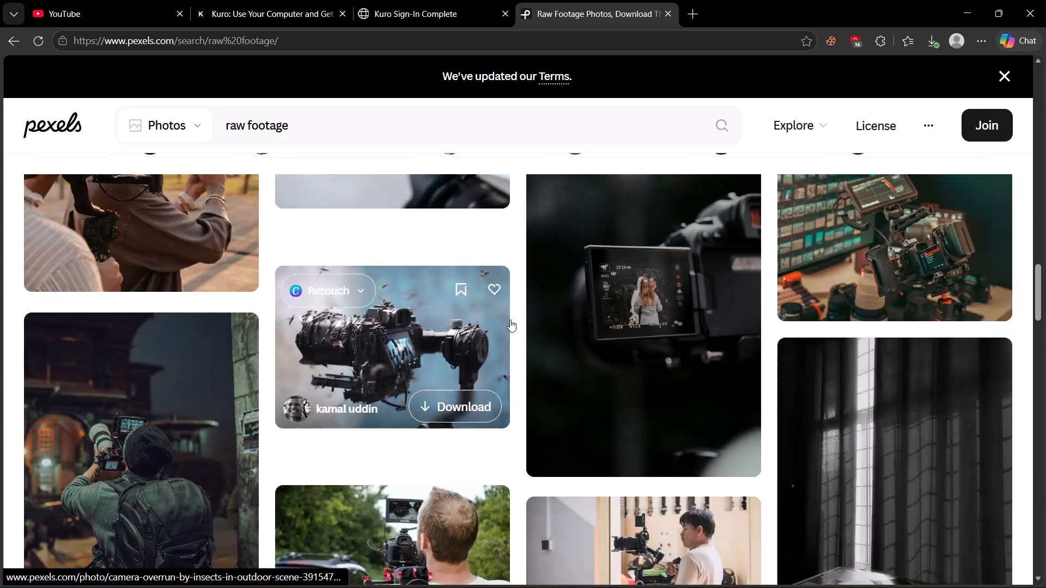
{"action": "scroll", "coordinate": [510, 320], "scroll_direction": "down", "scroll_amount": 19}
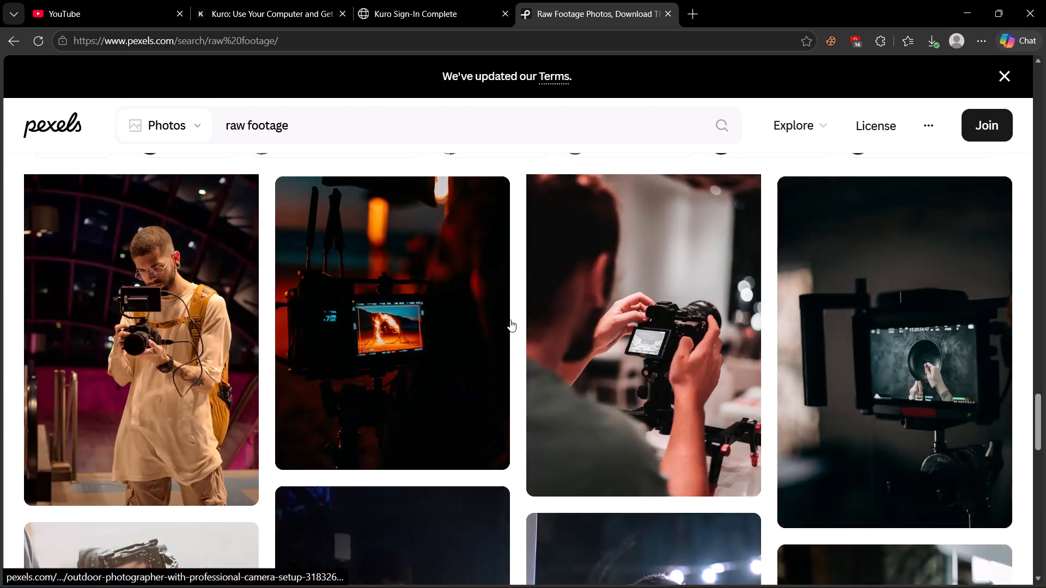
{"action": "scroll", "coordinate": [510, 320], "scroll_direction": "down", "scroll_amount": 13}
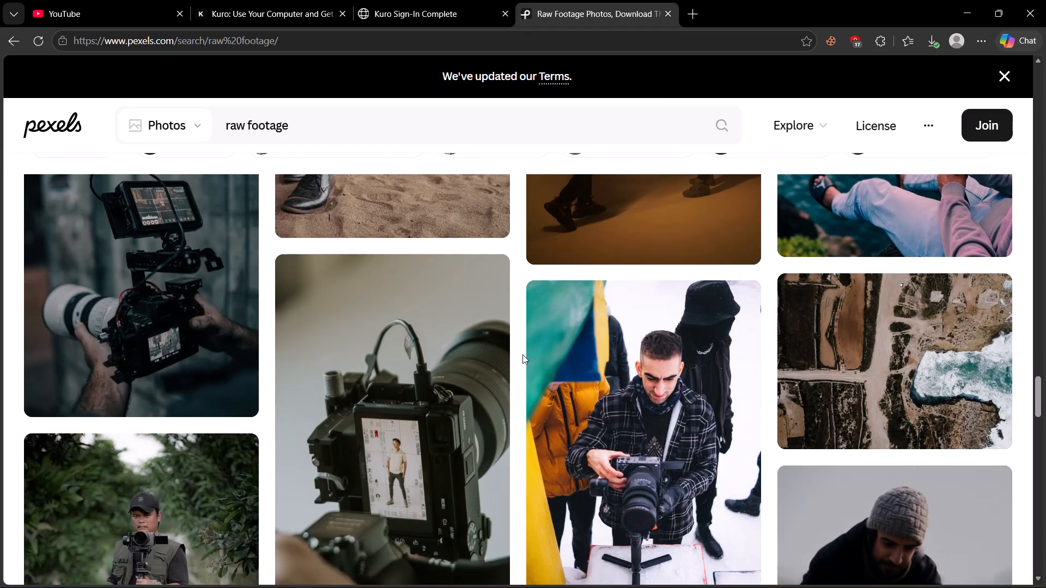
{"action": "scroll", "coordinate": [522, 354], "scroll_direction": "down", "scroll_amount": 12}
{"action": "scroll", "coordinate": [522, 354], "scroll_direction": "down", "scroll_amount": 10}
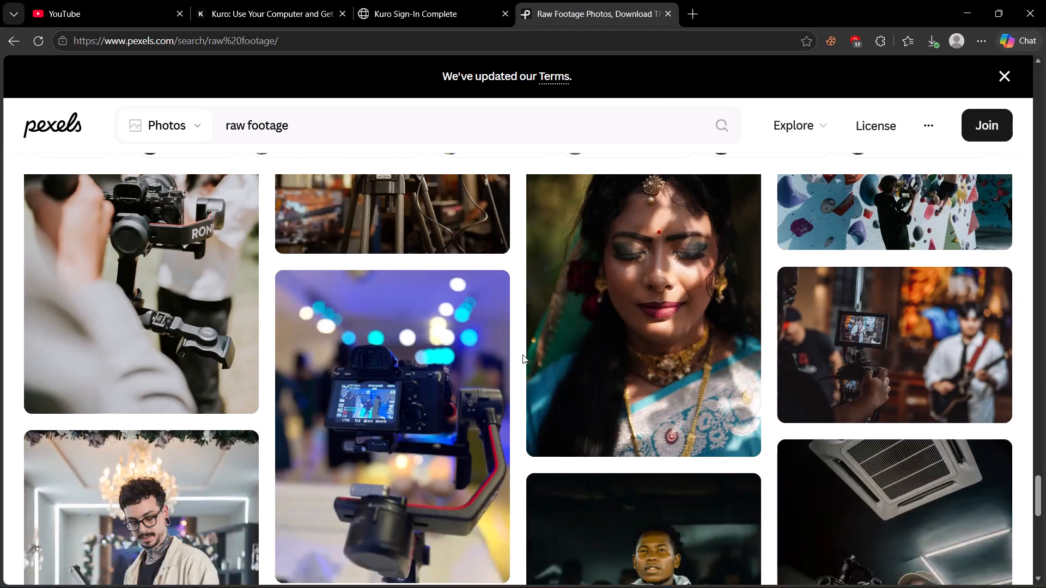
{"action": "scroll", "coordinate": [522, 354], "scroll_direction": "down", "scroll_amount": 13}
Return to the "slog footage" photo results and look through them for flat, ungraded material.
{"action": "left_click", "coordinate": [13, 38]}
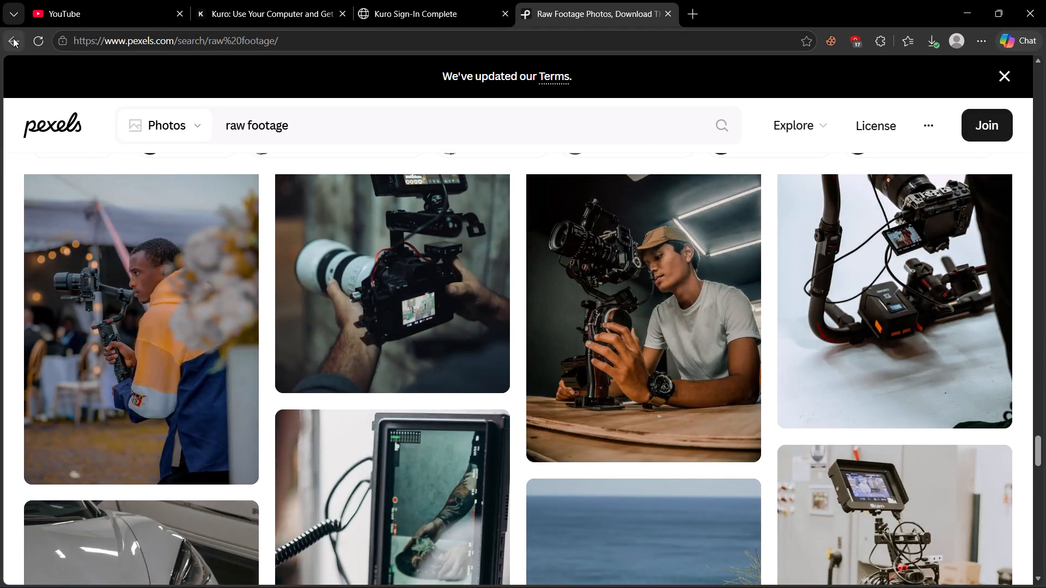
{"action": "scroll", "coordinate": [646, 477], "scroll_direction": "down", "scroll_amount": 6}
{"action": "scroll", "coordinate": [548, 455], "scroll_direction": "down", "scroll_amount": 7}
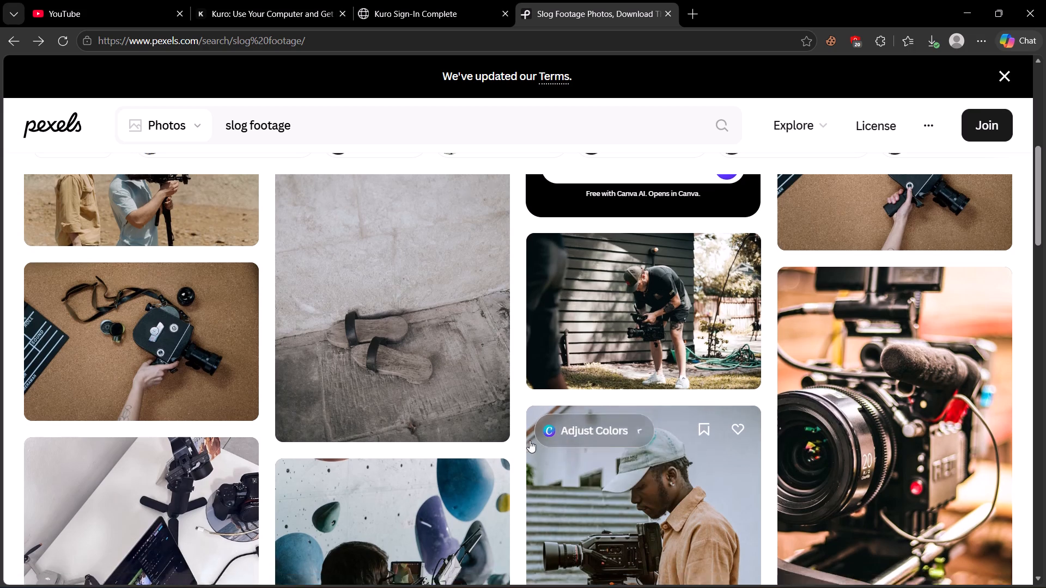
{"action": "scroll", "coordinate": [524, 425], "scroll_direction": "down", "scroll_amount": 14}
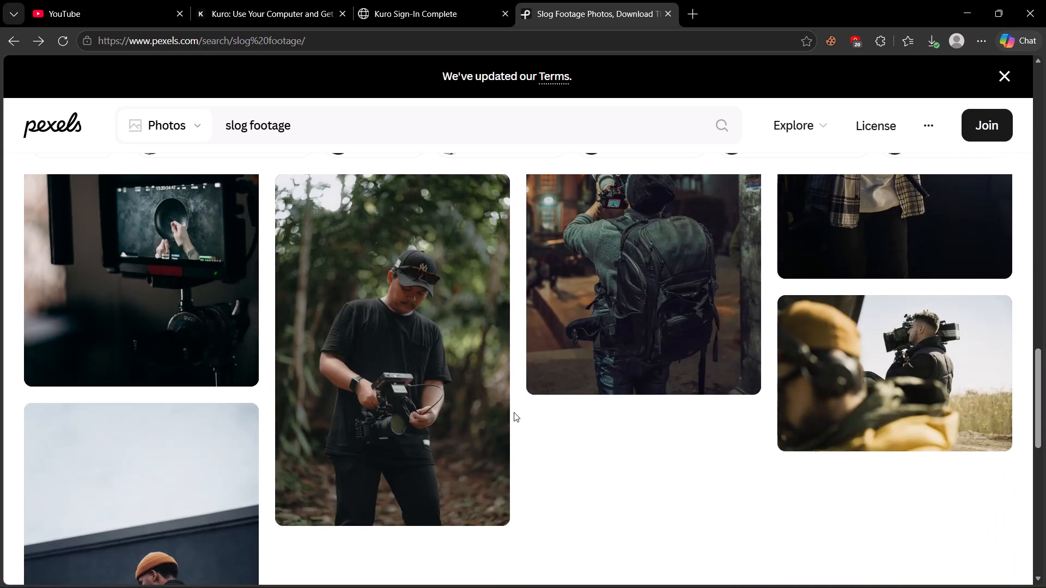
{"action": "scroll", "coordinate": [514, 412], "scroll_direction": "down", "scroll_amount": 12}
{"action": "scroll", "coordinate": [514, 409], "scroll_direction": "down", "scroll_amount": 17}
{"action": "scroll", "coordinate": [513, 408], "scroll_direction": "down", "scroll_amount": 7}
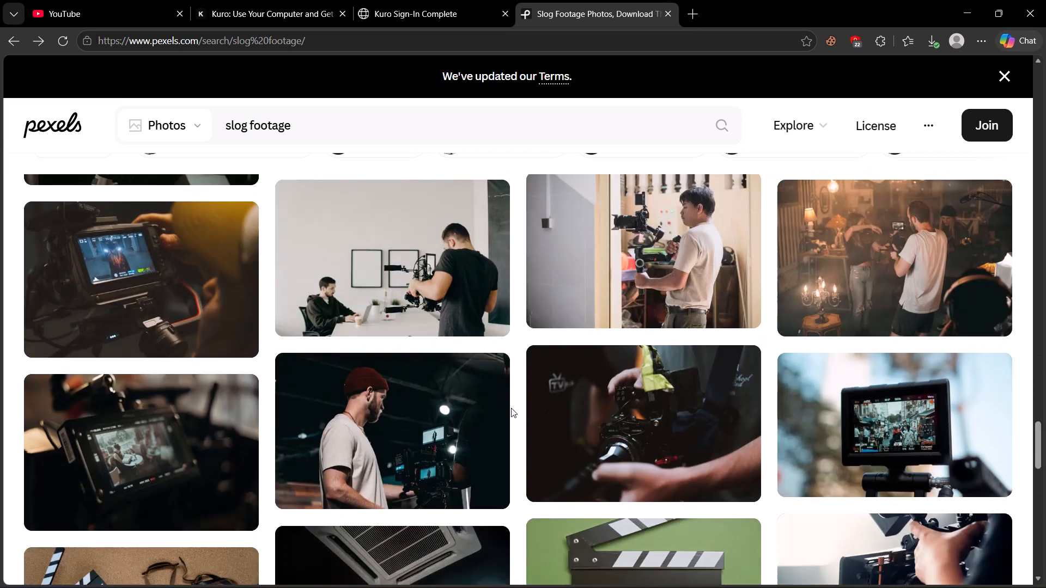
{"action": "scroll", "coordinate": [511, 408], "scroll_direction": "down", "scroll_amount": 20}
{"action": "scroll", "coordinate": [511, 408], "scroll_direction": "down", "scroll_amount": 10}
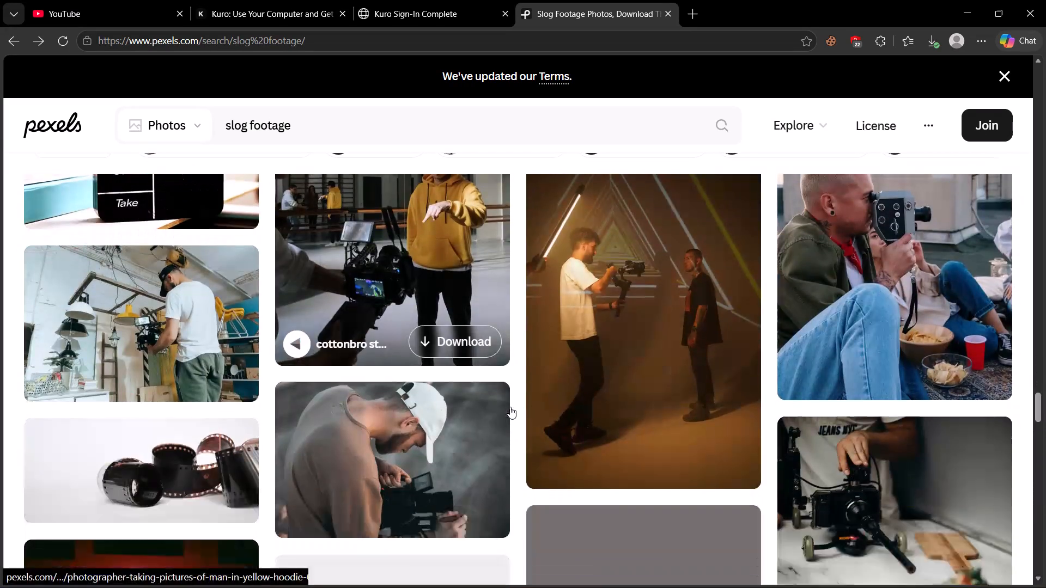
{"action": "scroll", "coordinate": [510, 407], "scroll_direction": "down", "scroll_amount": 20}
{"action": "scroll", "coordinate": [510, 407], "scroll_direction": "down", "scroll_amount": 9}
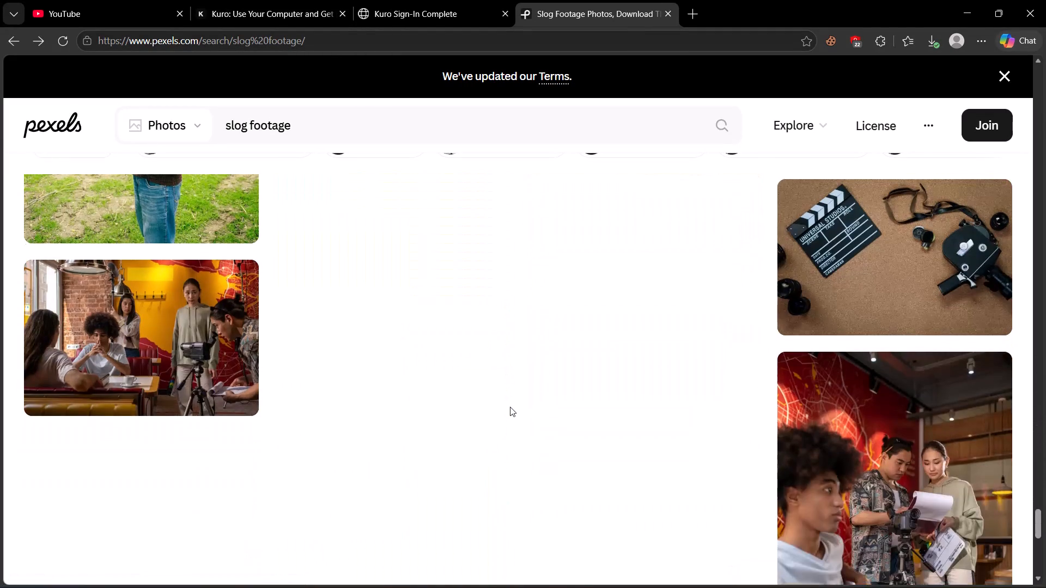
{"action": "scroll", "coordinate": [510, 407], "scroll_direction": "down", "scroll_amount": 14}
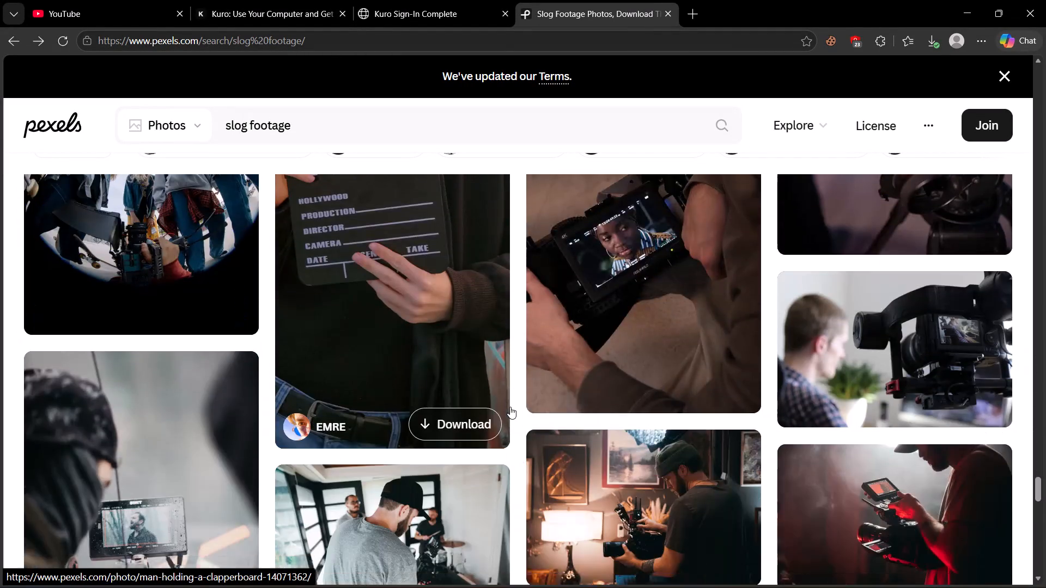
{"action": "scroll", "coordinate": [510, 407], "scroll_direction": "down", "scroll_amount": 6}
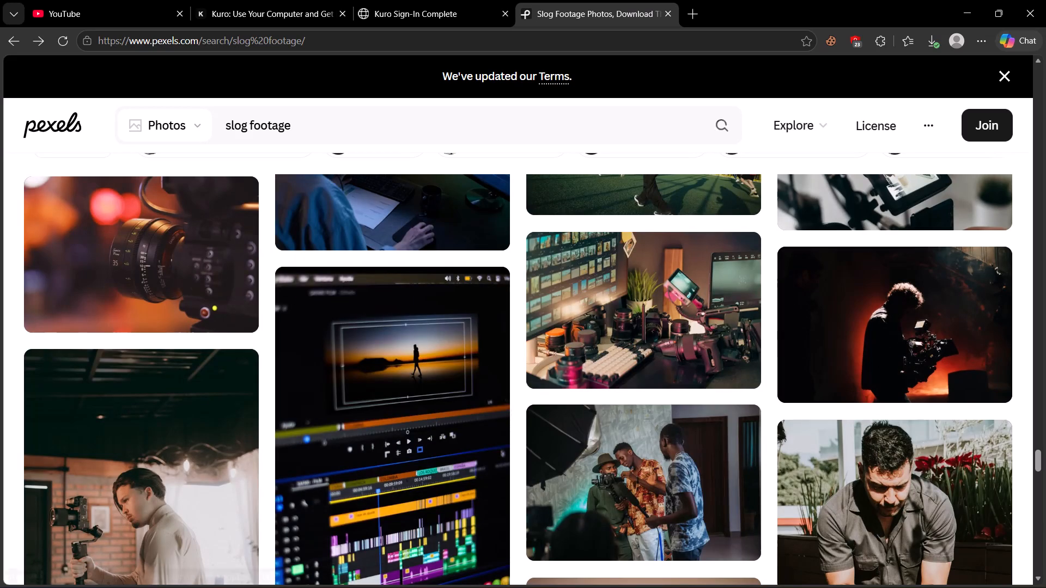
Change the Pexels search to "s log footage" and look through the photo results for flat, log-style material.
{"action": "left_click", "coordinate": [230, 130]}
{"action": "key", "text": "space"}
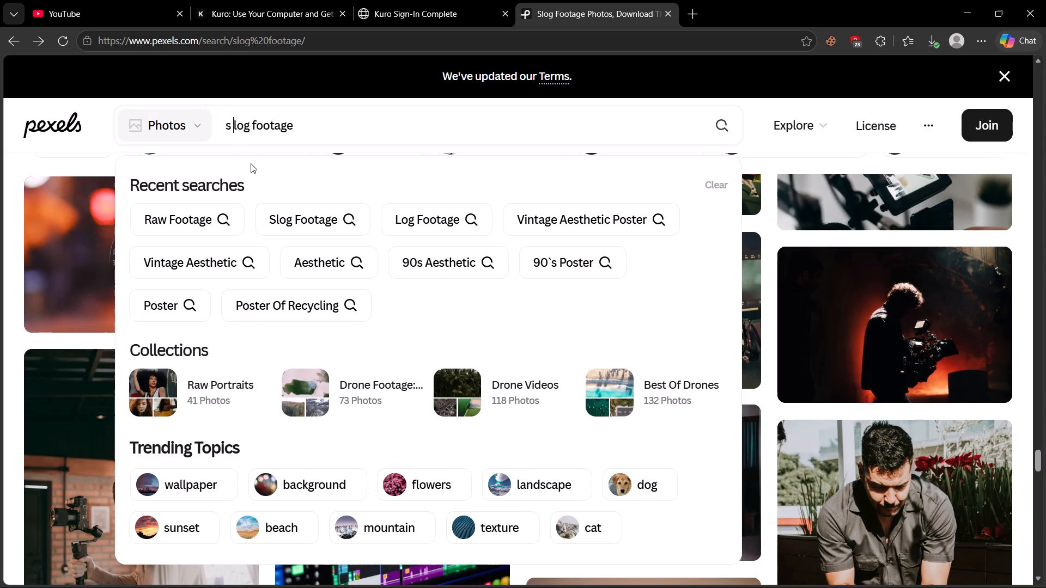
{"action": "key", "text": "Return"}
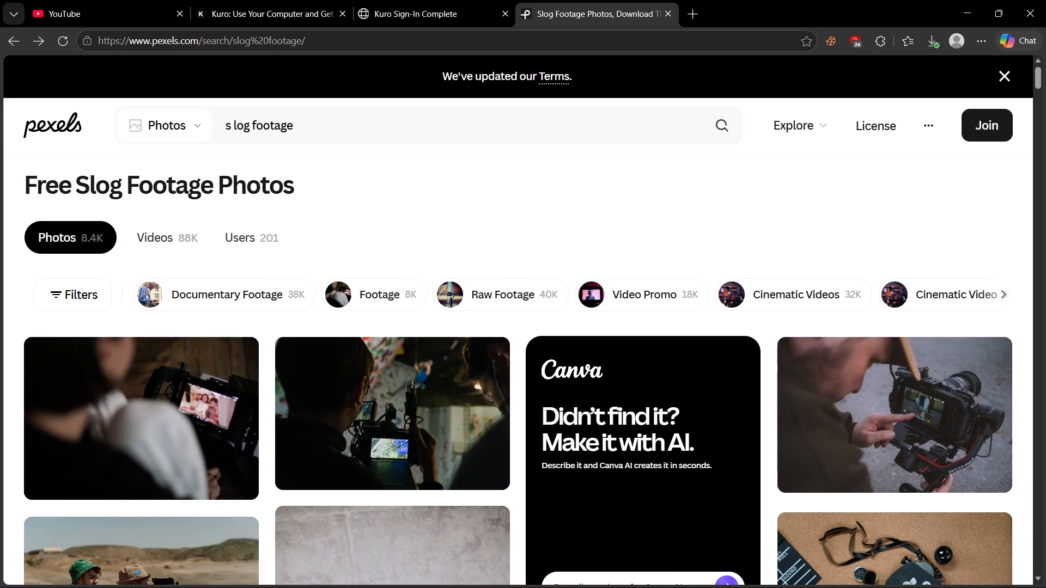
{"action": "scroll", "coordinate": [498, 201], "scroll_direction": "down", "scroll_amount": 5}
{"action": "scroll", "coordinate": [502, 390], "scroll_direction": "down", "scroll_amount": 7}
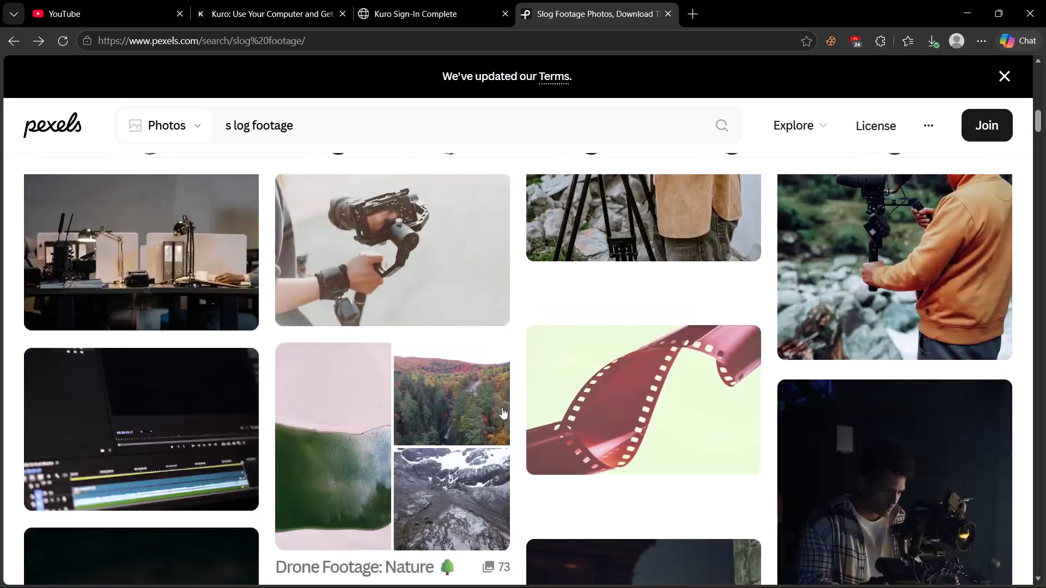
{"action": "scroll", "coordinate": [502, 415], "scroll_direction": "down", "scroll_amount": 18}
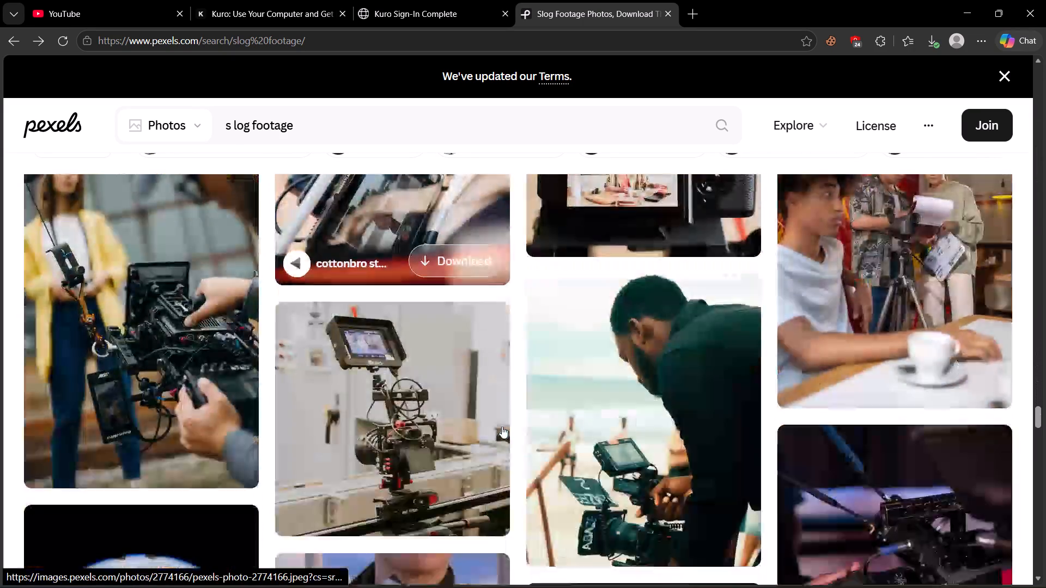
{"action": "scroll", "coordinate": [502, 426], "scroll_direction": "down", "scroll_amount": 20}
{"action": "scroll", "coordinate": [502, 426], "scroll_direction": "down", "scroll_amount": 3}
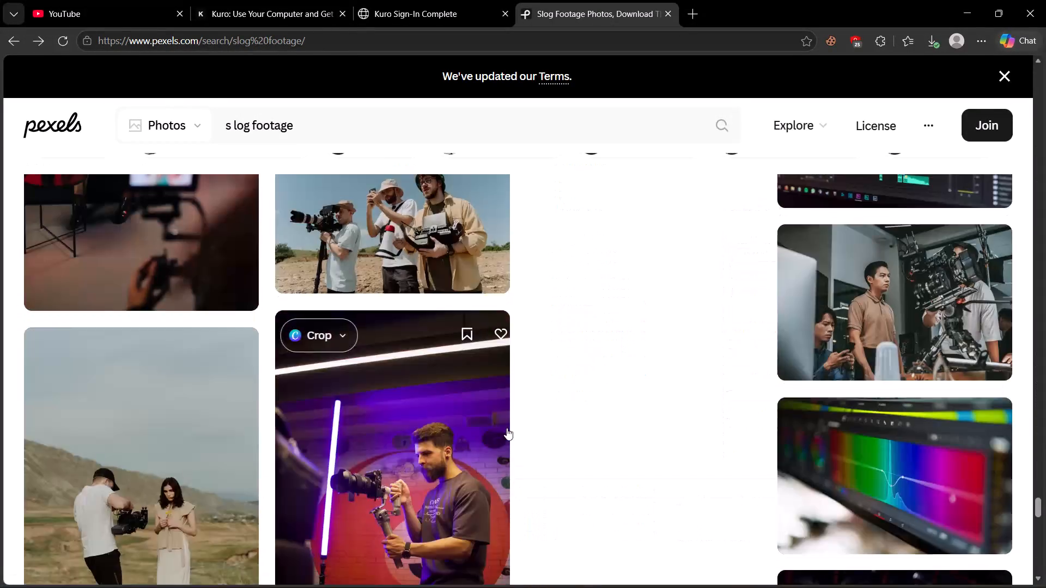
{"action": "scroll", "coordinate": [507, 428], "scroll_direction": "up", "scroll_amount": 4}
{"action": "scroll", "coordinate": [507, 428], "scroll_direction": "down", "scroll_amount": 12}
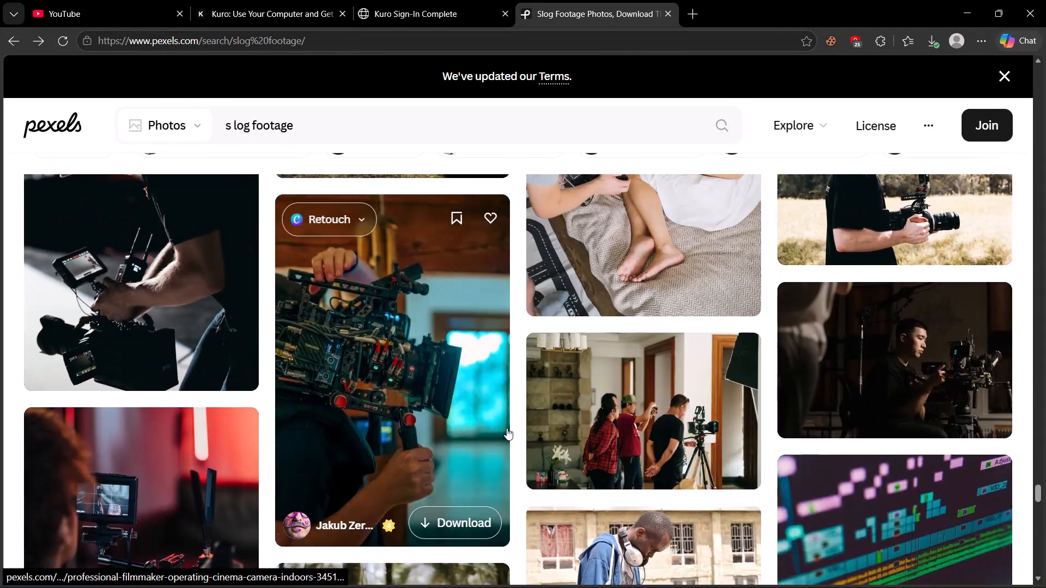
{"action": "scroll", "coordinate": [507, 428], "scroll_direction": "down", "scroll_amount": 7}
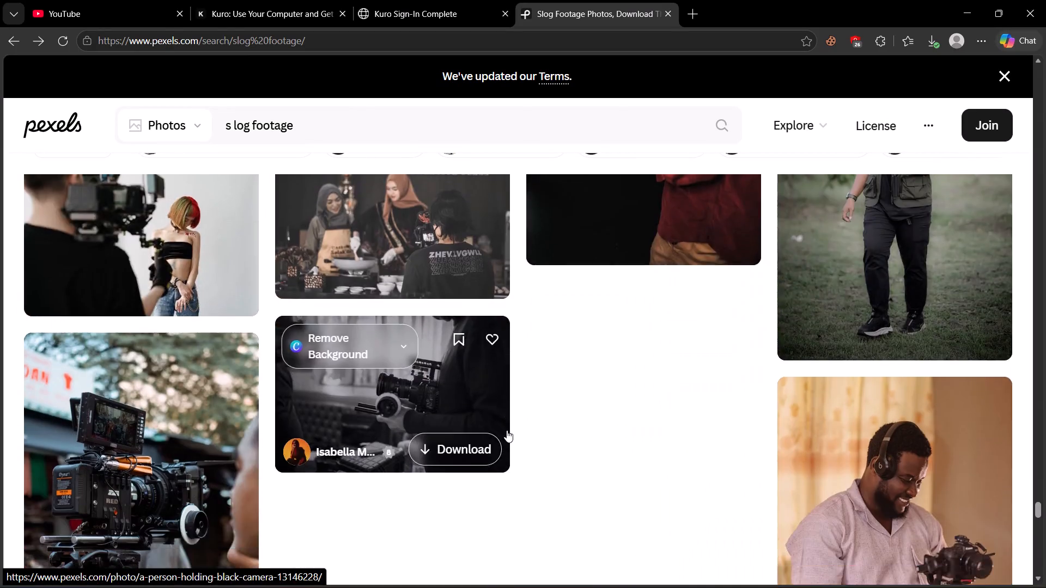
{"action": "scroll", "coordinate": [507, 430], "scroll_direction": "down", "scroll_amount": 20}
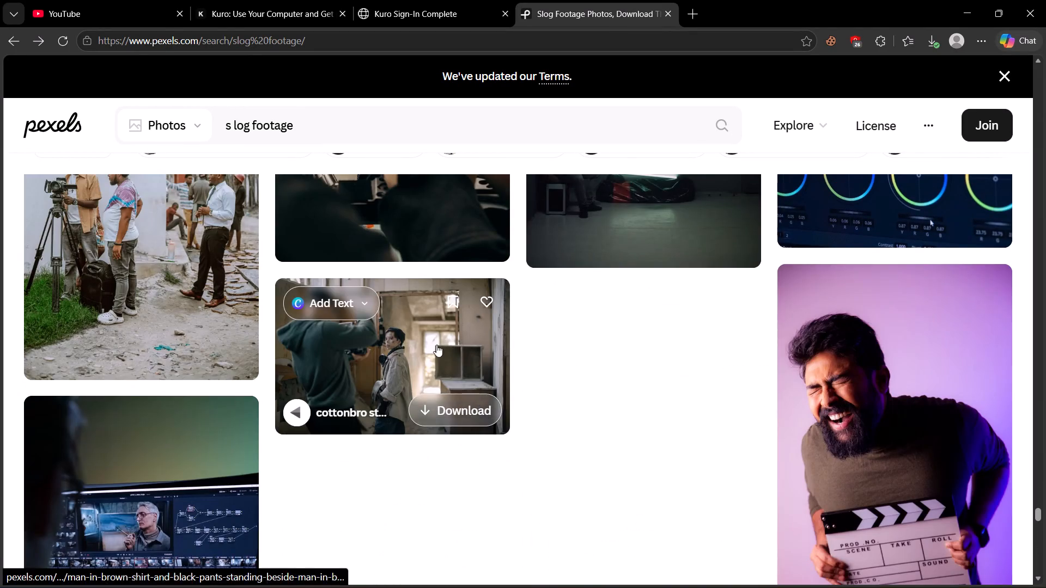
{"action": "scroll", "coordinate": [341, 257], "scroll_direction": "down", "scroll_amount": 2}
Change the Pexels search to "l log footage" and look through the photo results for log-style material.
{"action": "left_click", "coordinate": [233, 124]}
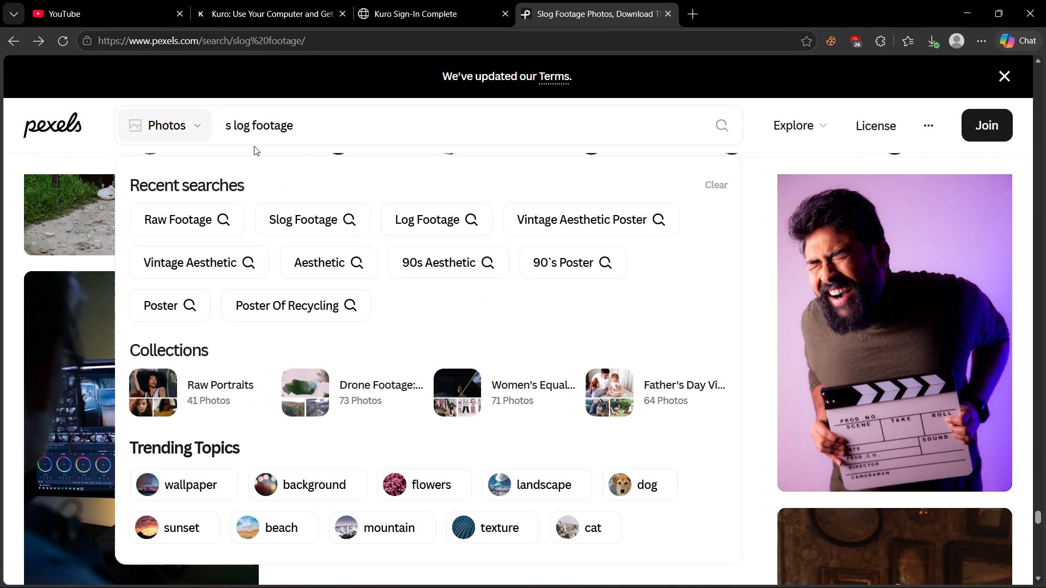
{"action": "key", "text": "Left"}
{"action": "key", "text": "BackSpace"}
{"action": "key", "text": "l"}
{"action": "key", "text": "Return"}
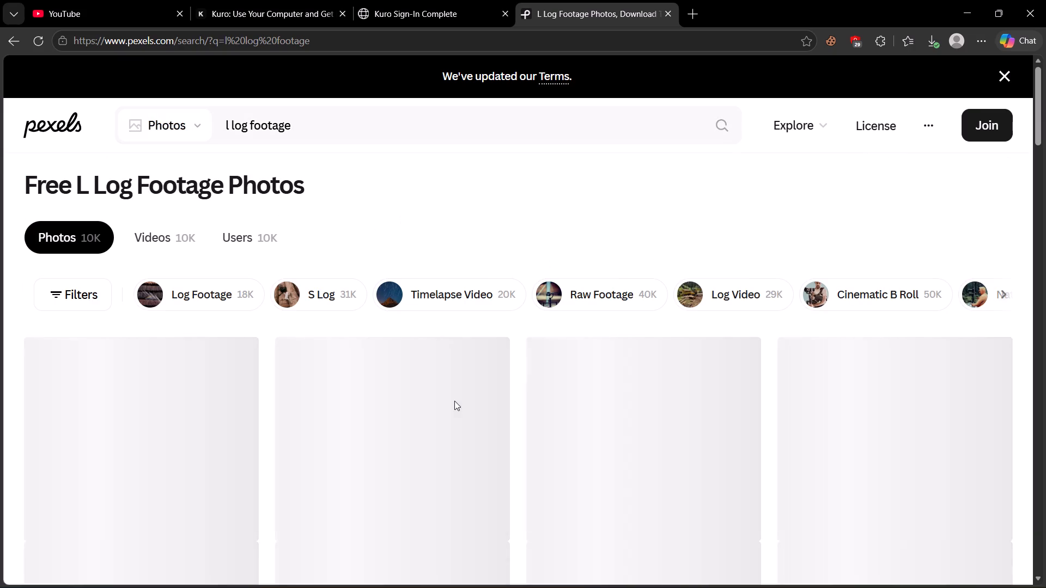
{"action": "scroll", "coordinate": [526, 364], "scroll_direction": "down", "scroll_amount": 19}
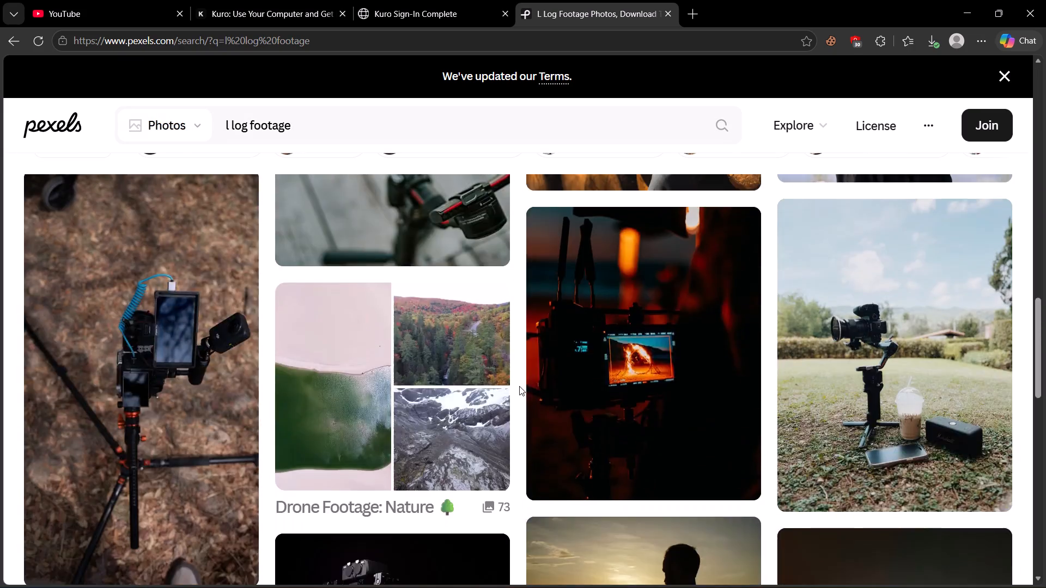
{"action": "scroll", "coordinate": [519, 386], "scroll_direction": "down", "scroll_amount": 13}
{"action": "scroll", "coordinate": [519, 386], "scroll_direction": "down", "scroll_amount": 8}
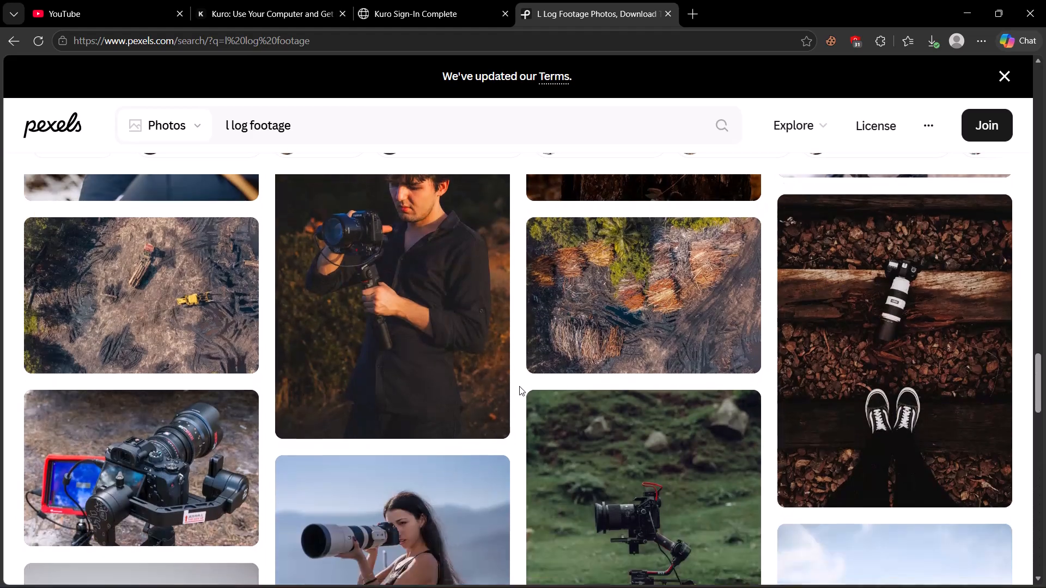
{"action": "scroll", "coordinate": [519, 386], "scroll_direction": "down", "scroll_amount": 7}
Open Pixabay in a new browser tab through the suggested "running man pov shaky video" page.
{"action": "left_click", "coordinate": [692, 8]}
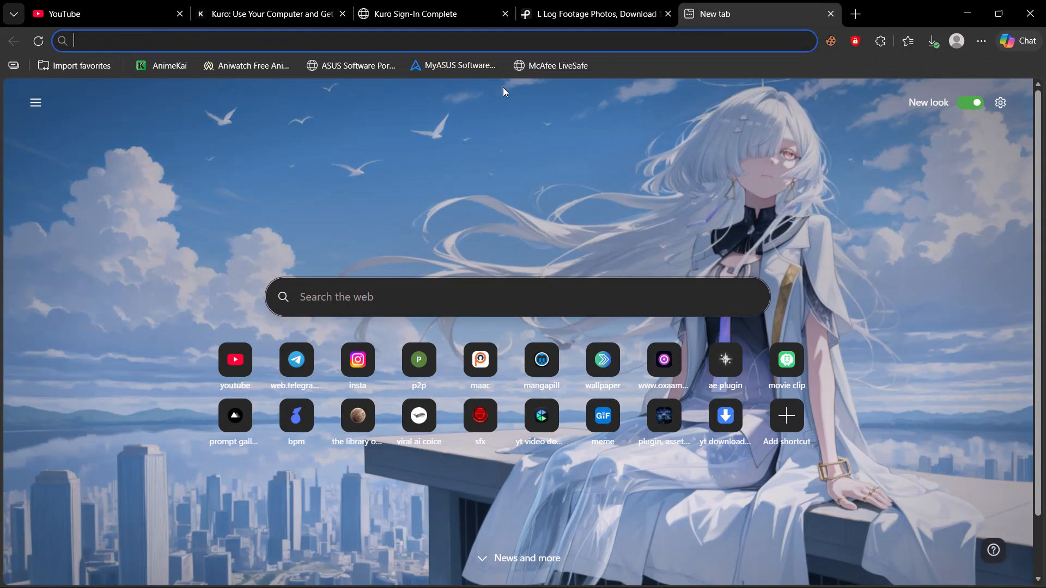
{"action": "type", "text": "pixa"}
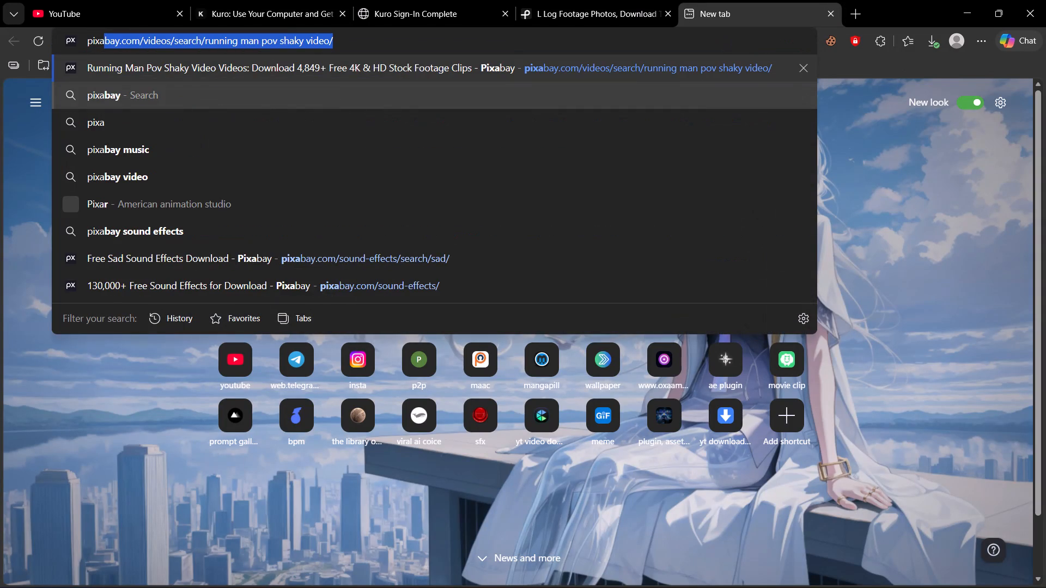
{"action": "left_click", "coordinate": [408, 65]}
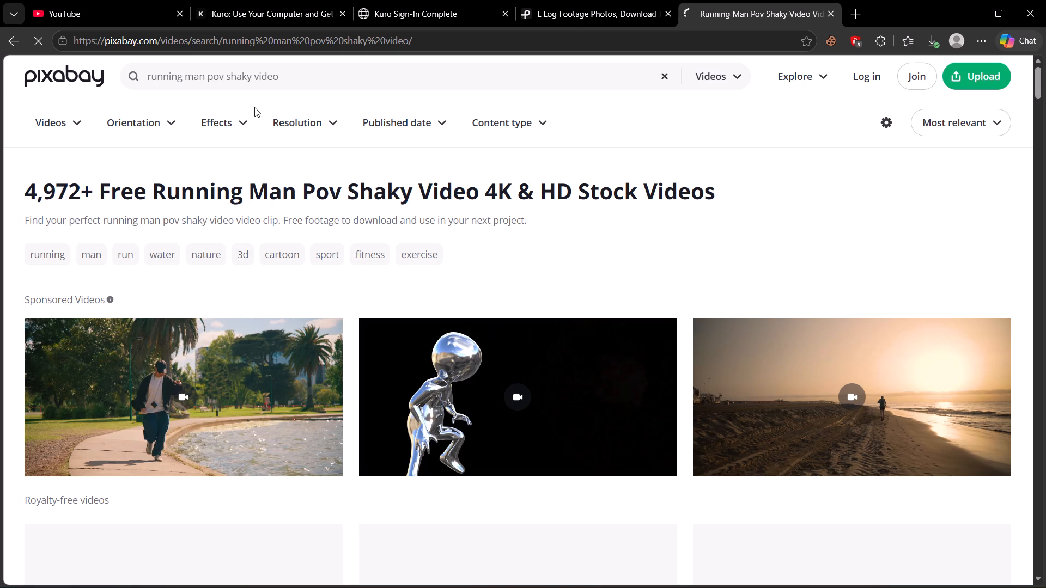
Search Pixabay's videos for "s log footage".
{"action": "left_click", "coordinate": [234, 67]}
{"action": "key", "text": "ctrl+a"}
{"action": "key", "text": "s"}
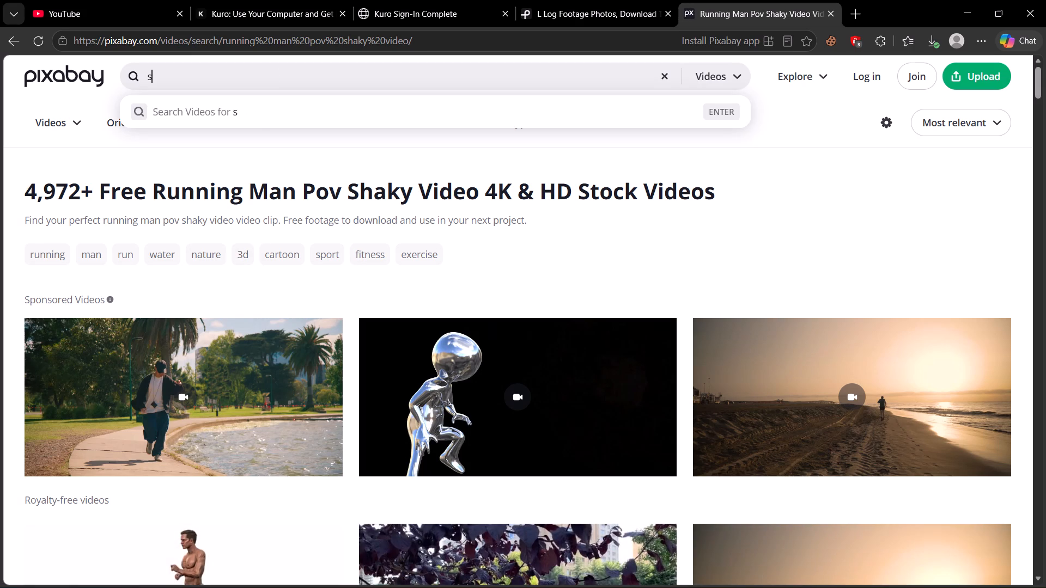
{"action": "key", "text": "space"}
{"action": "type", "text": "lo"}
{"action": "type", "text": "g footage"}
{"action": "key", "text": "Return"}
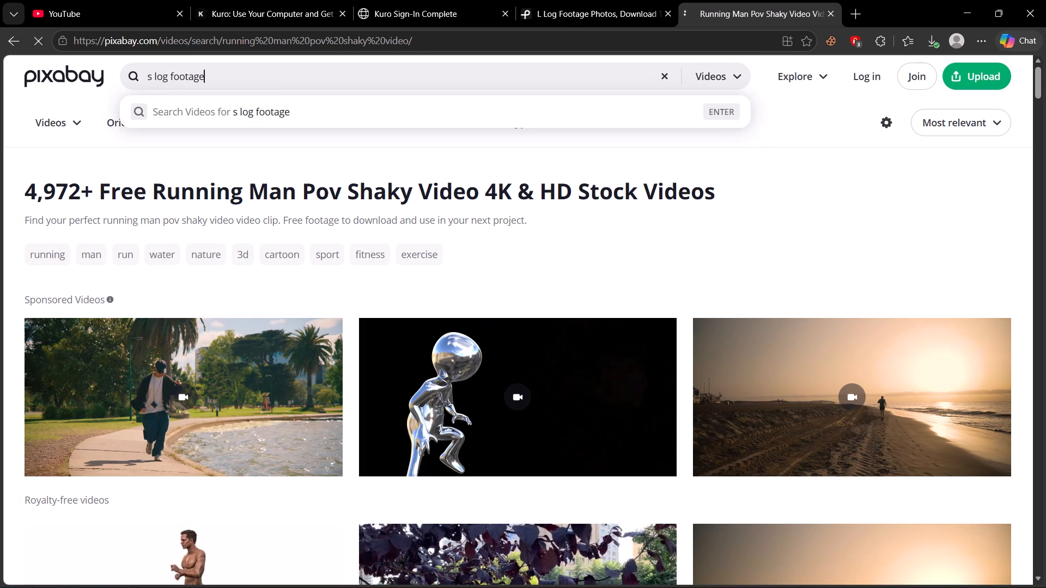
Look through the first page of Pixabay's "s log footage" videos for flat, ungraded clips.
{"action": "scroll", "coordinate": [352, 303], "scroll_direction": "down", "scroll_amount": 5}
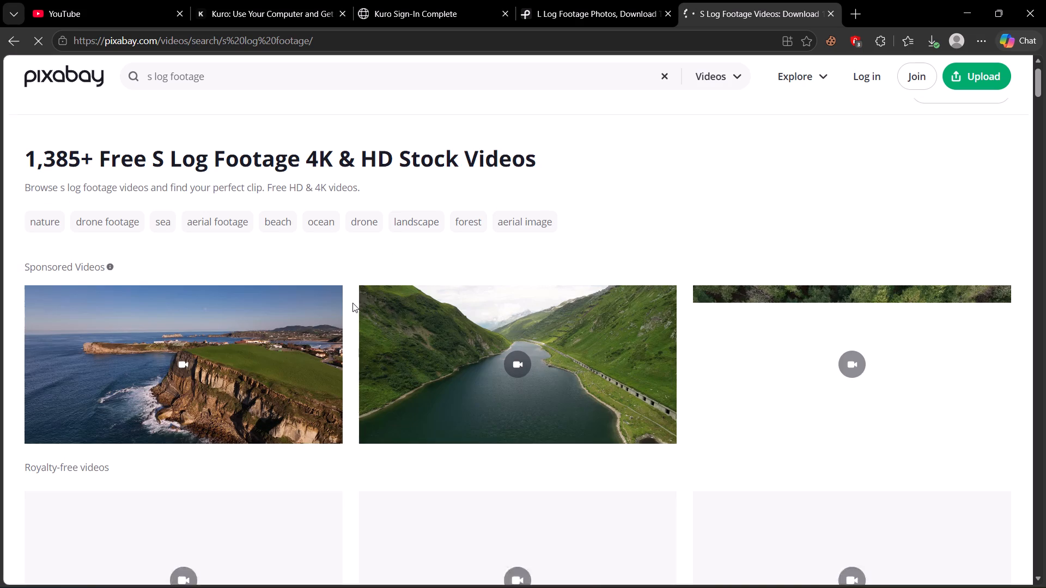
{"action": "scroll", "coordinate": [352, 303], "scroll_direction": "down", "scroll_amount": 16}
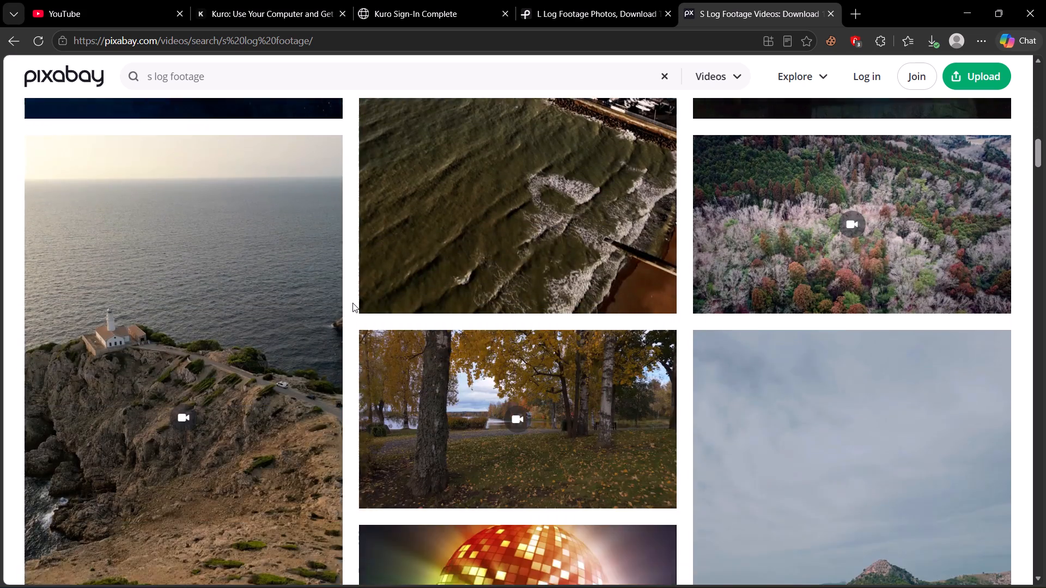
{"action": "scroll", "coordinate": [352, 303], "scroll_direction": "down", "scroll_amount": 9}
{"action": "scroll", "coordinate": [352, 303], "scroll_direction": "down", "scroll_amount": 18}
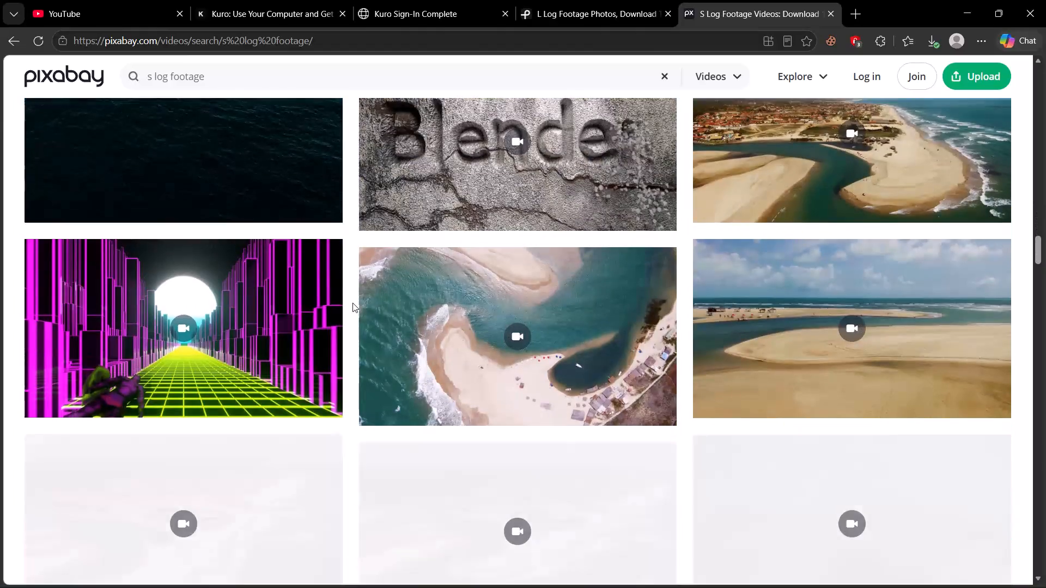
{"action": "scroll", "coordinate": [352, 303], "scroll_direction": "down", "scroll_amount": 4}
{"action": "scroll", "coordinate": [352, 303], "scroll_direction": "down", "scroll_amount": 20}
{"action": "scroll", "coordinate": [352, 303], "scroll_direction": "down", "scroll_amount": 6}
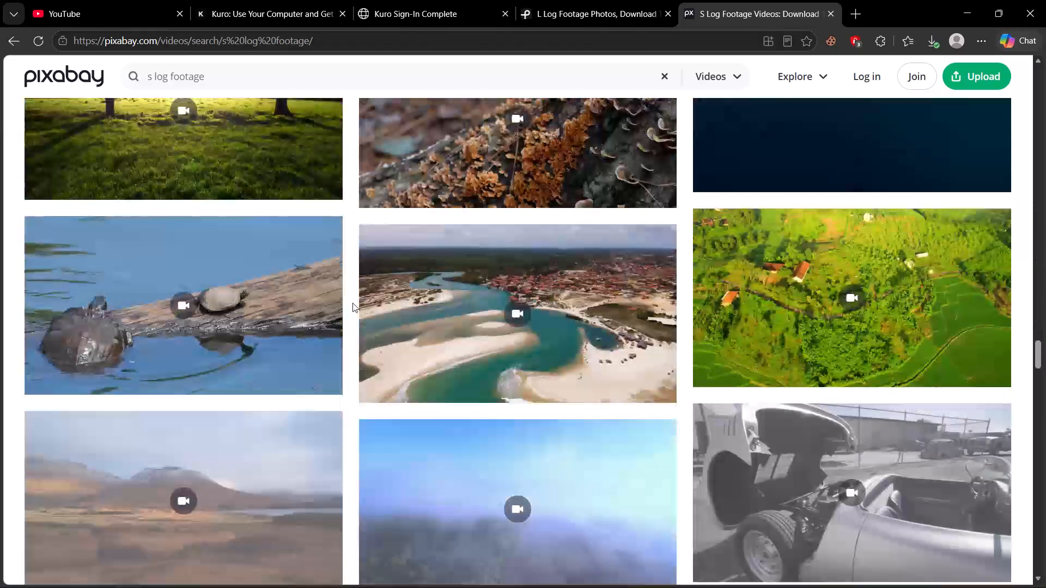
{"action": "scroll", "coordinate": [352, 303], "scroll_direction": "down", "scroll_amount": 19}
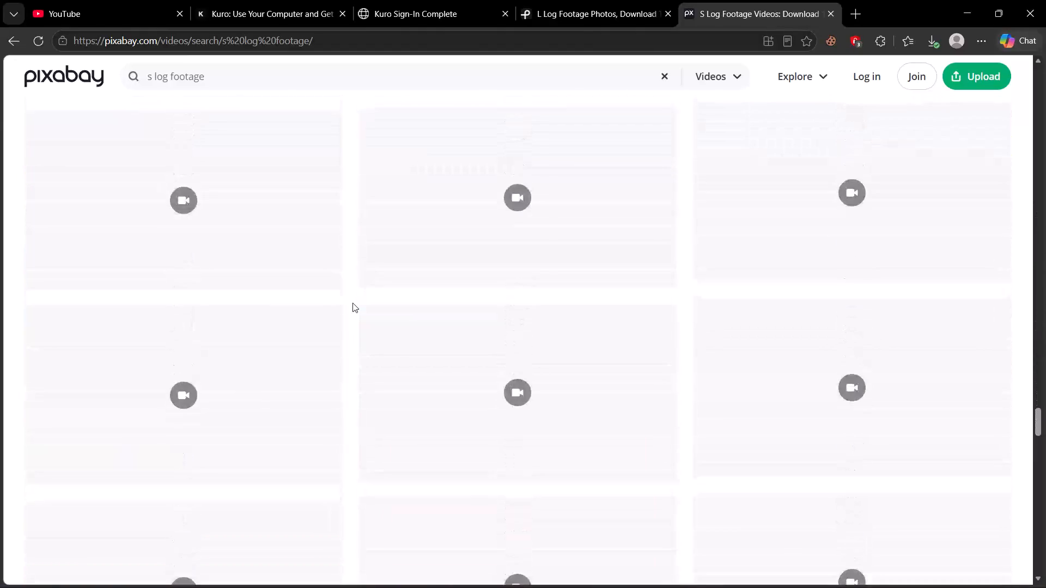
{"action": "scroll", "coordinate": [352, 303], "scroll_direction": "up", "scroll_amount": 6}
{"action": "scroll", "coordinate": [352, 303], "scroll_direction": "down", "scroll_amount": 14}
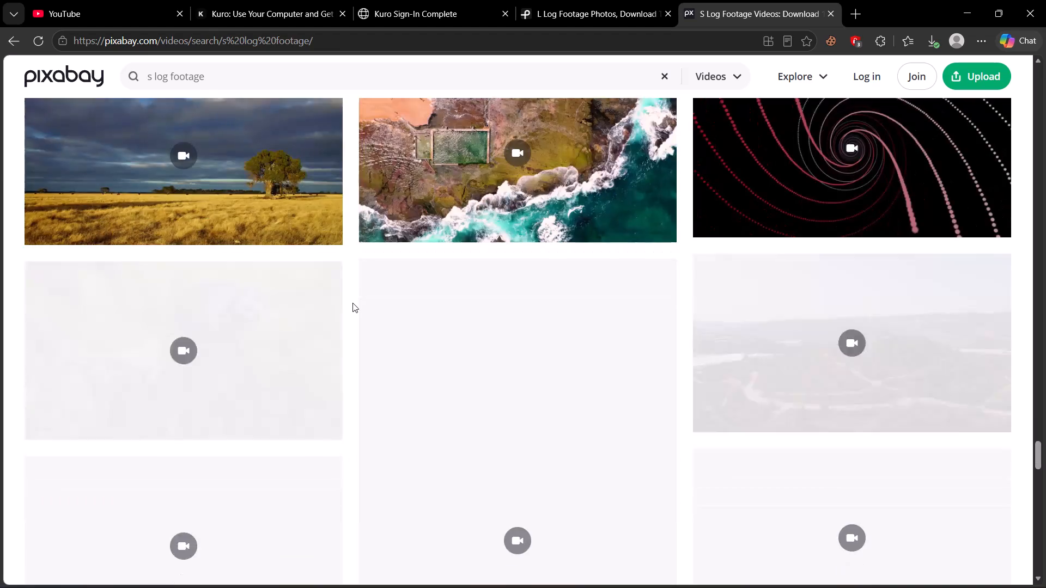
{"action": "scroll", "coordinate": [352, 303], "scroll_direction": "down", "scroll_amount": 17}
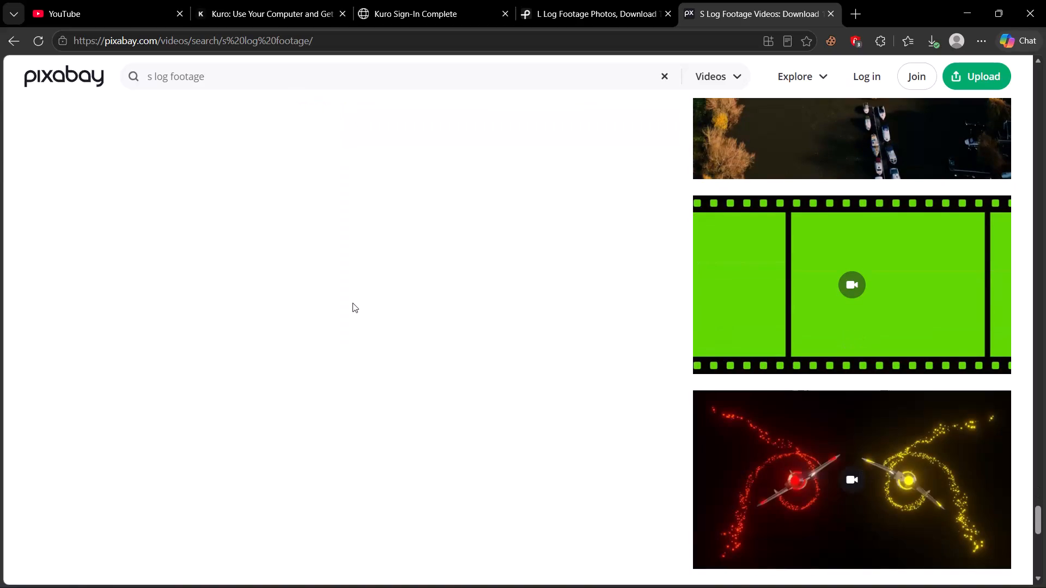
{"action": "scroll", "coordinate": [352, 303], "scroll_direction": "down", "scroll_amount": 8}
{"action": "scroll", "coordinate": [352, 303], "scroll_direction": "up", "scroll_amount": 5}
Open page 2 of the "s log footage" video results and check its first clips for flat footage.
{"action": "left_click", "coordinate": [518, 400]}
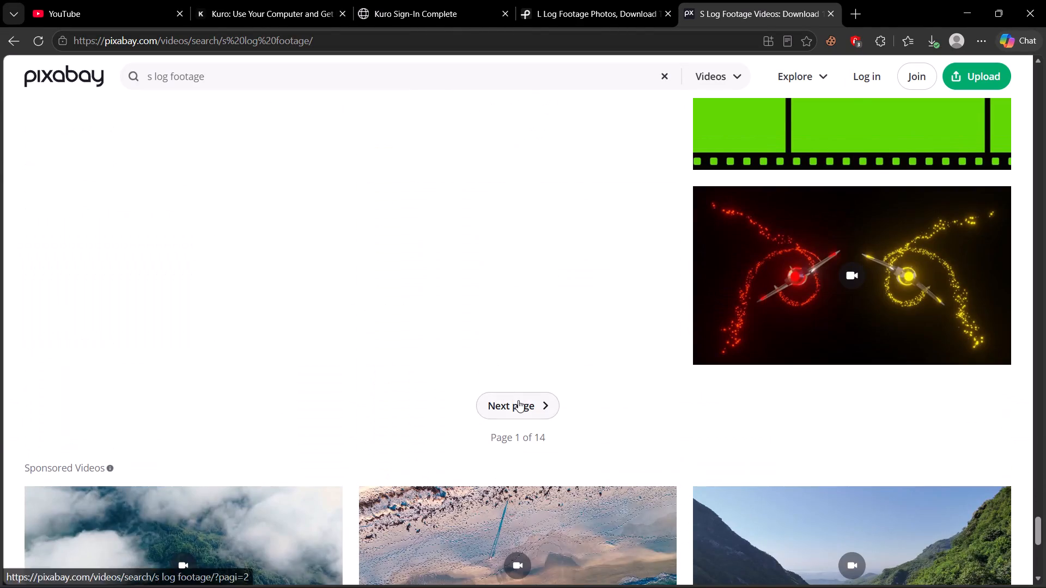
{"action": "scroll", "coordinate": [429, 364], "scroll_direction": "down", "scroll_amount": 5}
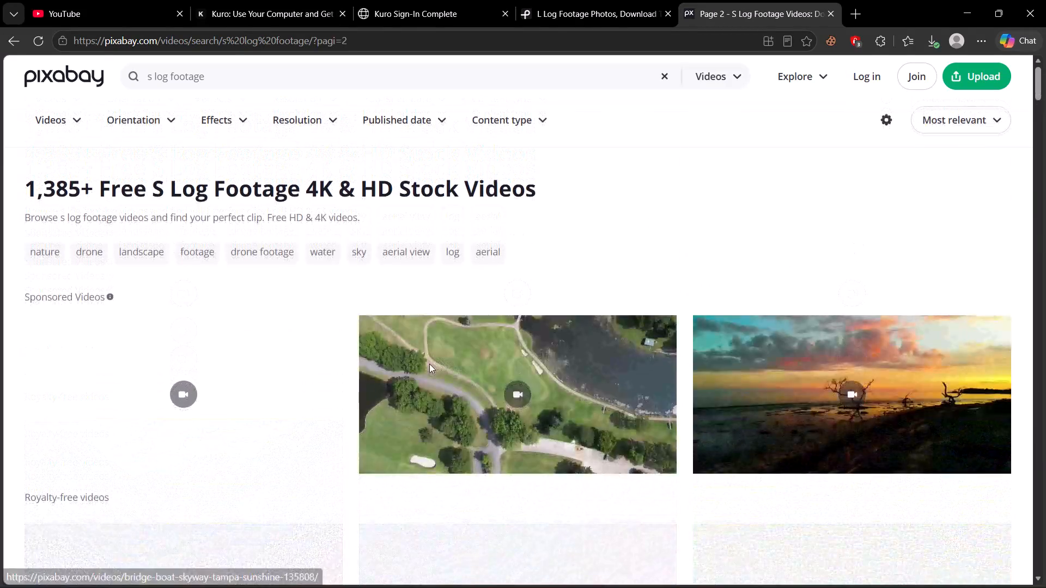
{"action": "scroll", "coordinate": [429, 364], "scroll_direction": "down", "scroll_amount": 5}
{"action": "scroll", "coordinate": [429, 364], "scroll_direction": "up", "scroll_amount": 6}
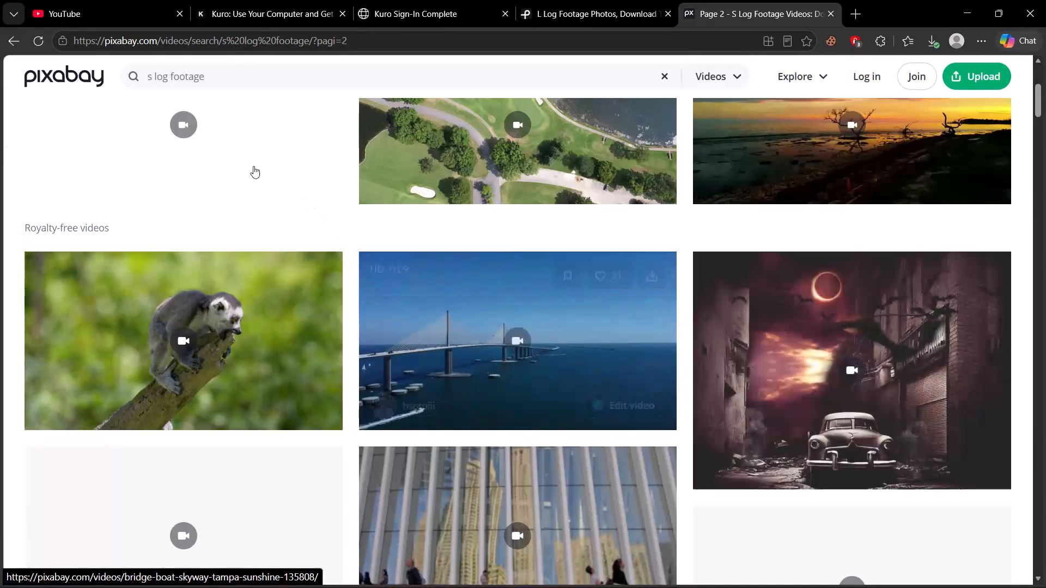
Search Pixabay's videos for "raw footage" and look through the results for flat, ungraded clips.
{"action": "left_click_drag", "start_coordinate": [166, 76], "coordinate": [144, 83]}
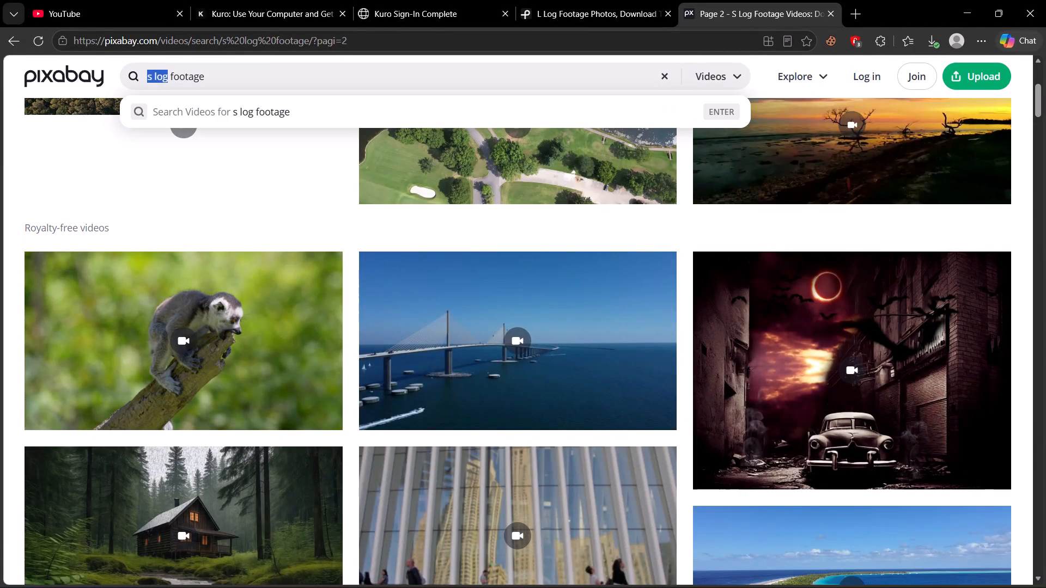
{"action": "type", "text": "raw"}
{"action": "key", "text": "Return"}
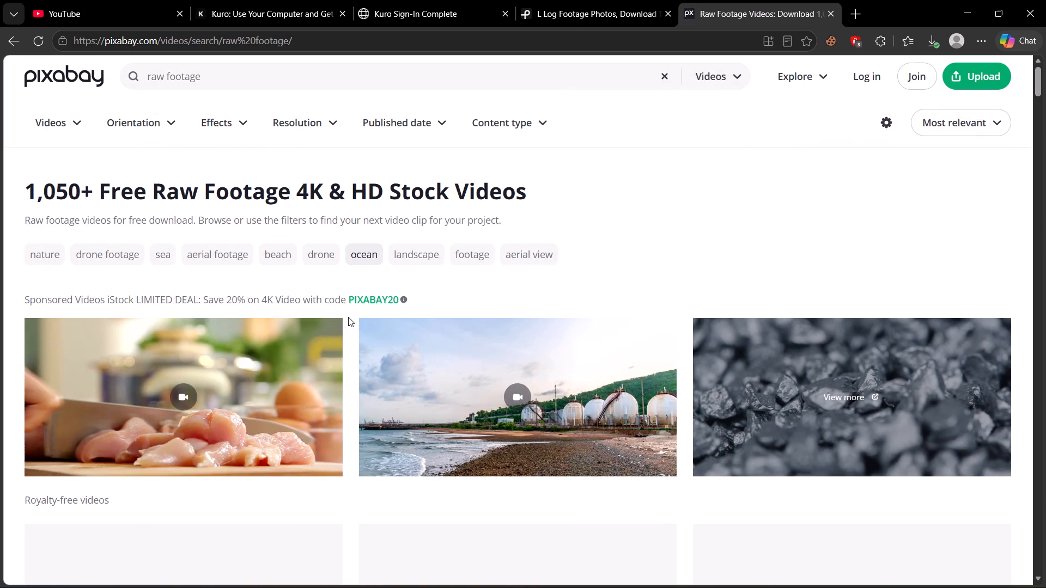
{"action": "scroll", "coordinate": [348, 317], "scroll_direction": "down", "scroll_amount": 11}
{"action": "scroll", "coordinate": [347, 318], "scroll_direction": "down", "scroll_amount": 11}
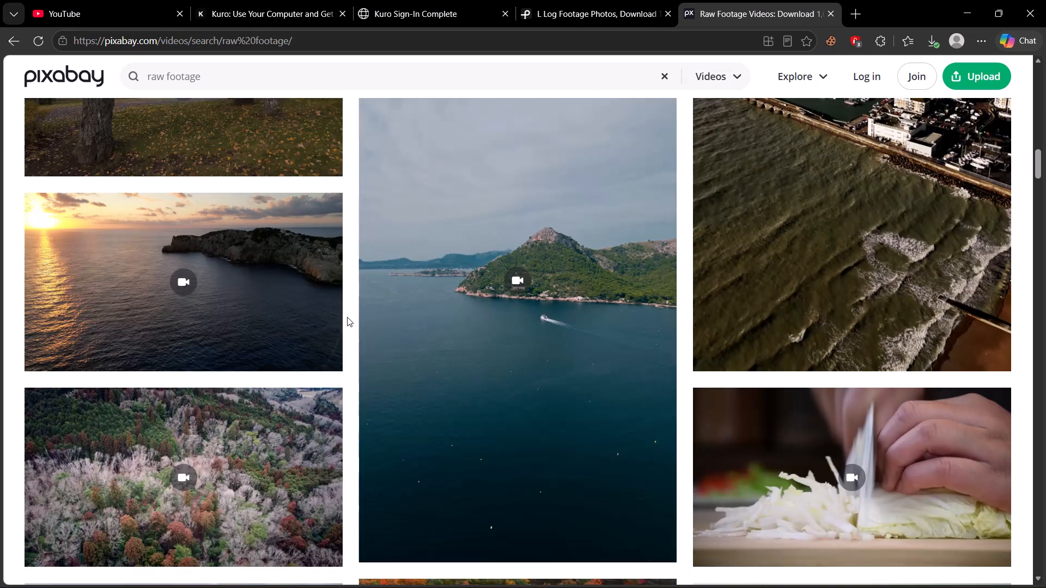
{"action": "scroll", "coordinate": [347, 317], "scroll_direction": "down", "scroll_amount": 20}
{"action": "scroll", "coordinate": [347, 317], "scroll_direction": "down", "scroll_amount": 10}
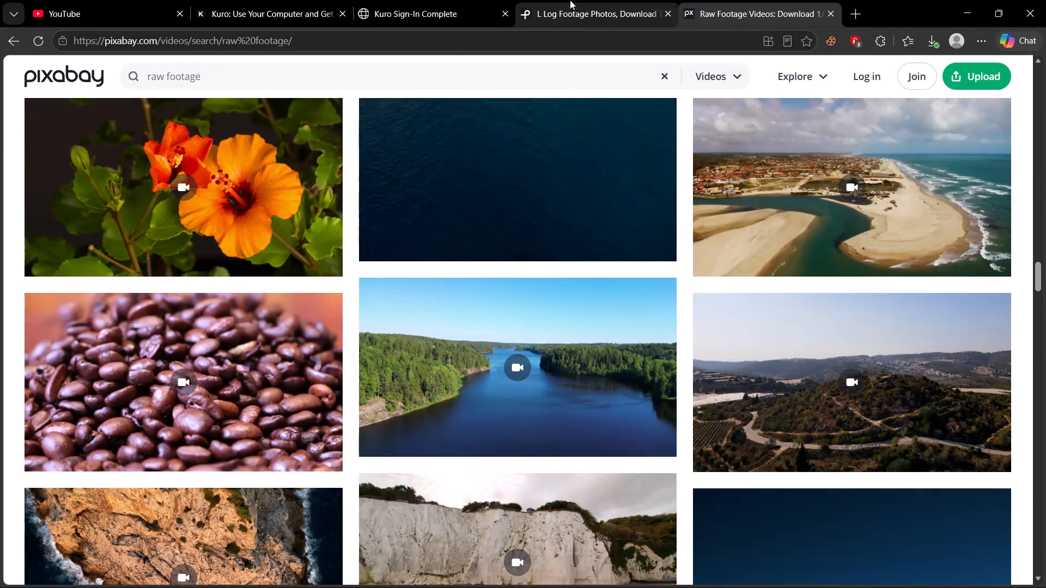
Return to the open Pexels page and search it for "raw s log footage".
{"action": "left_click", "coordinate": [570, 0]}
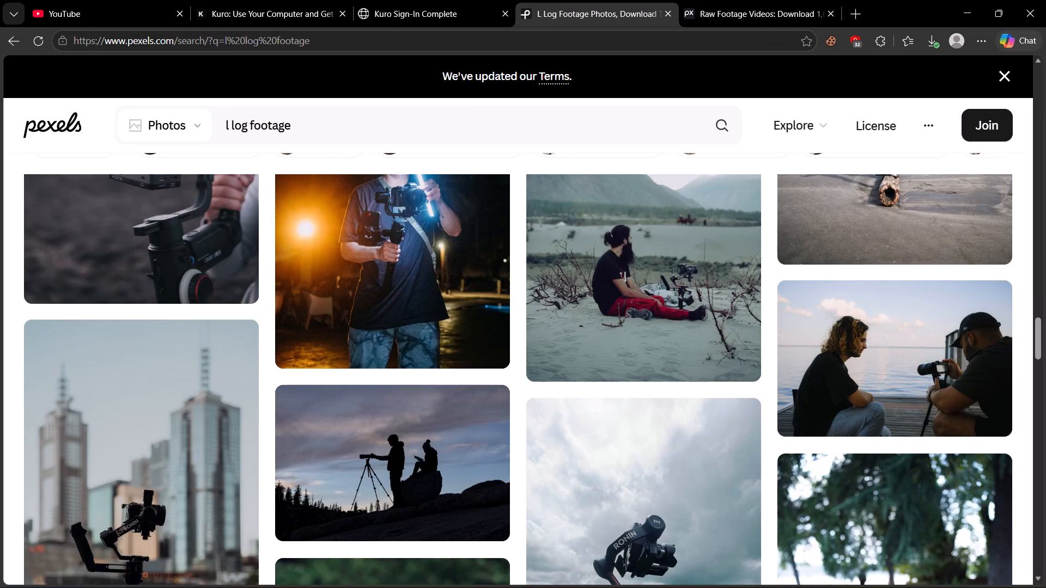
{"action": "left_click_drag", "start_coordinate": [247, 135], "coordinate": [217, 132]}
{"action": "type", "text": "raw4"}
{"action": "key", "text": "BackSpace"}
{"action": "key", "text": "space"}
{"action": "type", "text": "s log"}
{"action": "key", "text": "space"}
{"action": "key", "text": "Return"}
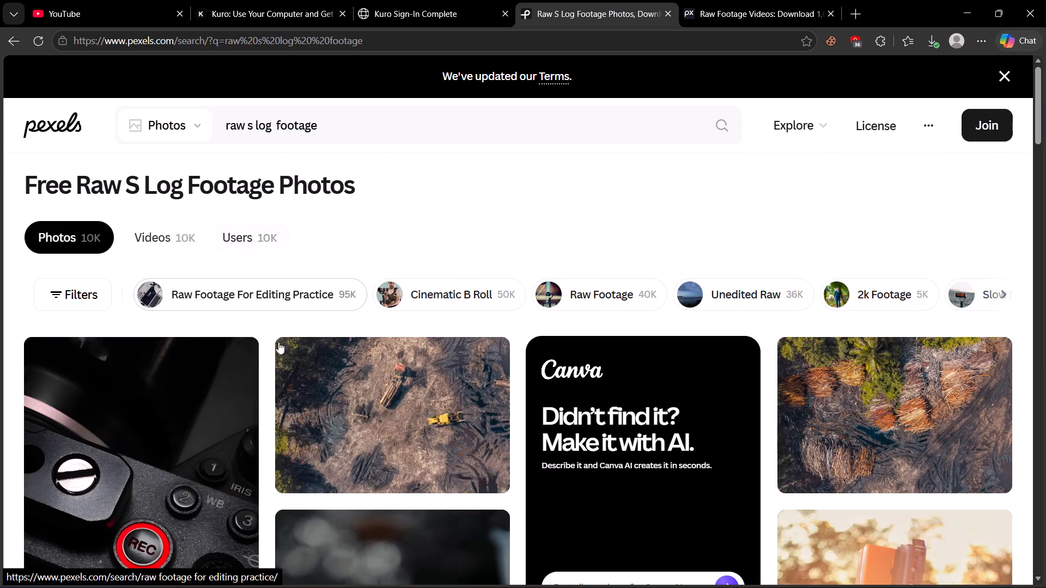
Look through the Pexels "raw s log footage" results for flat, ungraded material.
{"action": "scroll", "coordinate": [260, 342], "scroll_direction": "down", "scroll_amount": 18}
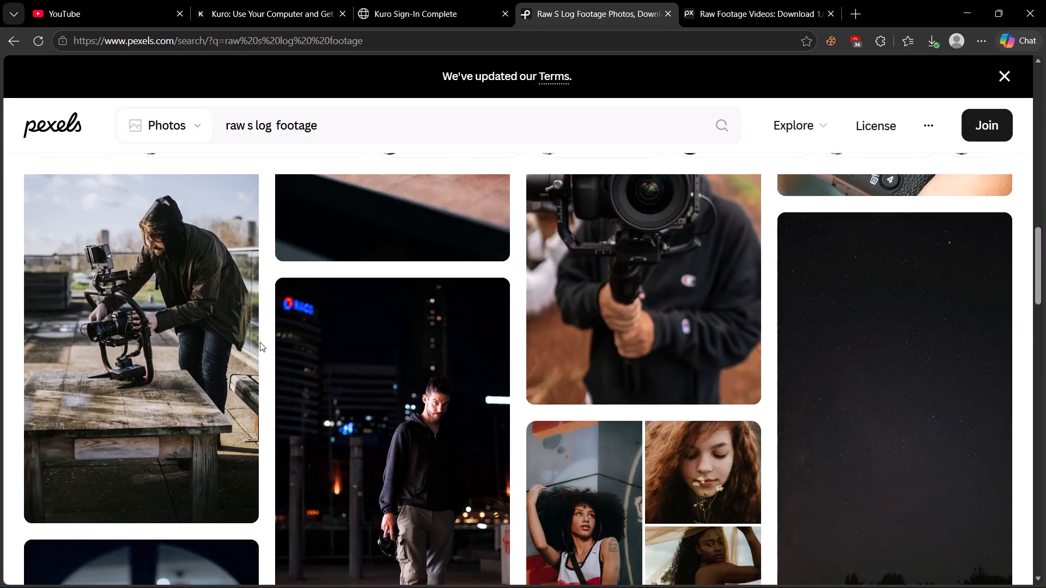
{"action": "scroll", "coordinate": [260, 342], "scroll_direction": "down", "scroll_amount": 7}
{"action": "scroll", "coordinate": [260, 342], "scroll_direction": "down", "scroll_amount": 15}
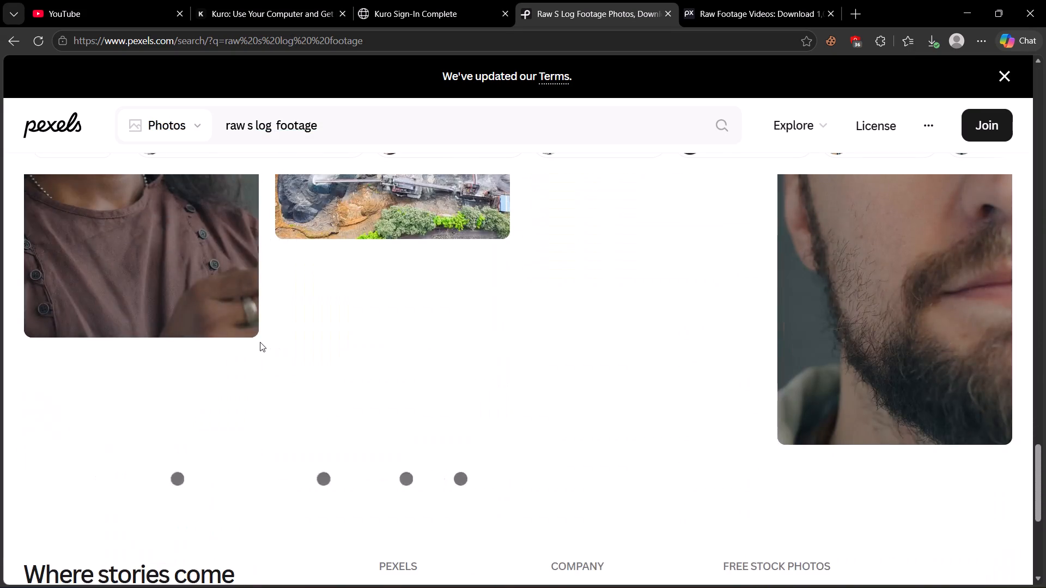
{"action": "scroll", "coordinate": [260, 342], "scroll_direction": "down", "scroll_amount": 2}
{"action": "scroll", "coordinate": [260, 342], "scroll_direction": "up", "scroll_amount": 5}
{"action": "scroll", "coordinate": [260, 342], "scroll_direction": "down", "scroll_amount": 9}
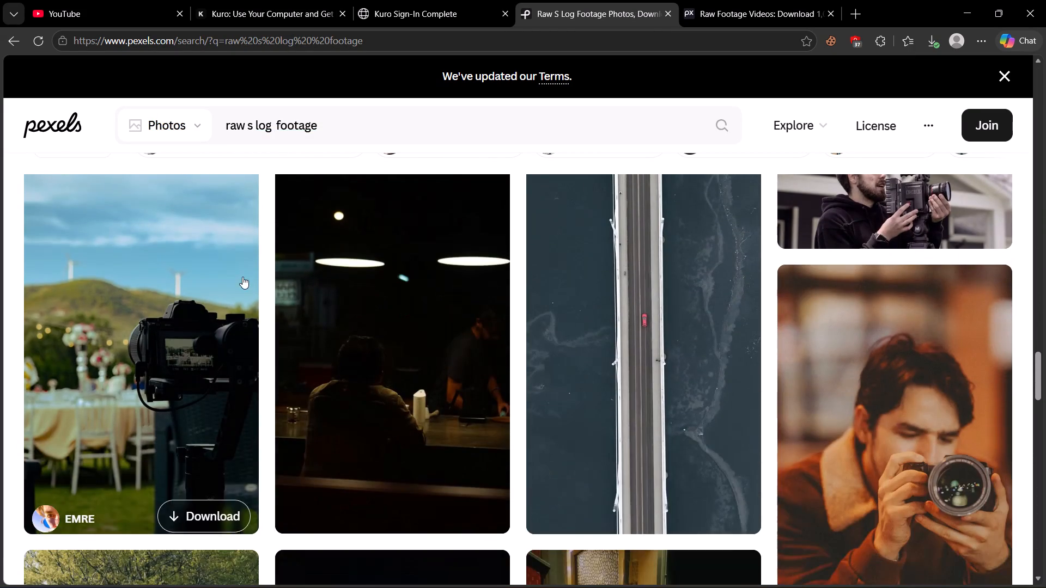
Search Pexels for "gray footage" and look through the results for low-contrast material.
{"action": "left_click_drag", "start_coordinate": [270, 128], "coordinate": [235, 136]}
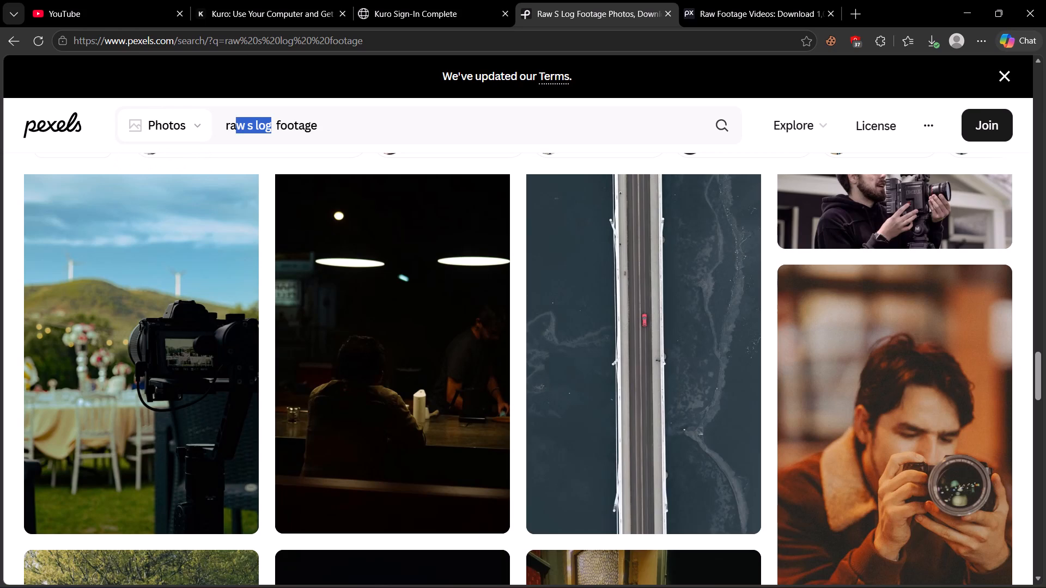
{"action": "left_click_drag", "start_coordinate": [235, 136], "coordinate": [227, 139]}
{"action": "type", "text": "gray"}
{"action": "key", "text": "Return"}
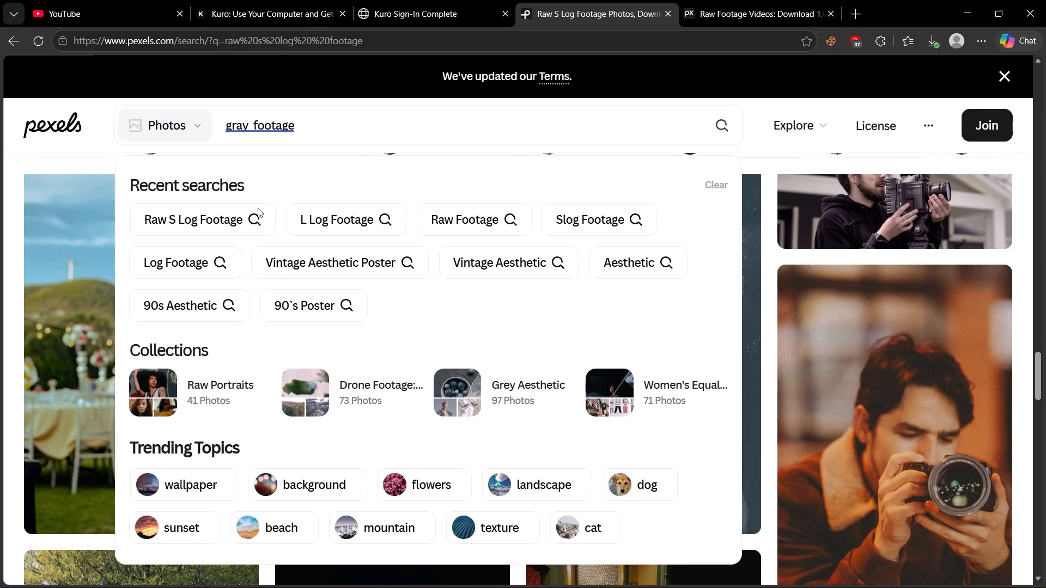
{"action": "scroll", "coordinate": [264, 330], "scroll_direction": "down", "scroll_amount": 8}
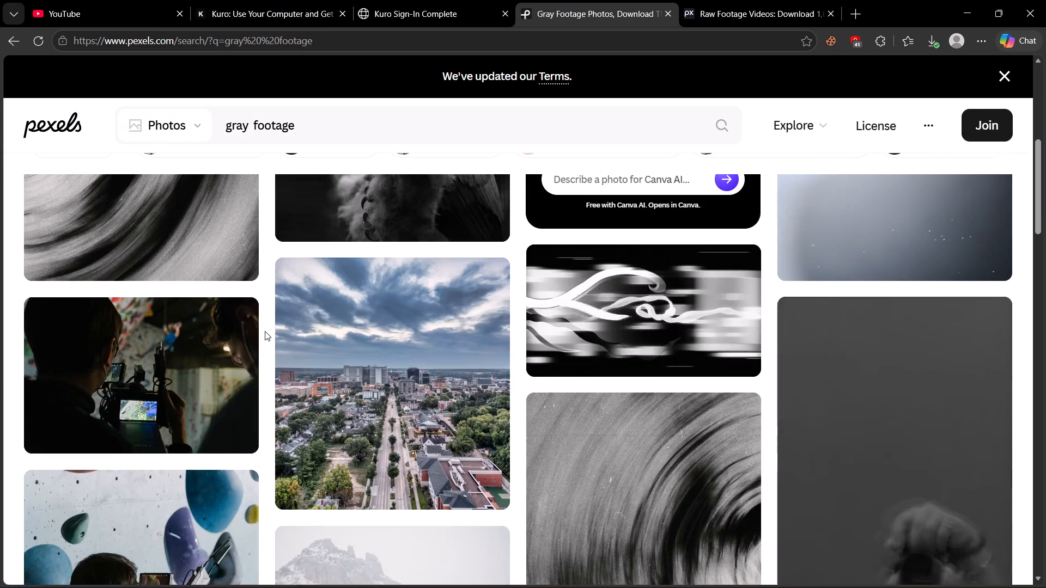
{"action": "scroll", "coordinate": [265, 331], "scroll_direction": "down", "scroll_amount": 18}
{"action": "scroll", "coordinate": [265, 331], "scroll_direction": "down", "scroll_amount": 4}
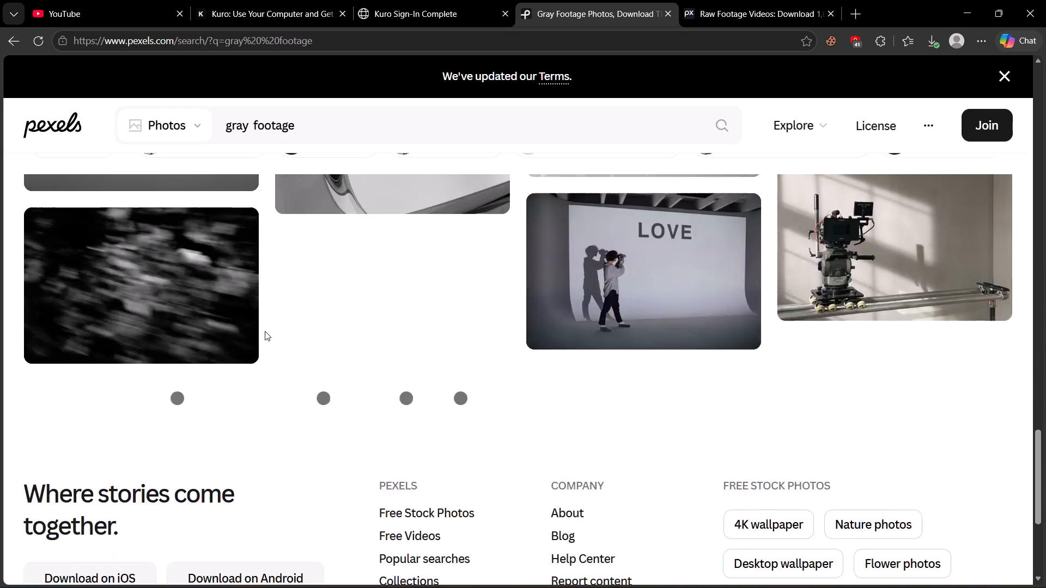
{"action": "scroll", "coordinate": [265, 331], "scroll_direction": "down", "scroll_amount": 15}
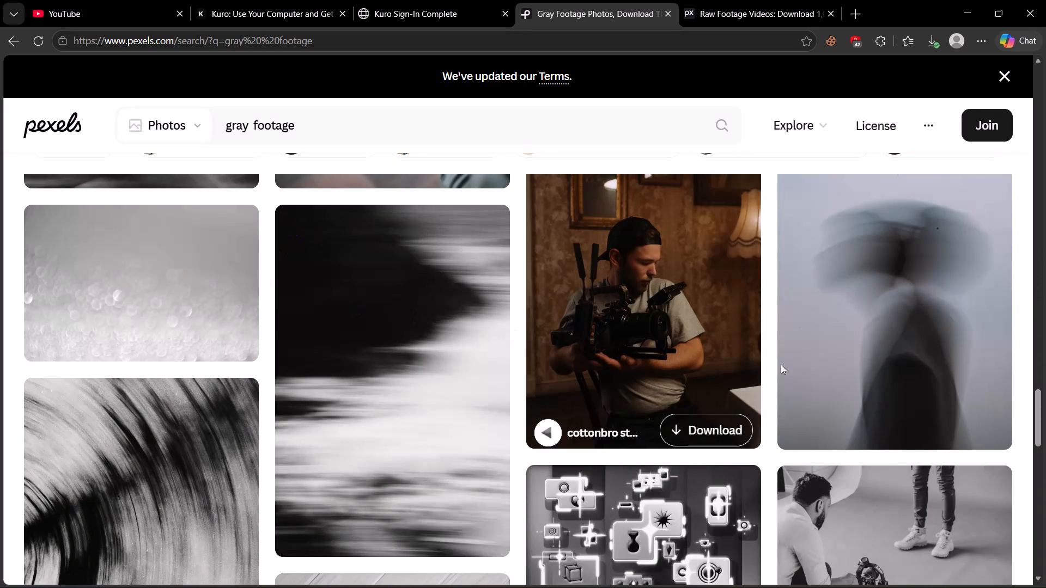
Import the downloaded clip 15657744_3840_2160_50fps.mp4 from the browser's downloads into the NukeX node graph.
{"action": "left_click", "coordinate": [774, 572]}
{"action": "left_click", "coordinate": [508, 441]}
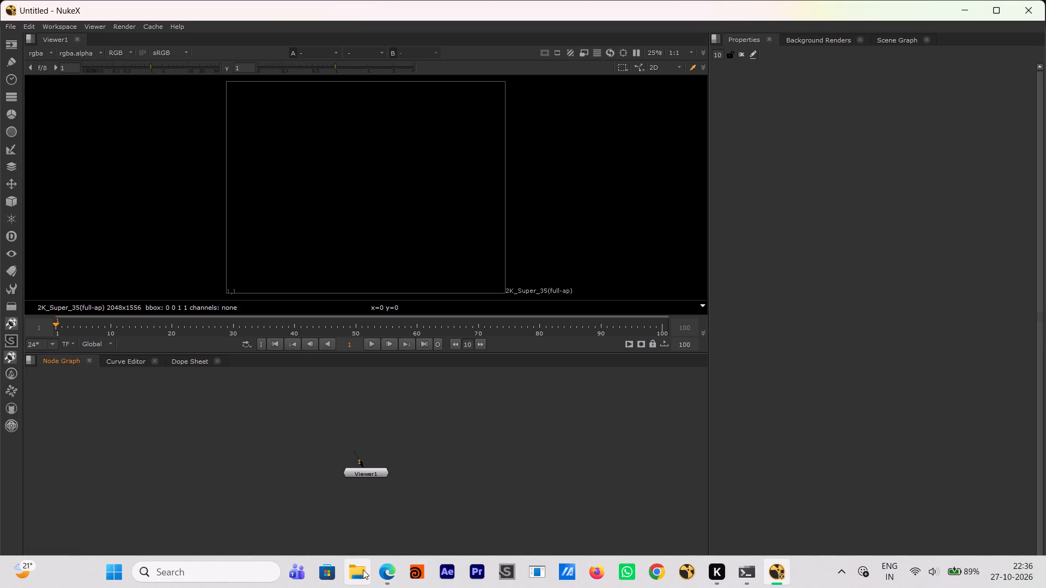
{"action": "left_click", "coordinate": [396, 580]}
{"action": "key", "text": "ctrl+j"}
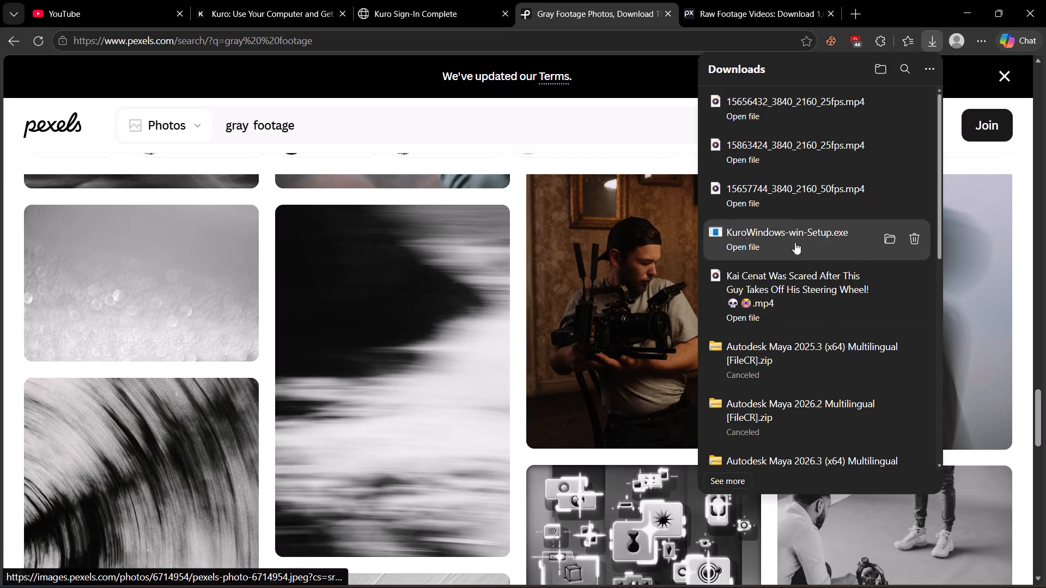
{"action": "left_click_drag", "start_coordinate": [801, 198], "coordinate": [779, 565]}
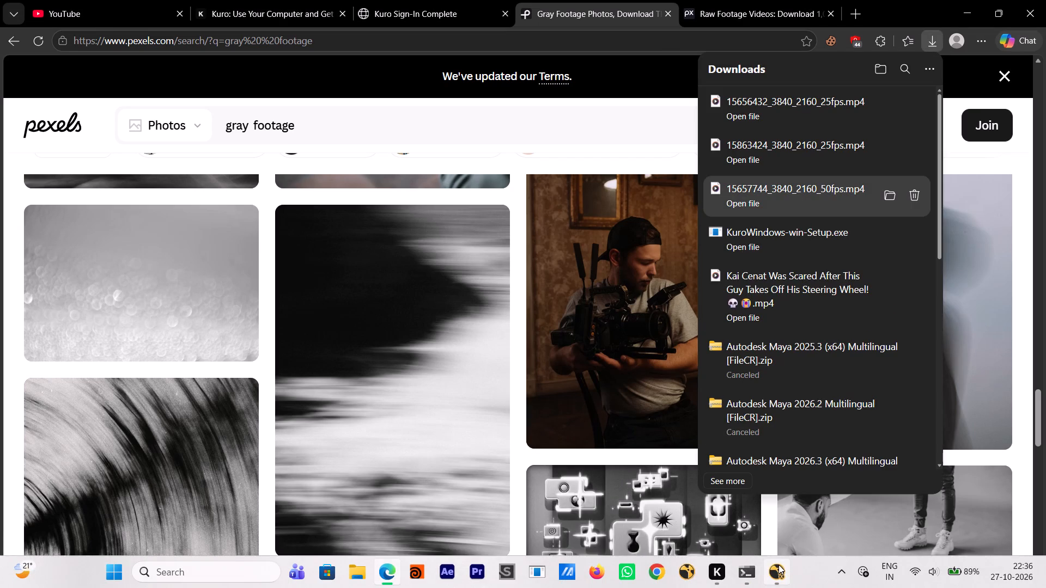
{"action": "left_click_drag", "start_coordinate": [779, 565], "coordinate": [358, 420]}
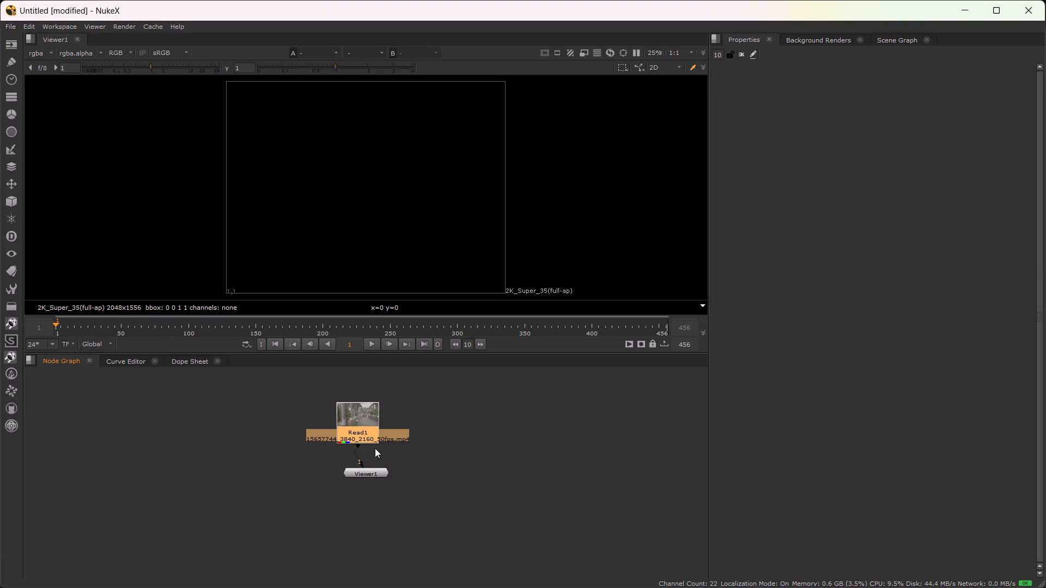
Import the downloaded clip 15863424_3840_2160_25fps.mp4 into the NukeX node graph beside the first Read node.
{"action": "left_click", "coordinate": [393, 581]}
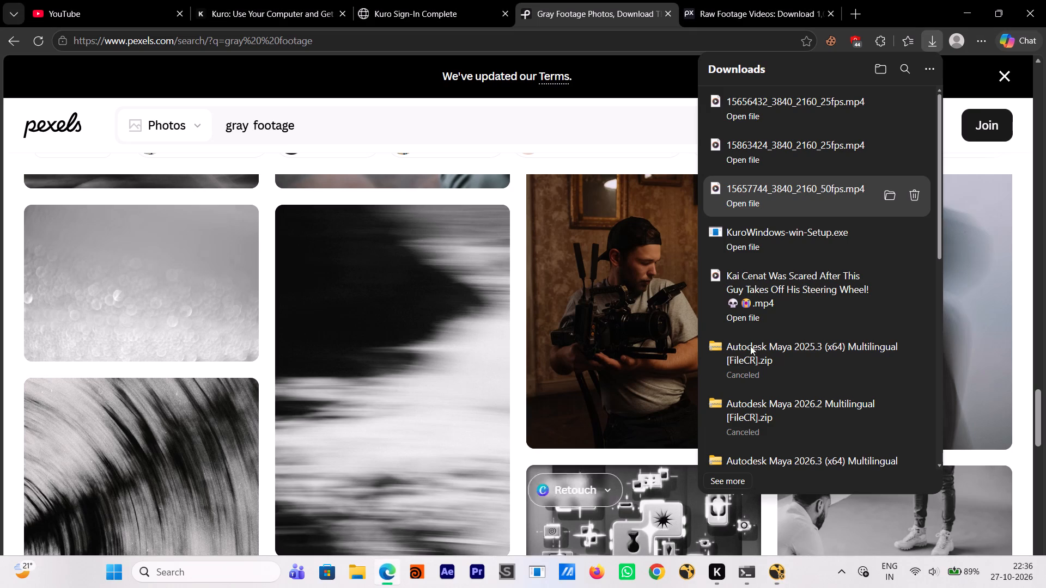
{"action": "left_click_drag", "start_coordinate": [748, 150], "coordinate": [802, 587]}
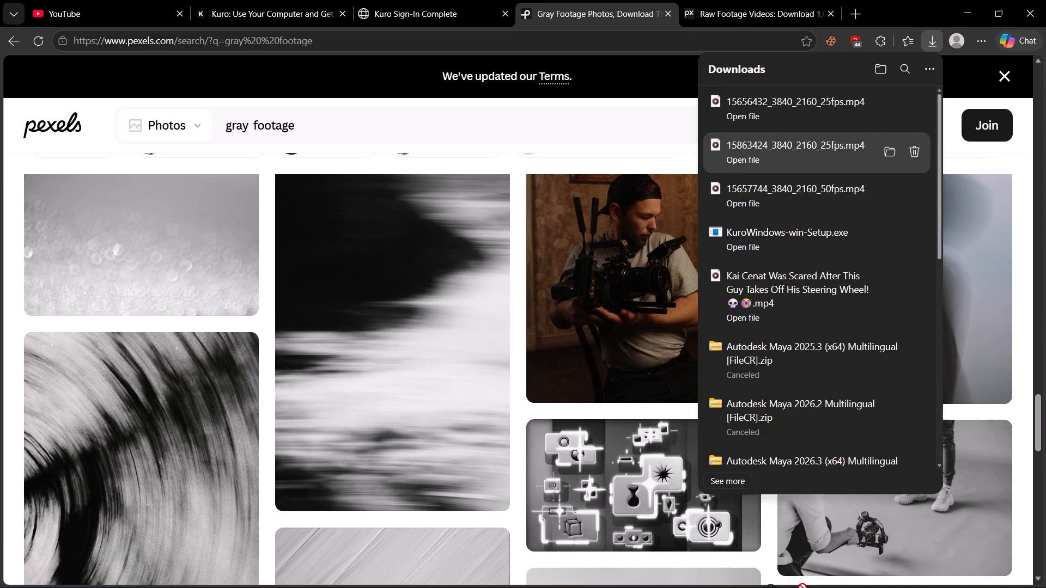
{"action": "left_click_drag", "start_coordinate": [802, 587], "coordinate": [491, 431]}
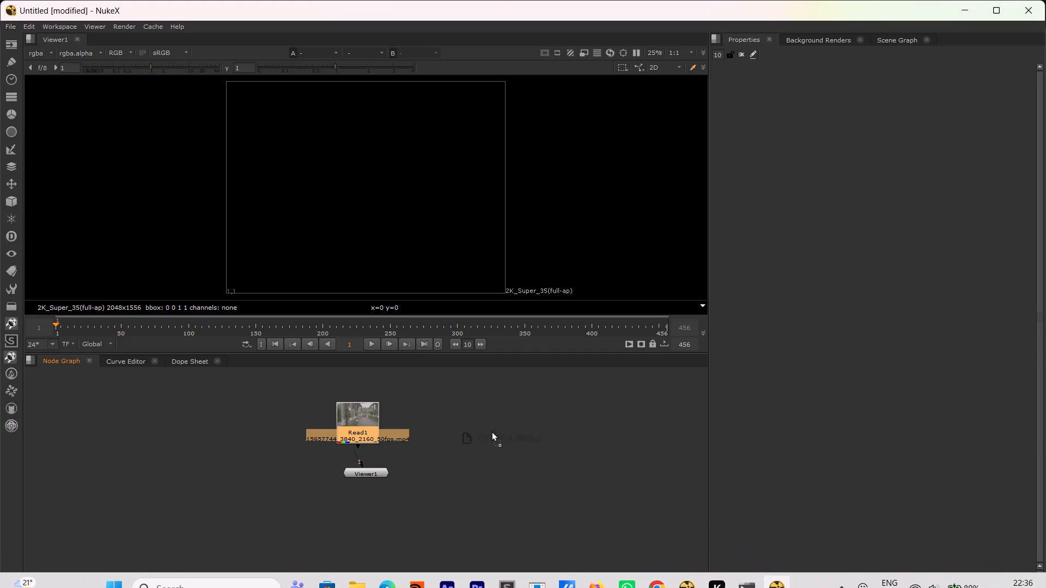
{"action": "left_click_drag", "start_coordinate": [491, 431], "coordinate": [490, 430]}
Import the downloaded clip 15656432_3840_2160_25fps.mp4 into the NukeX node graph beside the other two Read nodes.
{"action": "left_click", "coordinate": [392, 563]}
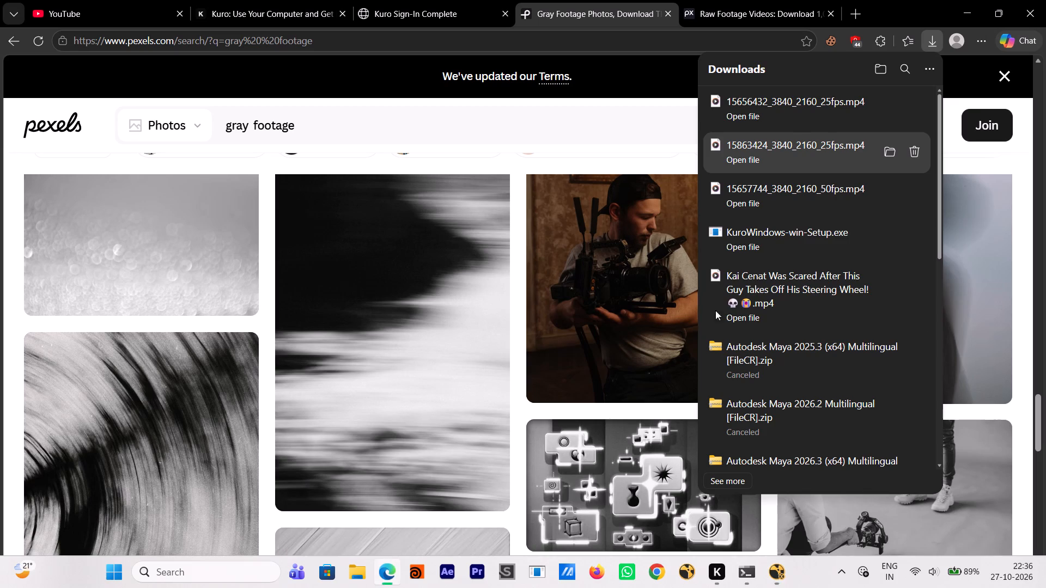
{"action": "left_click_drag", "start_coordinate": [793, 110], "coordinate": [786, 574]}
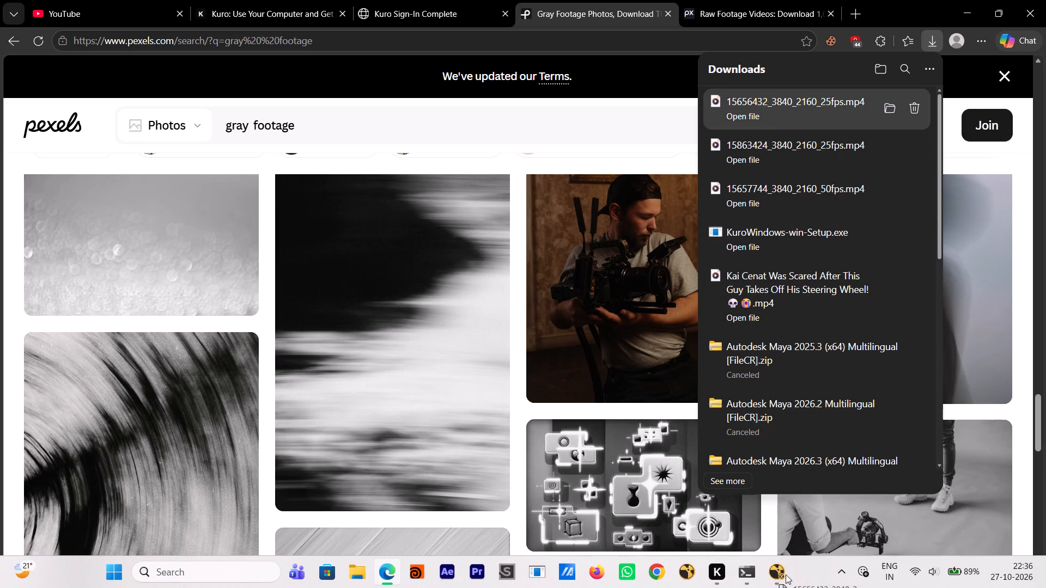
{"action": "left_click_drag", "start_coordinate": [786, 574], "coordinate": [603, 439]}
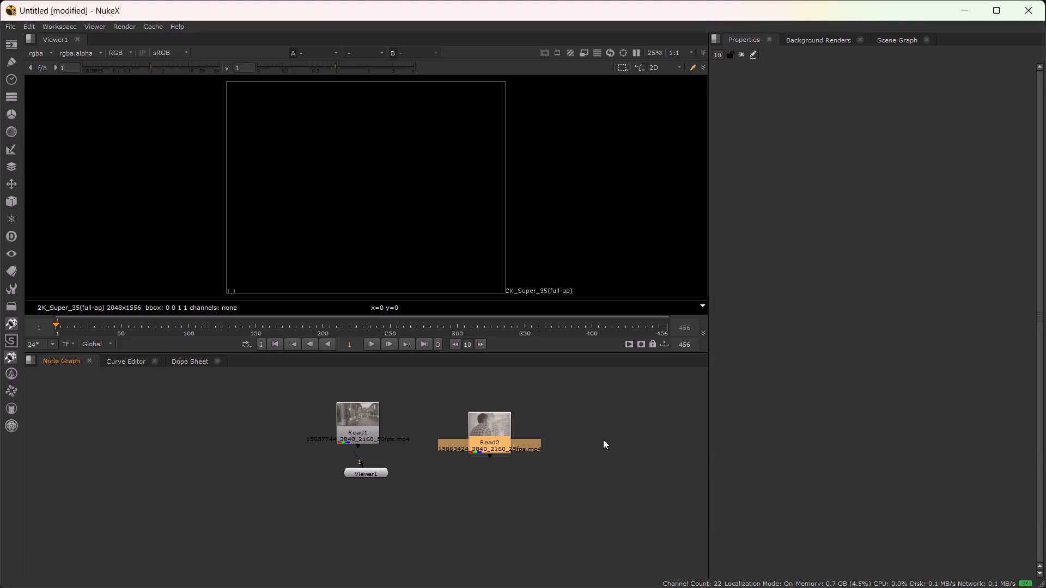
Auto-arrange the three Read nodes in an even row and move the Viewer1 node below them.
{"action": "left_click_drag", "start_coordinate": [293, 406], "coordinate": [646, 462]}
{"action": "left_click_drag", "start_coordinate": [316, 393], "coordinate": [595, 459]}
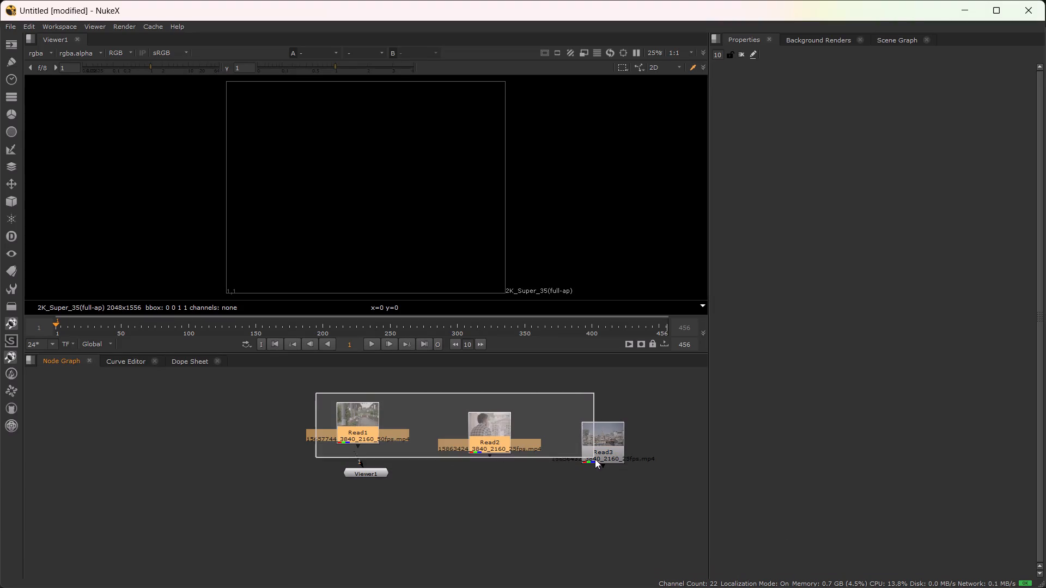
{"action": "left_click_drag", "start_coordinate": [595, 459], "coordinate": [653, 497]}
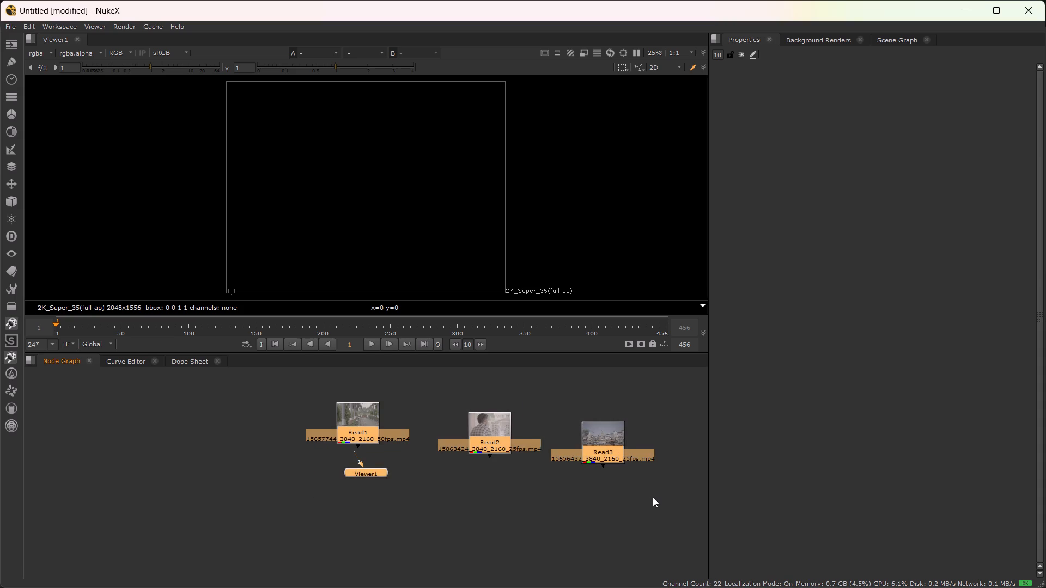
{"action": "key", "text": "l"}
{"action": "left_click", "coordinate": [361, 415]}
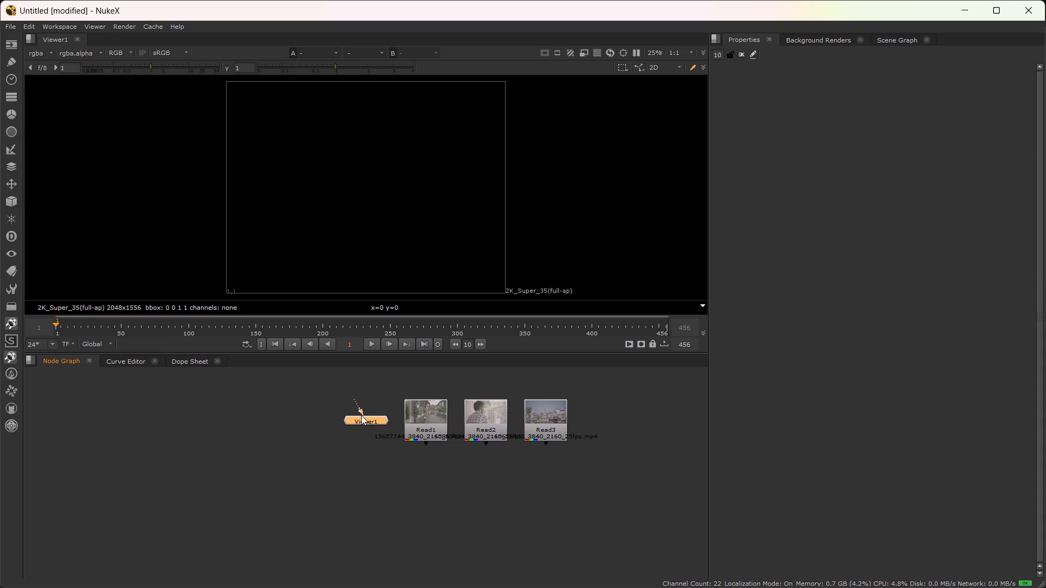
{"action": "left_click_drag", "start_coordinate": [365, 422], "coordinate": [491, 516]}
Connect Viewer1 to Read1 to display the palm-lined path clip.
{"action": "left_click", "coordinate": [421, 433]}
{"action": "key", "text": "1"}
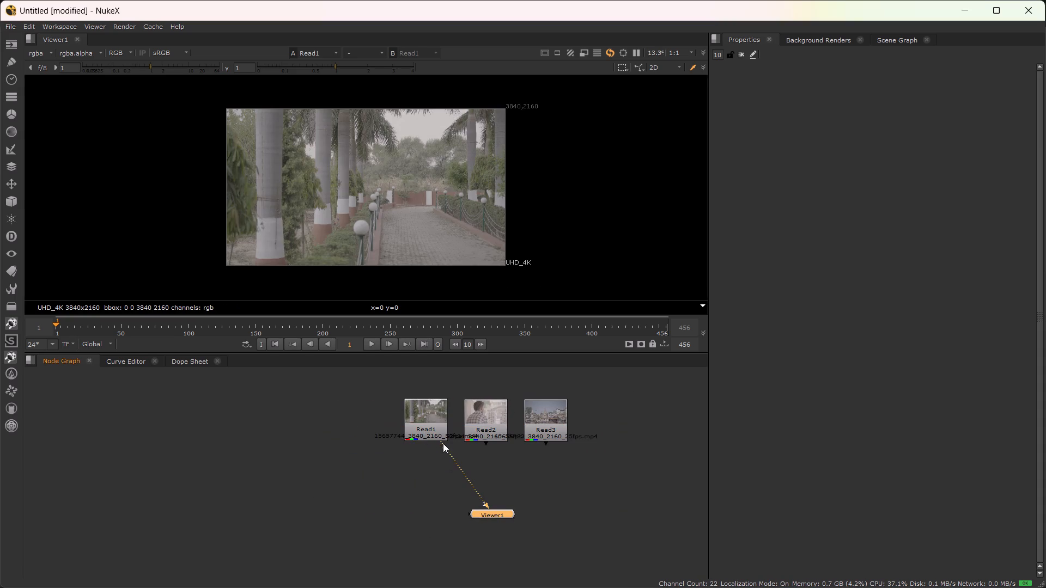
{"action": "scroll", "coordinate": [338, 167], "scroll_direction": "up", "scroll_amount": 1}
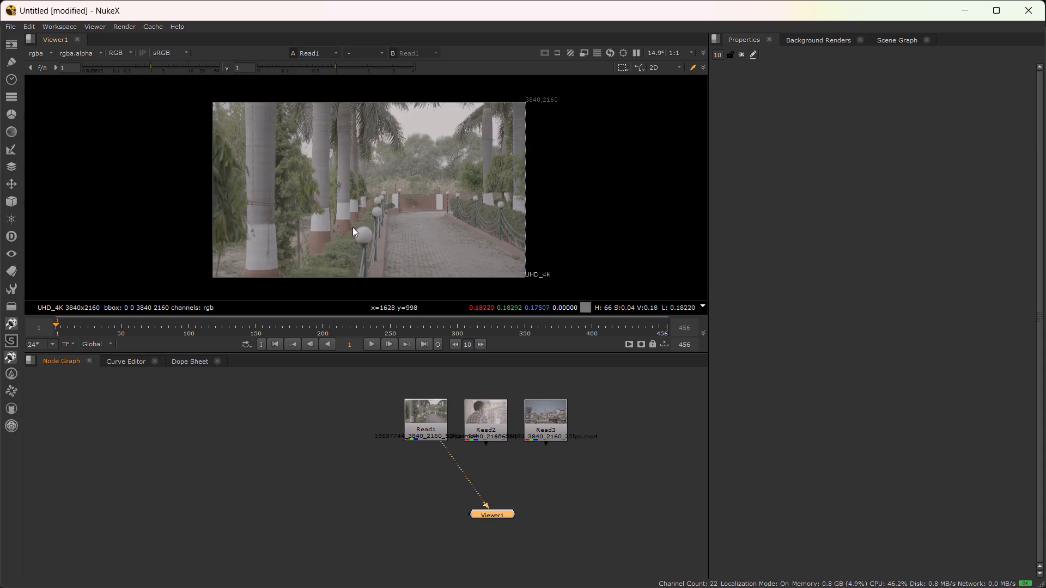
Add a ColorCorrect node between Read1 and the viewer.
{"action": "left_click", "coordinate": [416, 412]}
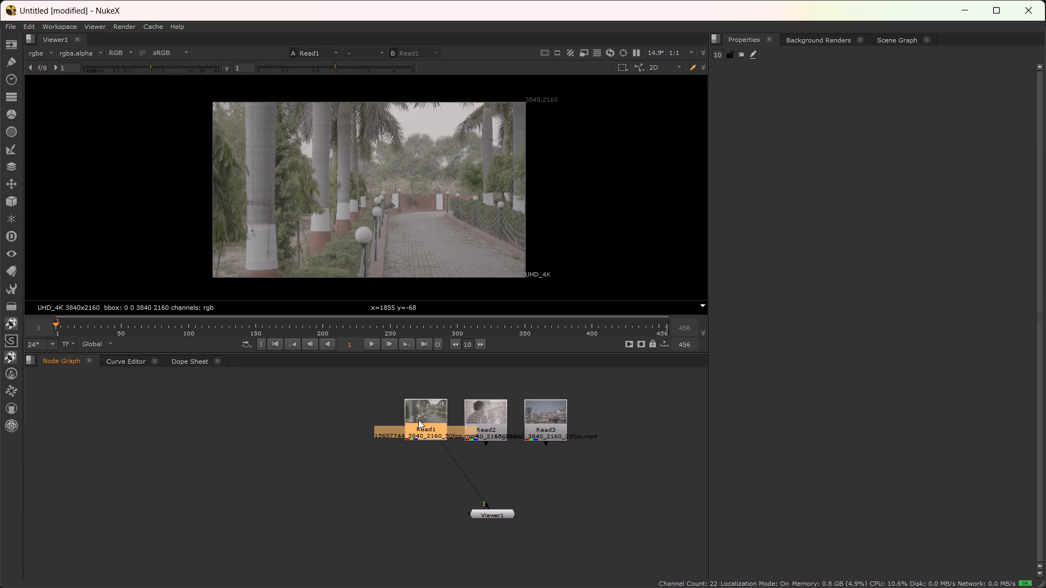
{"action": "key", "text": "c"}
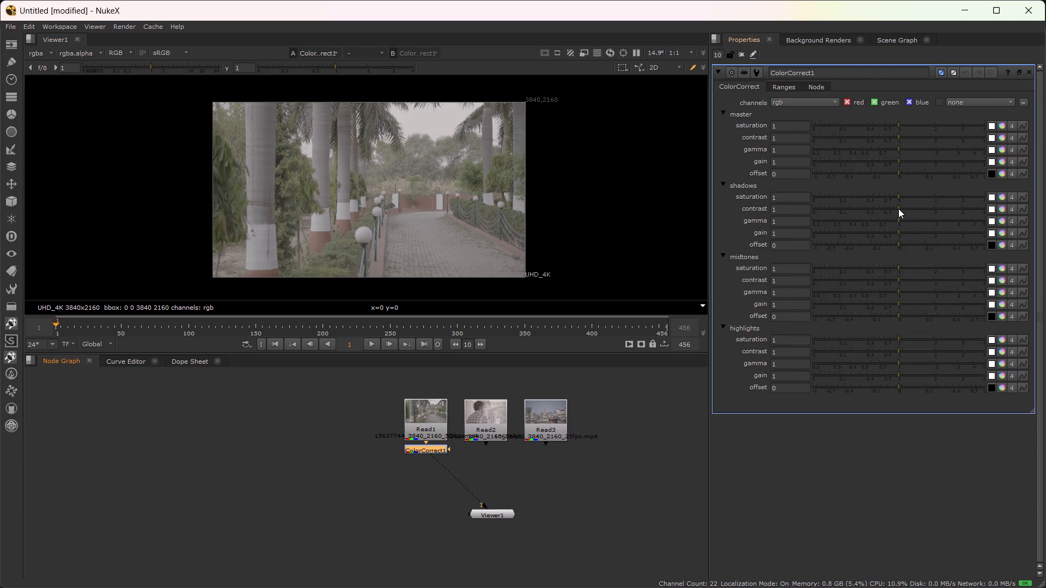
Raise the shadows contrast of ColorCorrect1 to 2.12 and lower the shadows gamma to 0.55.
{"action": "left_click_drag", "start_coordinate": [898, 209], "coordinate": [908, 208]}
{"action": "left_click_drag", "start_coordinate": [916, 208], "coordinate": [915, 213]}
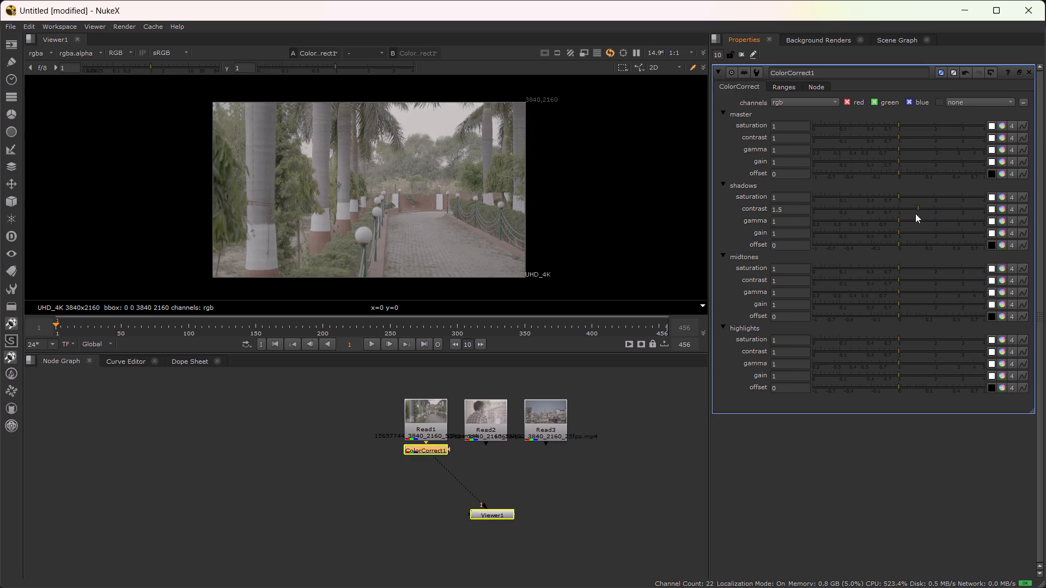
{"action": "left_click_drag", "start_coordinate": [915, 213], "coordinate": [943, 223]}
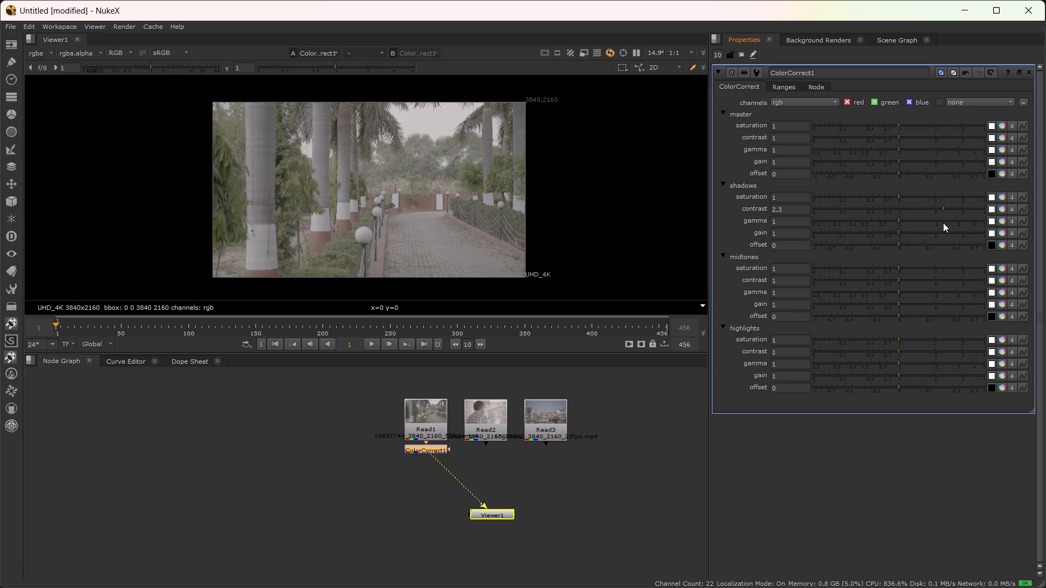
{"action": "left_click_drag", "start_coordinate": [943, 223], "coordinate": [938, 222]}
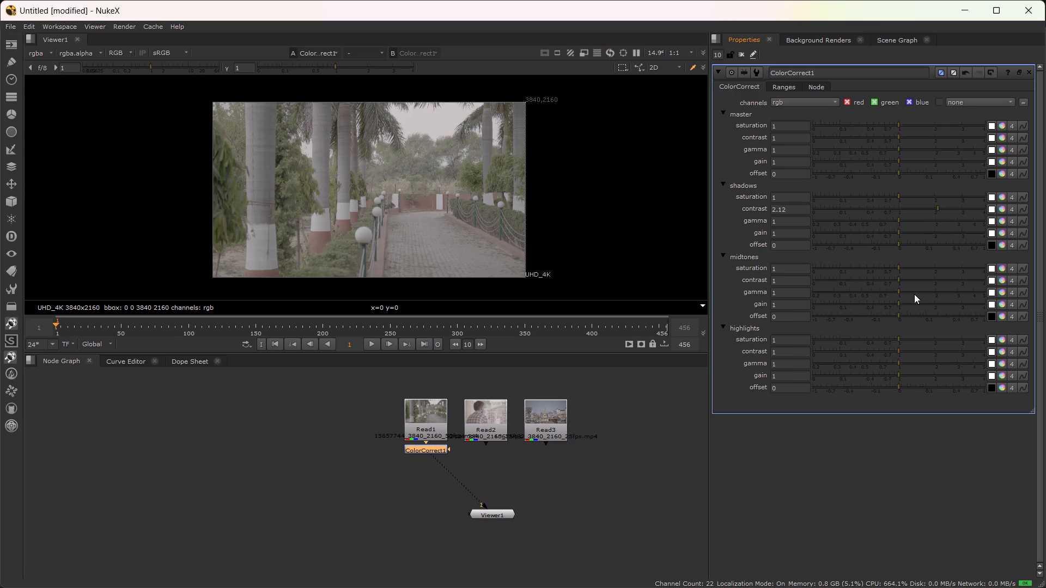
{"action": "left_click_drag", "start_coordinate": [897, 220], "coordinate": [868, 223]}
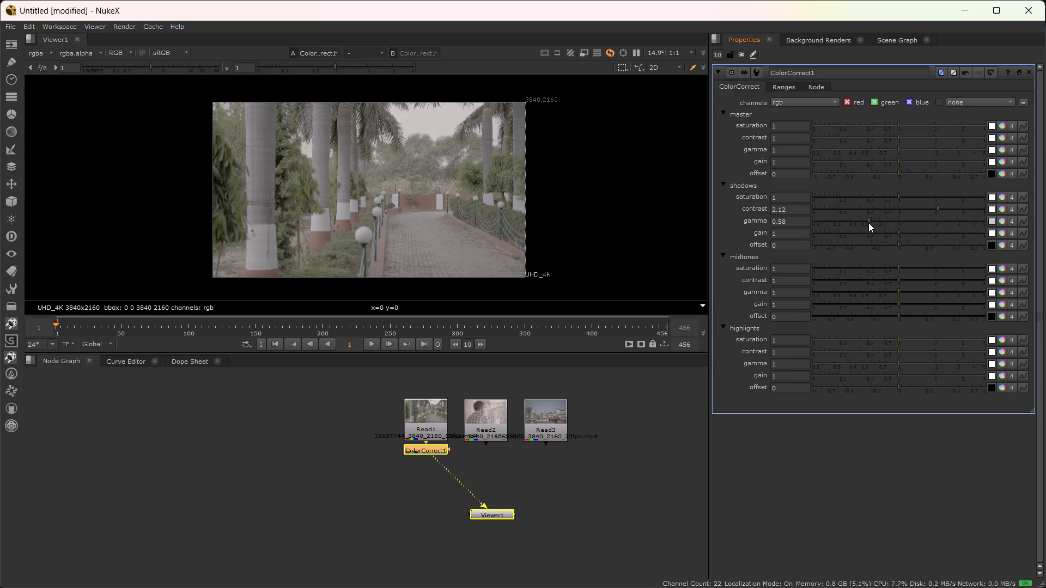
{"action": "left_click_drag", "start_coordinate": [868, 223], "coordinate": [901, 232]}
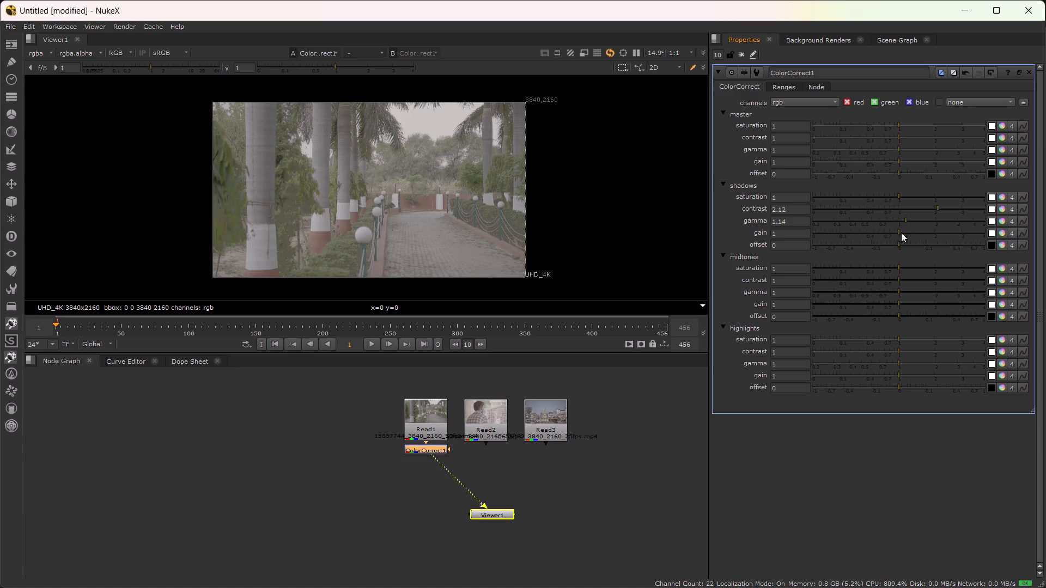
{"action": "left_click_drag", "start_coordinate": [901, 232], "coordinate": [867, 235]}
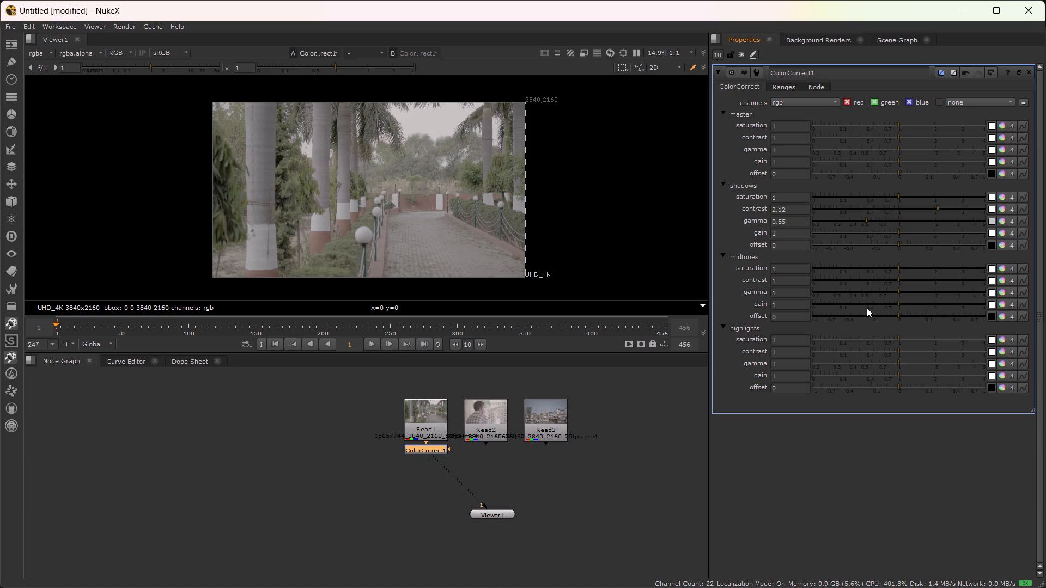
Raise the midtones contrast of ColorCorrect1 to 1.86.
{"action": "left_click_drag", "start_coordinate": [898, 280], "coordinate": [911, 278]}
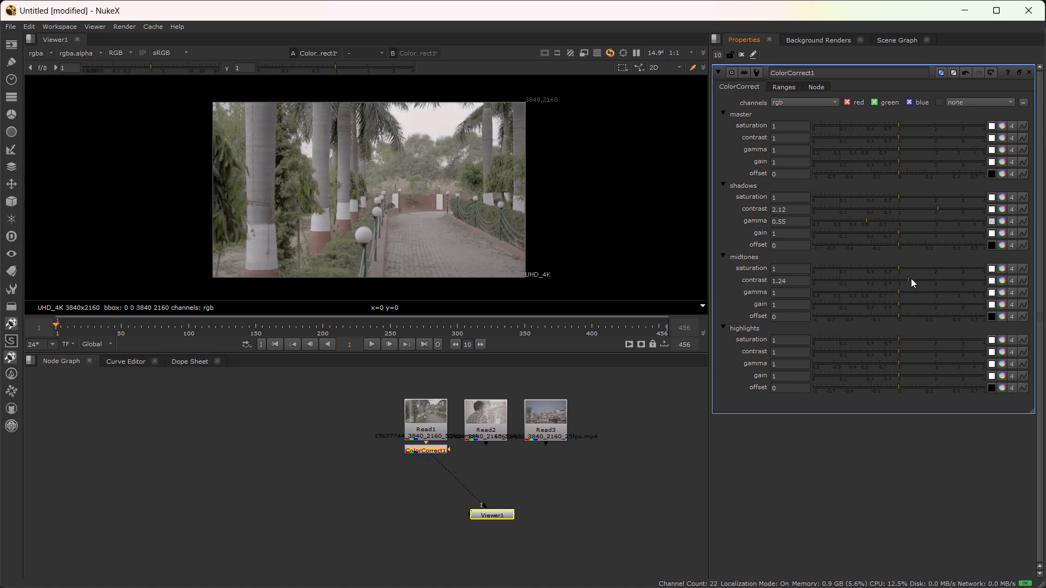
{"action": "left_click_drag", "start_coordinate": [911, 278], "coordinate": [928, 277]}
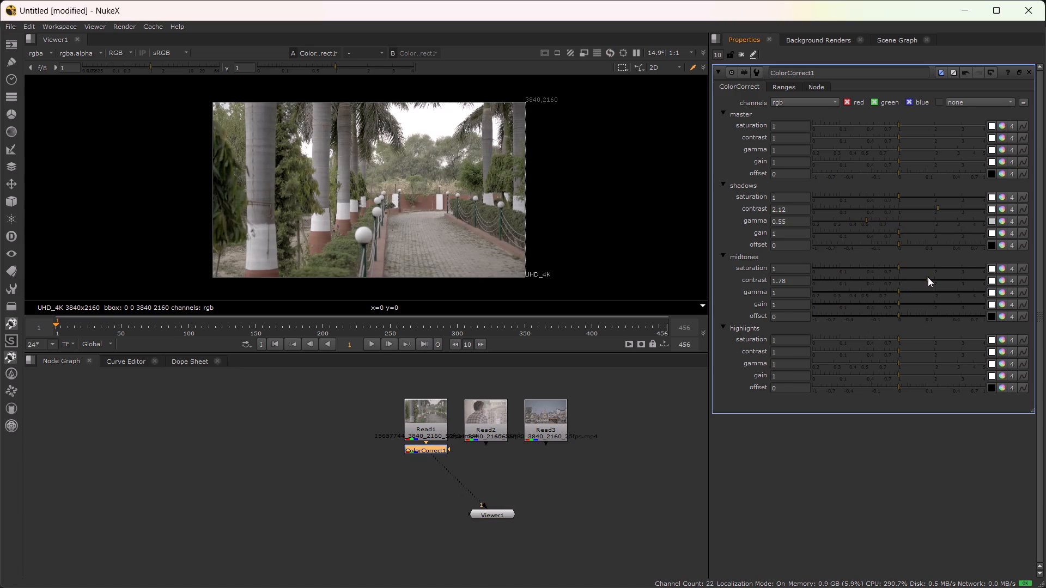
{"action": "left_click_drag", "start_coordinate": [928, 277], "coordinate": [930, 277]}
Lower the highlights contrast of ColorCorrect1 to 0.17 and the highlights gamma to 0.2.
{"action": "left_click_drag", "start_coordinate": [899, 352], "coordinate": [897, 352]}
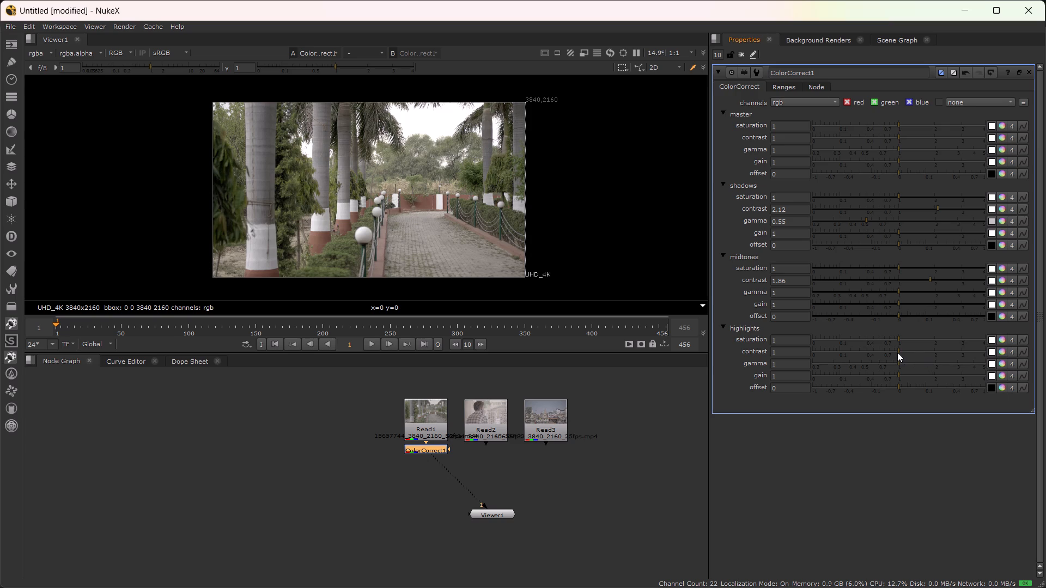
{"action": "left_click_drag", "start_coordinate": [897, 352], "coordinate": [848, 356]}
{"action": "left_click_drag", "start_coordinate": [896, 362], "coordinate": [931, 357]}
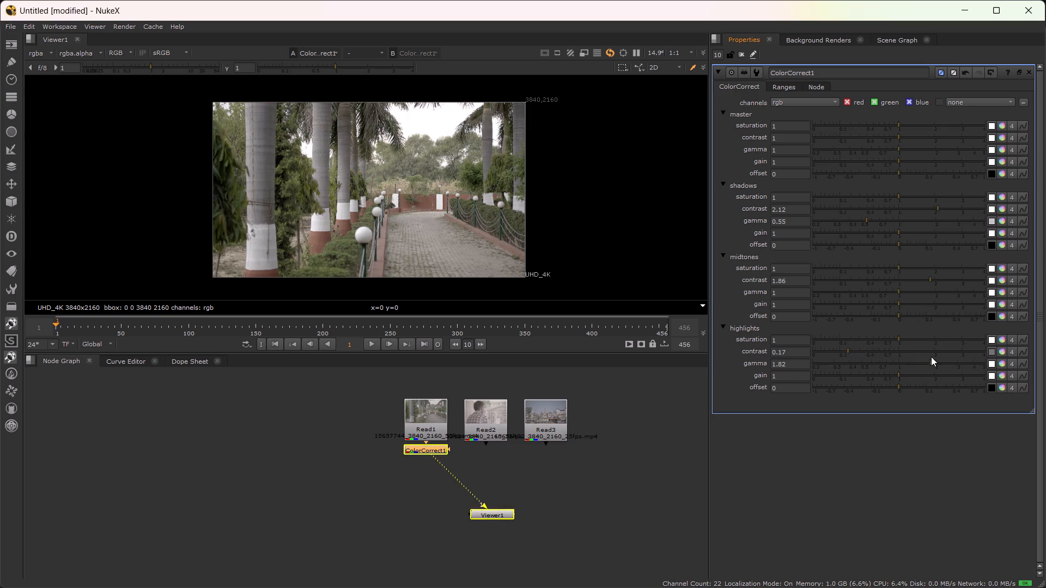
{"action": "left_click_drag", "start_coordinate": [931, 357], "coordinate": [870, 360]}
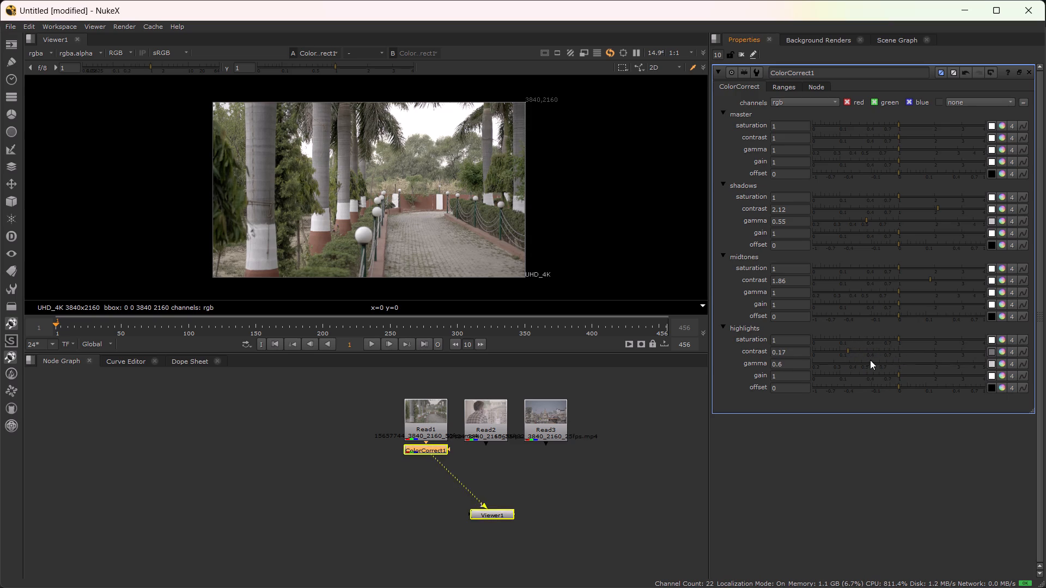
{"action": "left_click_drag", "start_coordinate": [870, 360], "coordinate": [868, 360]}
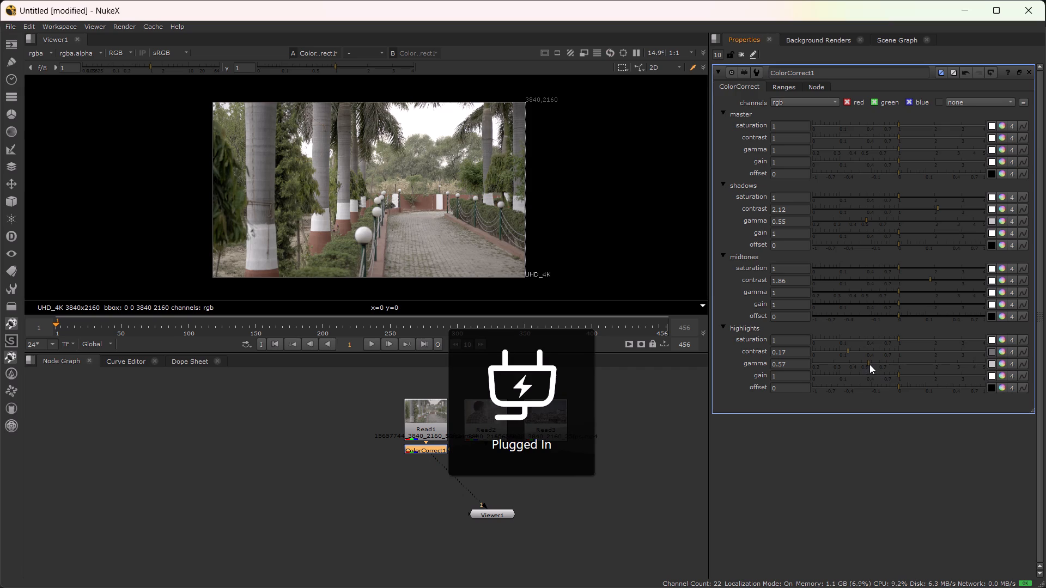
{"action": "left_click_drag", "start_coordinate": [865, 360], "coordinate": [853, 388]}
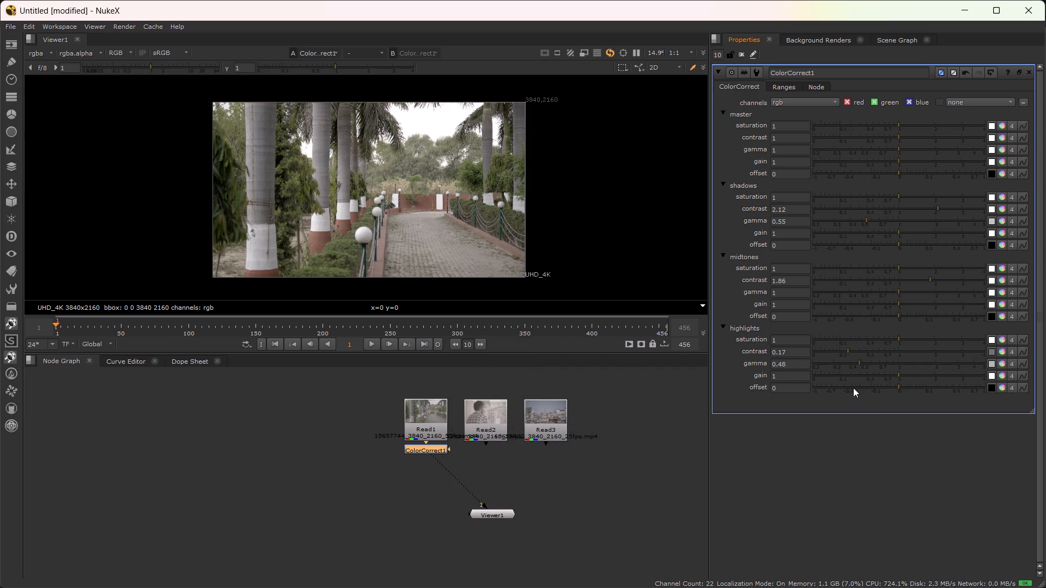
{"action": "left_click_drag", "start_coordinate": [853, 388], "coordinate": [998, 378]}
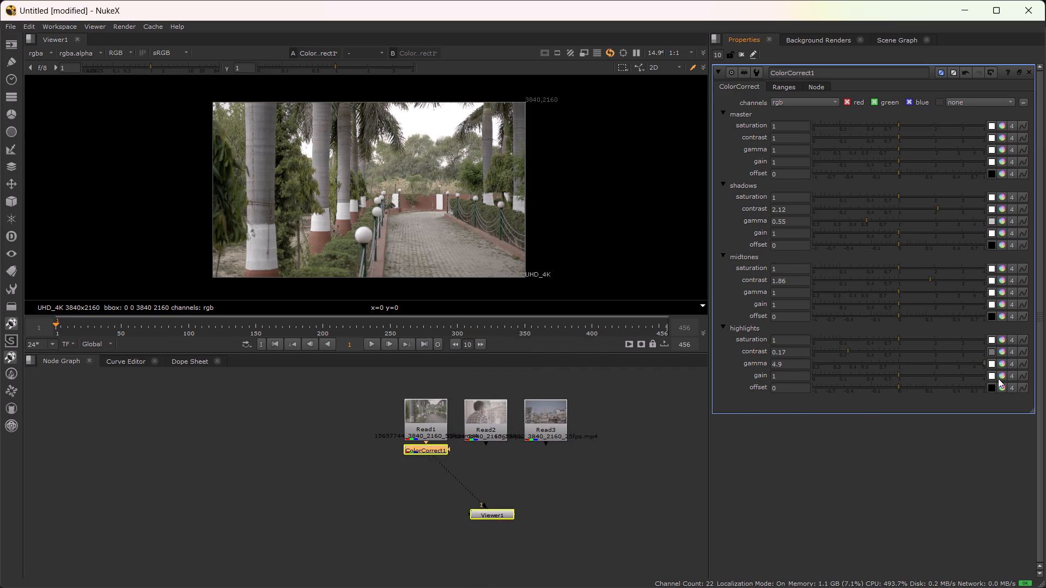
{"action": "left_click_drag", "start_coordinate": [998, 378], "coordinate": [722, 421]}
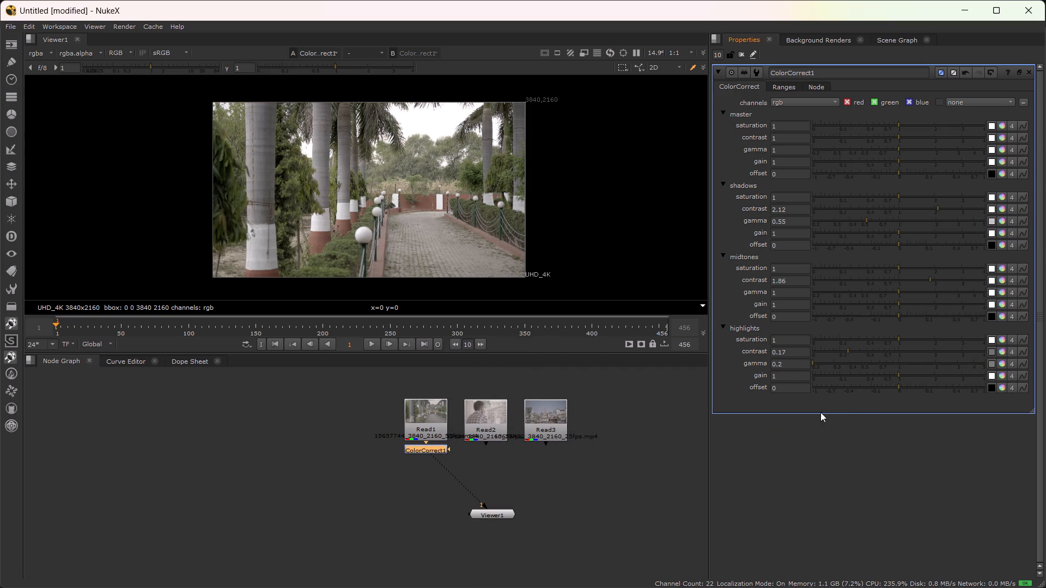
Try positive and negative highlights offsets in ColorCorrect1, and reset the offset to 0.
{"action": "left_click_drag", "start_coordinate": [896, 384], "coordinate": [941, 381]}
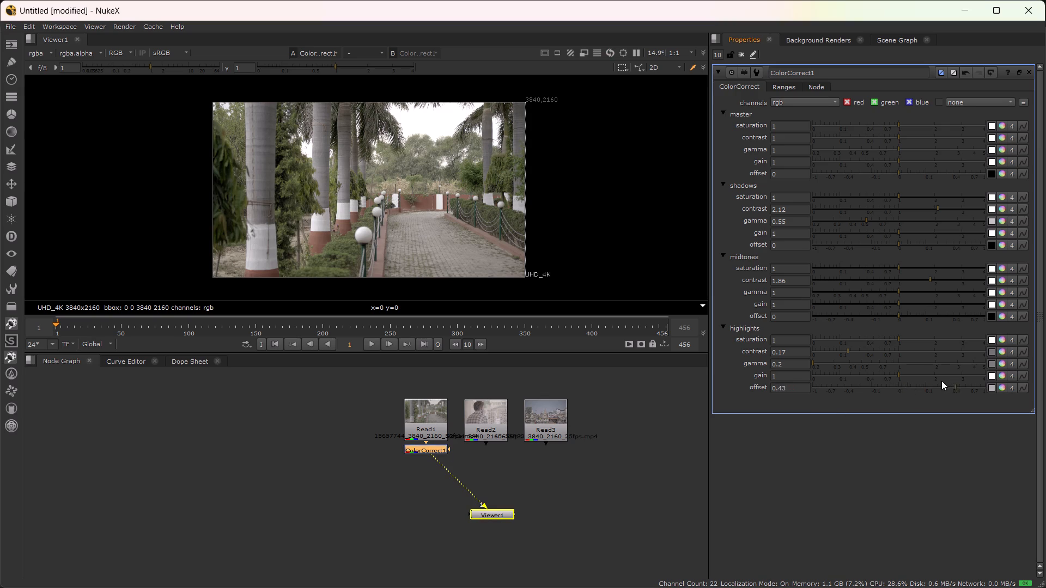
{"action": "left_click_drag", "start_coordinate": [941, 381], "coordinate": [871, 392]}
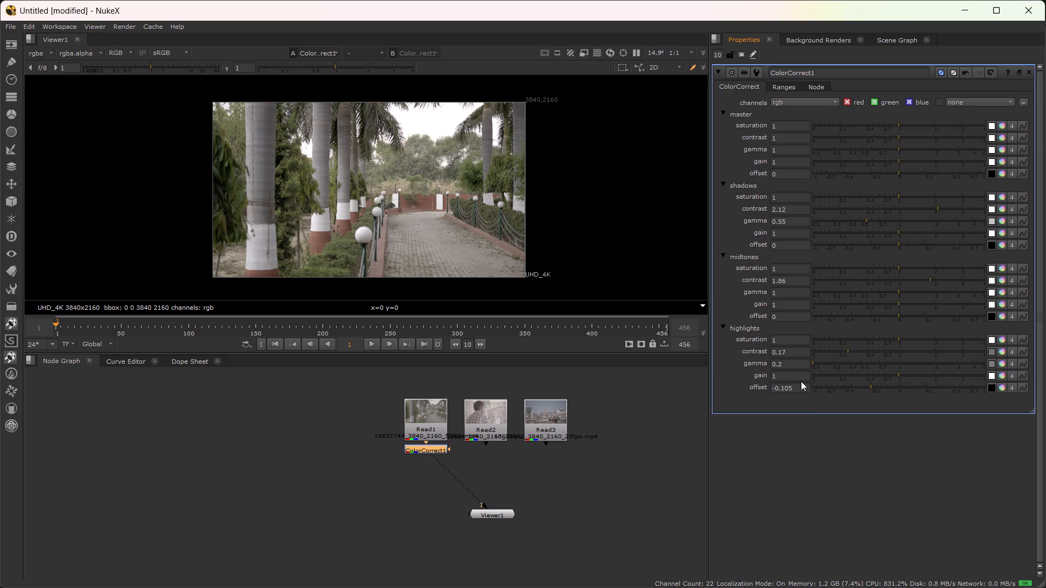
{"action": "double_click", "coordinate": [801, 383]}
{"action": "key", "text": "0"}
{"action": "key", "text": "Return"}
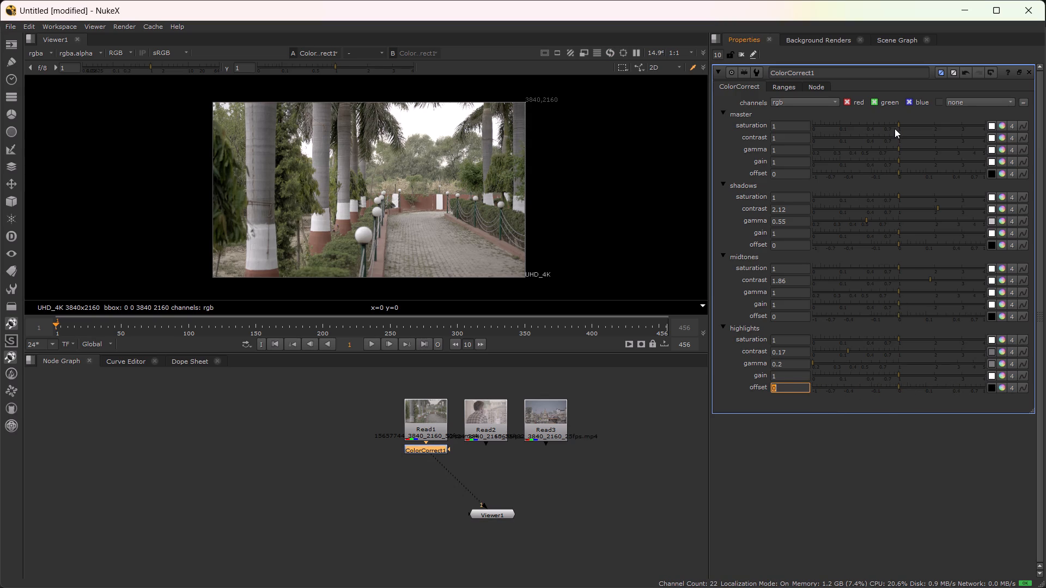
Set the master saturation of ColorCorrect1 to 1.52 and the master contrast to 1.14.
{"action": "left_click_drag", "start_coordinate": [898, 124], "coordinate": [893, 132]}
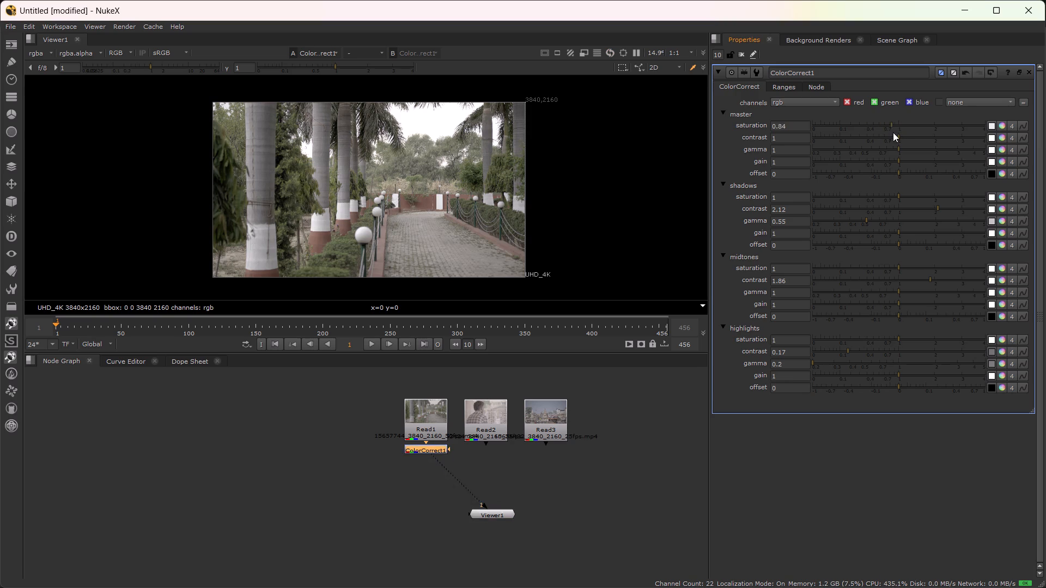
{"action": "left_click_drag", "start_coordinate": [893, 132], "coordinate": [917, 134]}
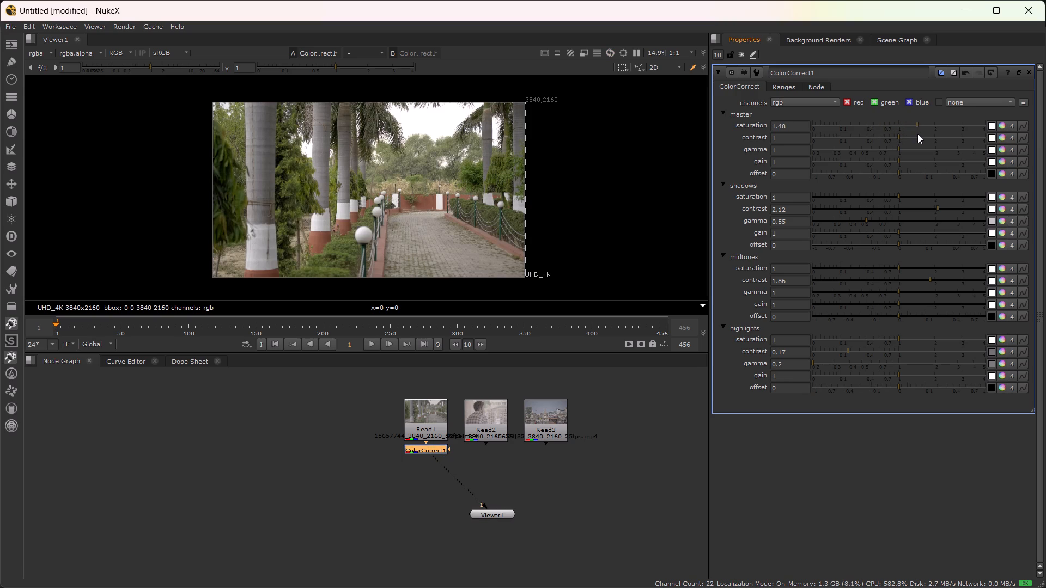
{"action": "left_click_drag", "start_coordinate": [917, 134], "coordinate": [919, 134]}
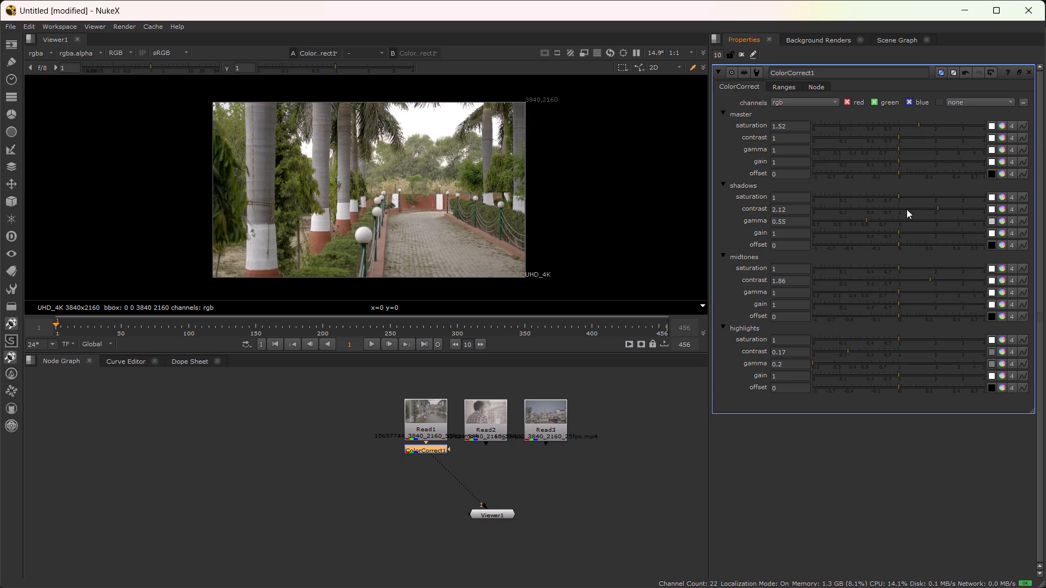
{"action": "left_click_drag", "start_coordinate": [896, 139], "coordinate": [880, 143]}
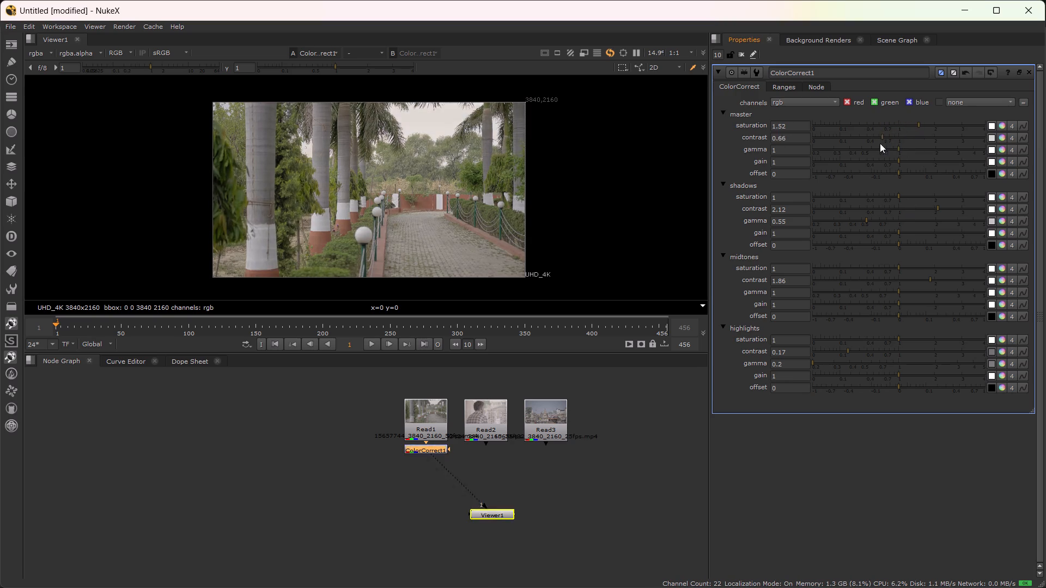
{"action": "left_click_drag", "start_coordinate": [880, 143], "coordinate": [909, 145]}
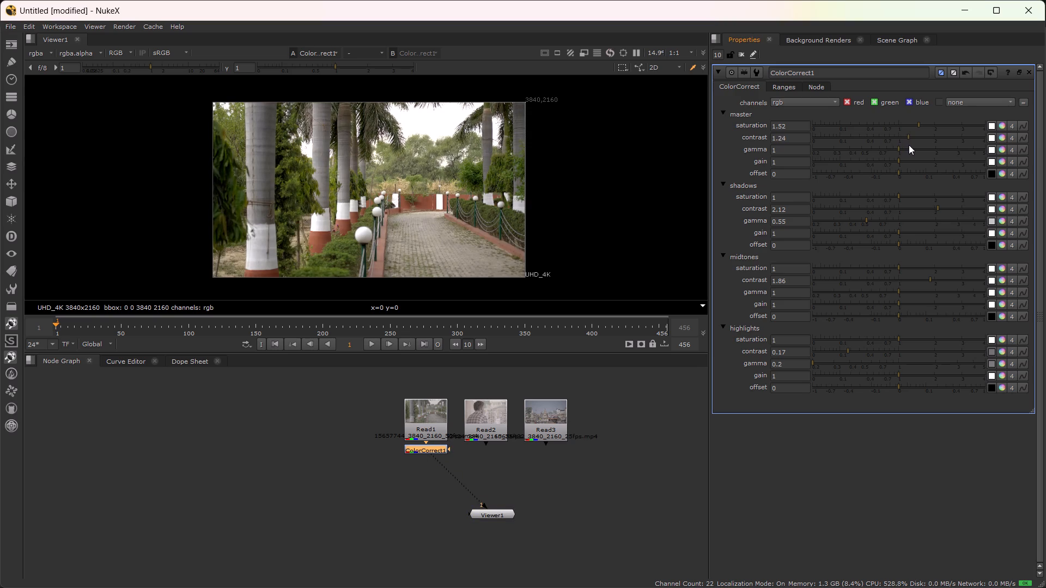
{"action": "left_click_drag", "start_coordinate": [909, 145], "coordinate": [899, 150]}
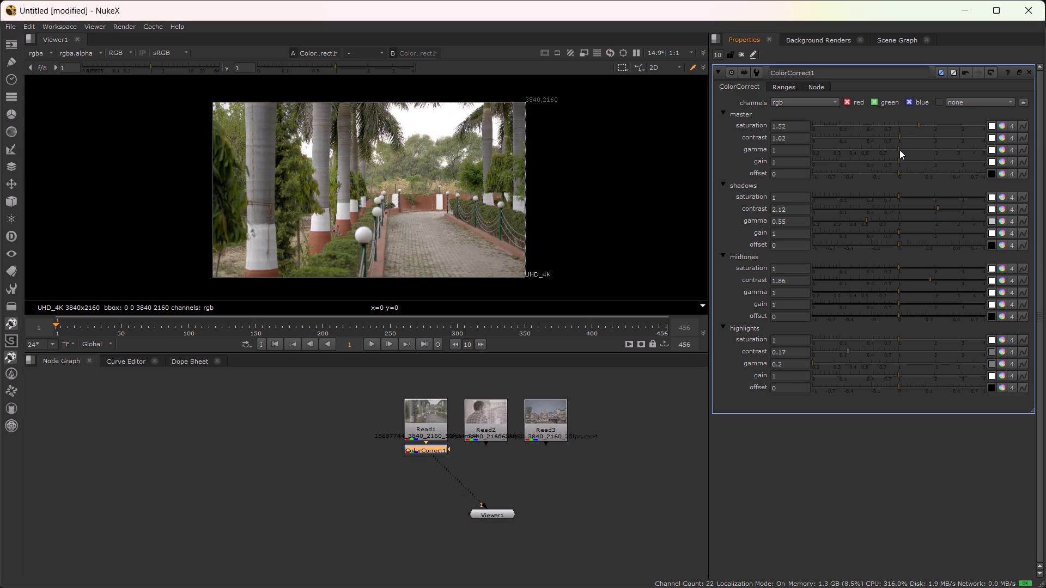
{"action": "left_click_drag", "start_coordinate": [899, 150], "coordinate": [904, 150]}
Set the master gamma of ColorCorrect1 to 0.76 and the master gain to 1.18.
{"action": "left_click_drag", "start_coordinate": [902, 144], "coordinate": [895, 144]}
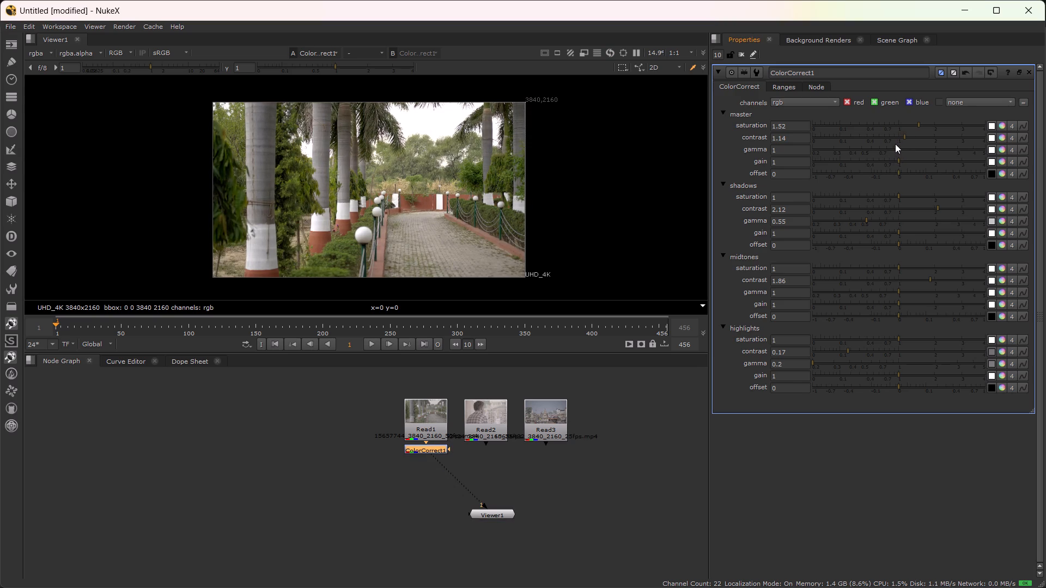
{"action": "left_click_drag", "start_coordinate": [895, 144], "coordinate": [881, 149]}
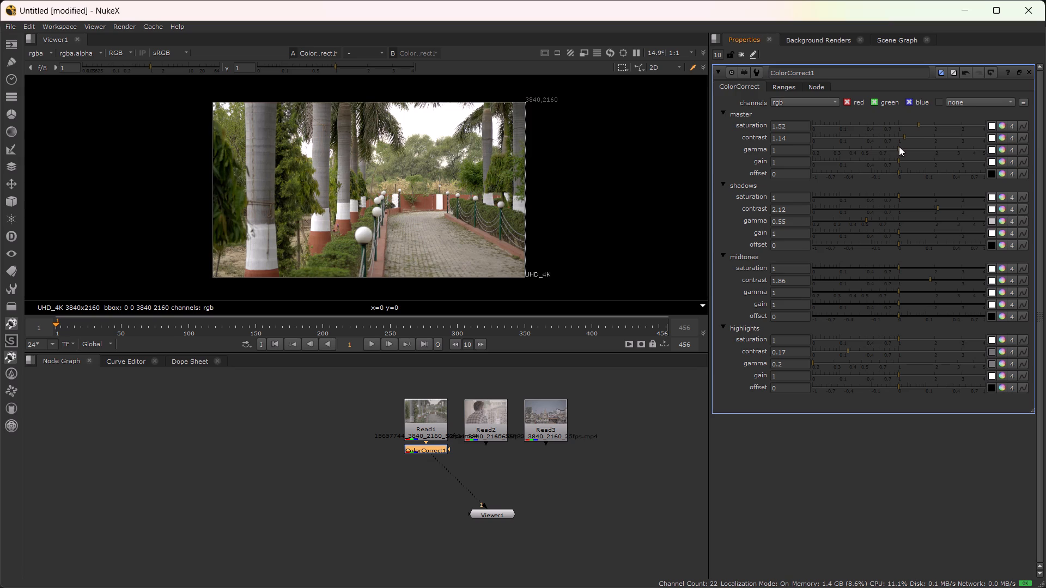
{"action": "left_click_drag", "start_coordinate": [896, 148], "coordinate": [884, 153]}
{"action": "left_click_drag", "start_coordinate": [897, 161], "coordinate": [906, 160]}
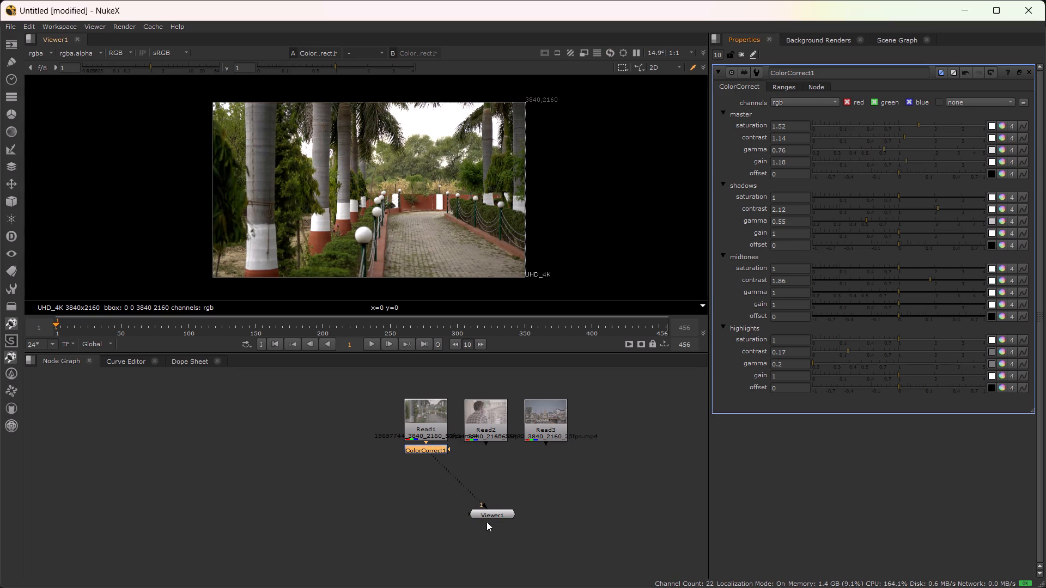
Move the ColorCorrect1 node straight down to leave a gap below Read1.
{"action": "left_click_drag", "start_coordinate": [434, 449], "coordinate": [434, 468]}
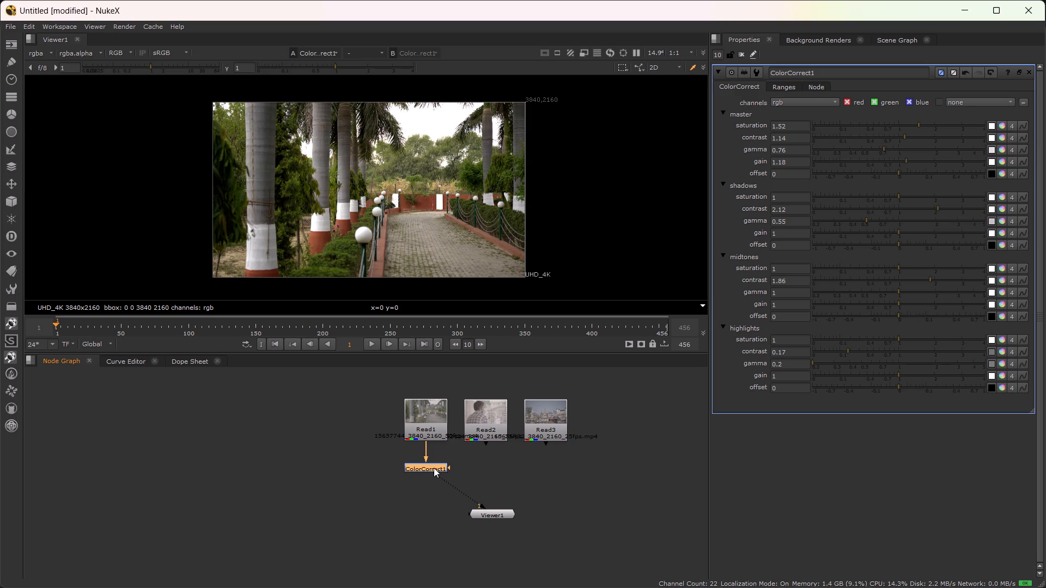
Toggle ColorCorrect1 off and on repeatedly to compare the corrected palm-lined path clip with the original.
{"action": "left_click", "coordinate": [434, 468]}
{"action": "type", "text": "dddddd"}
{"action": "type", "text": "dd"}
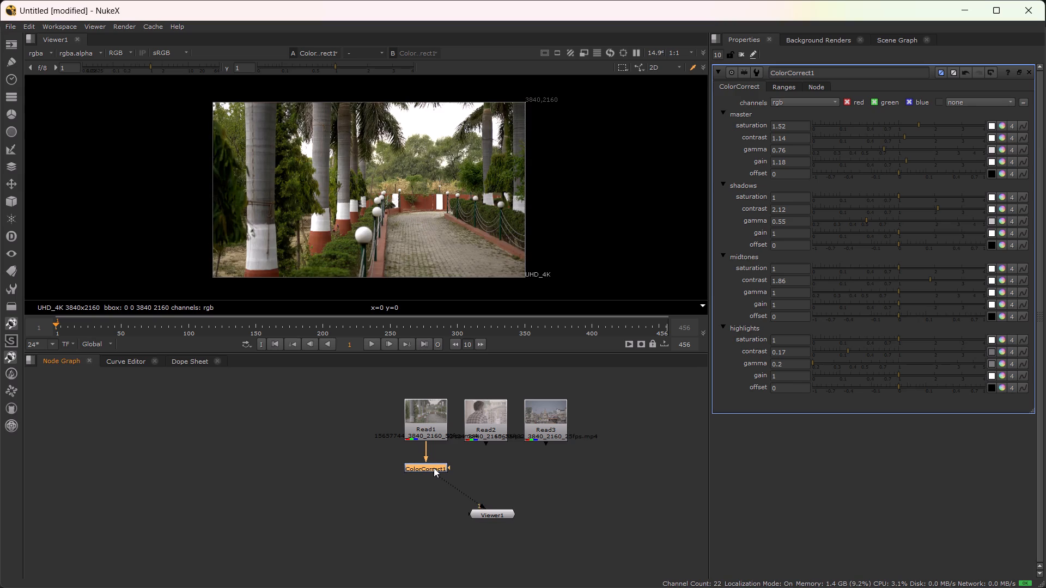
Display the Read2 clip in Viewer1 and add a Grade node below Read2, feeding the viewer.
{"action": "left_click", "coordinate": [487, 426]}
{"action": "key", "text": "1"}
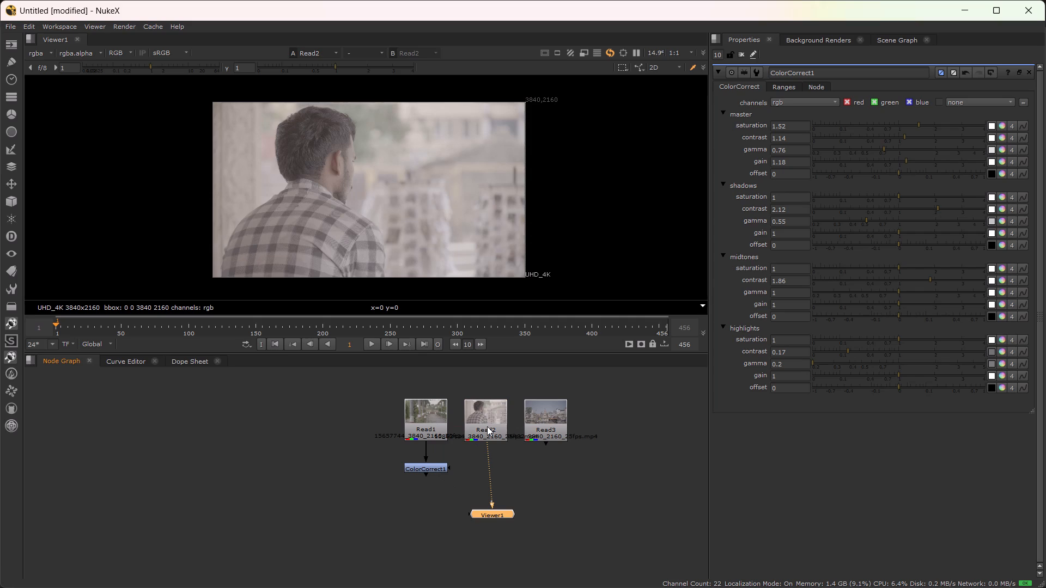
{"action": "key", "text": "g"}
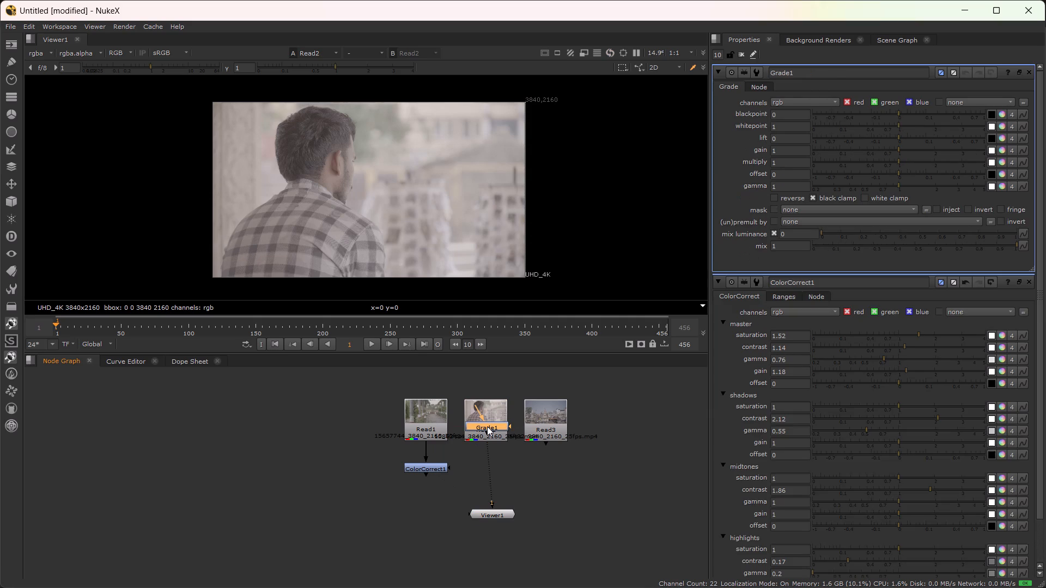
{"action": "left_click_drag", "start_coordinate": [487, 426], "coordinate": [487, 460]}
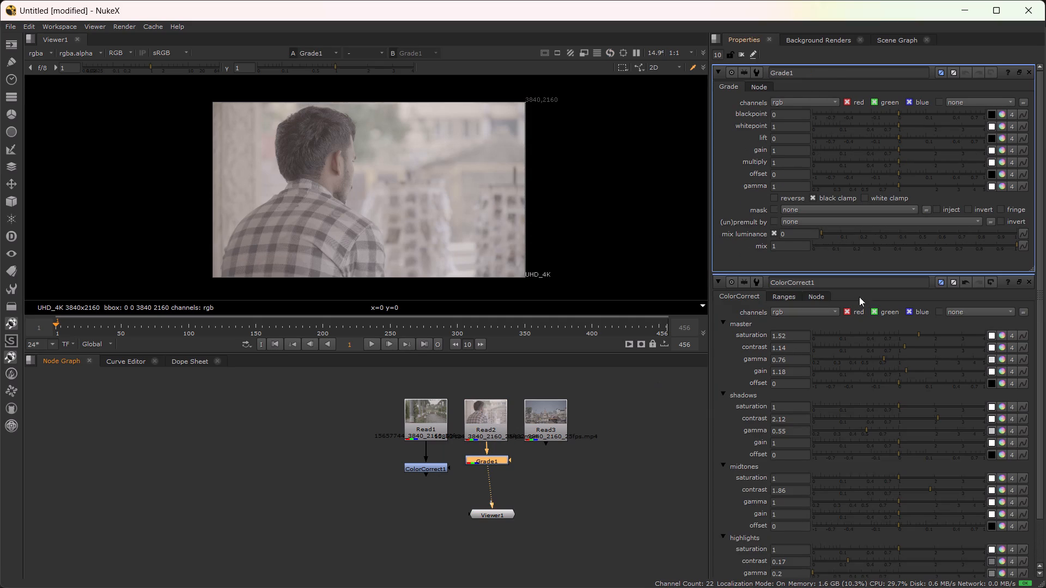
Collapse the ColorCorrect1 properties, leaving the Grade1 settings expanded.
{"action": "left_click", "coordinate": [720, 282]}
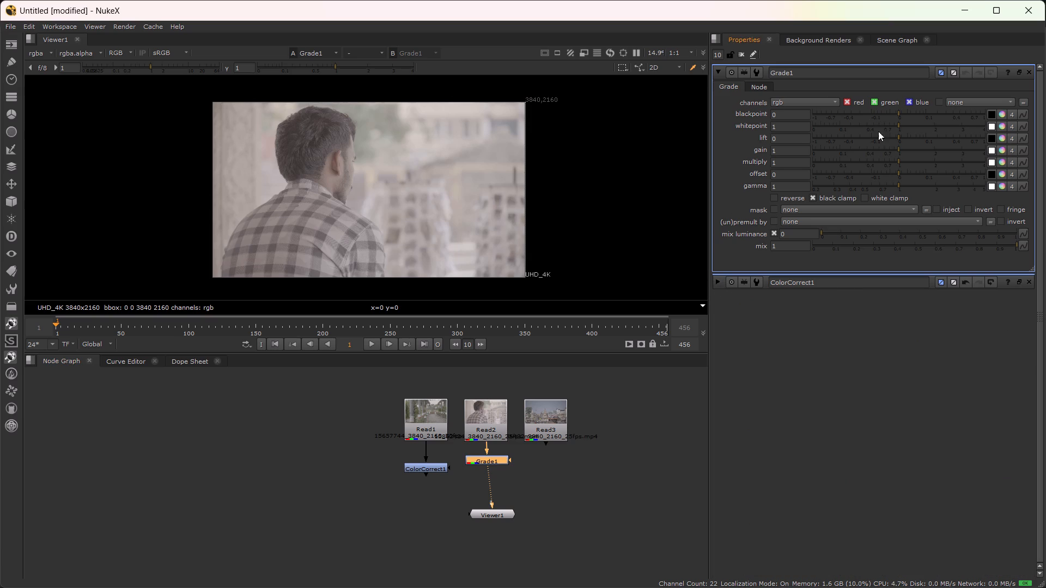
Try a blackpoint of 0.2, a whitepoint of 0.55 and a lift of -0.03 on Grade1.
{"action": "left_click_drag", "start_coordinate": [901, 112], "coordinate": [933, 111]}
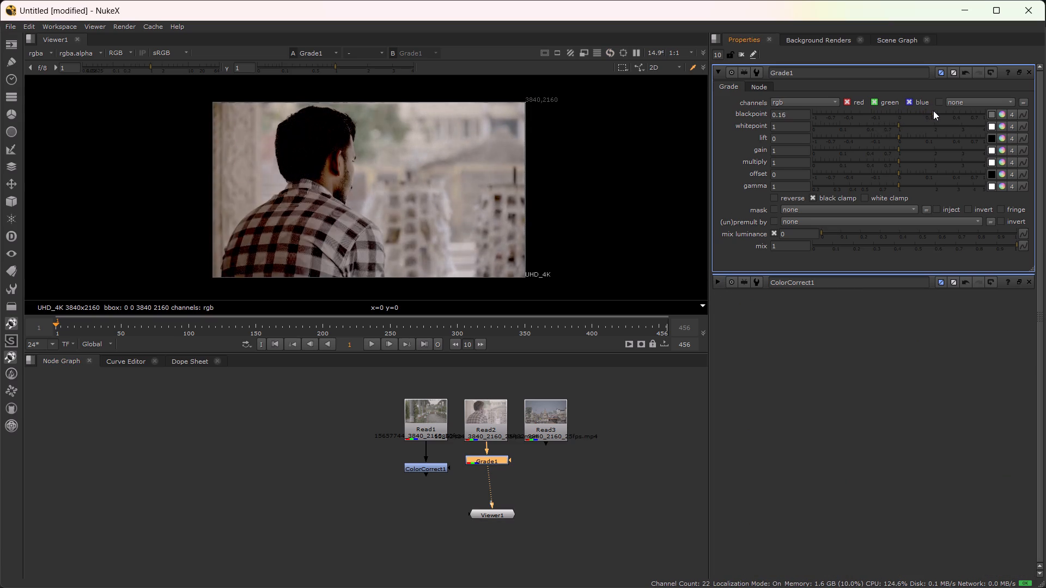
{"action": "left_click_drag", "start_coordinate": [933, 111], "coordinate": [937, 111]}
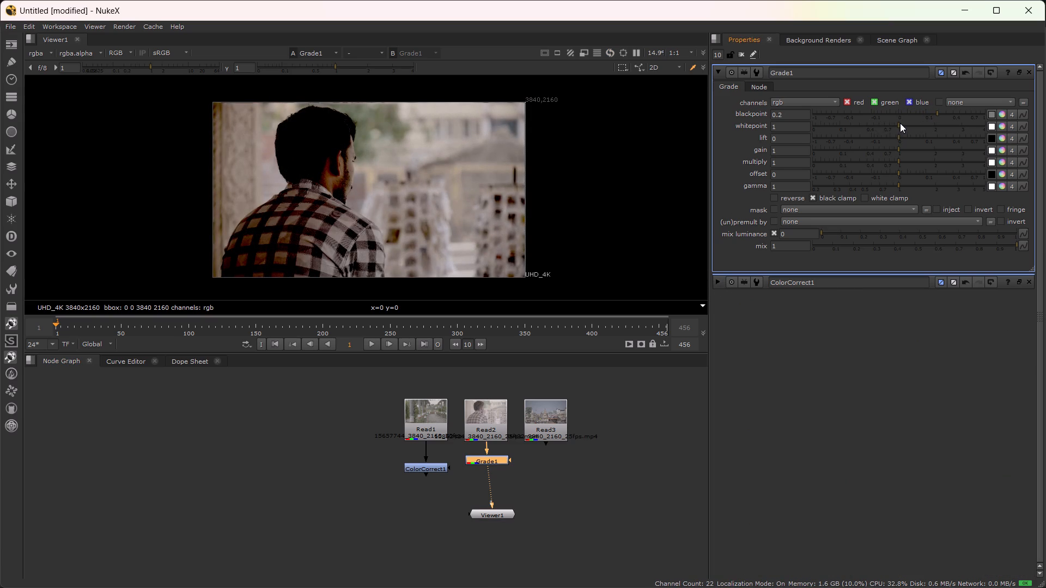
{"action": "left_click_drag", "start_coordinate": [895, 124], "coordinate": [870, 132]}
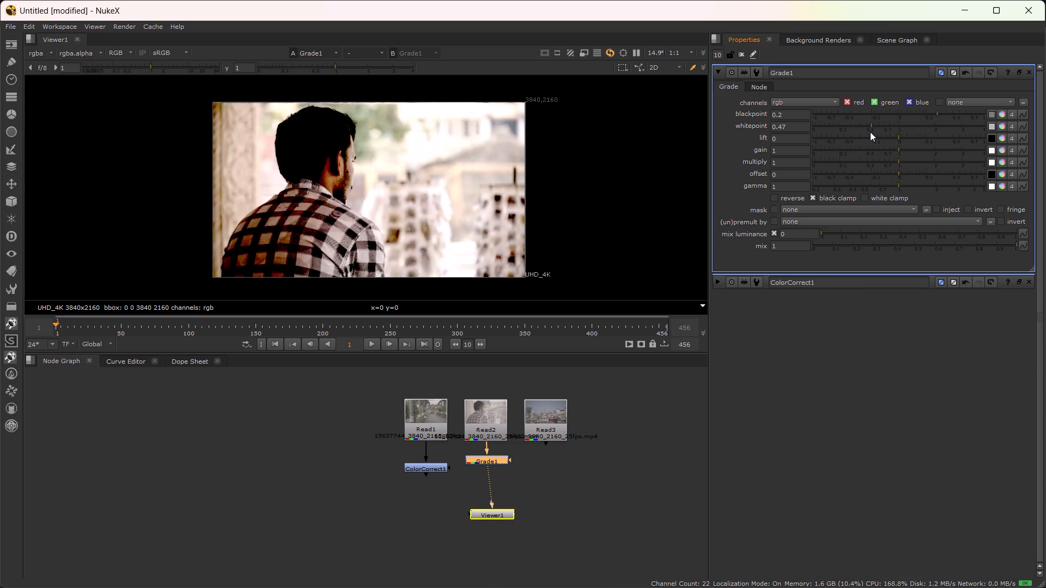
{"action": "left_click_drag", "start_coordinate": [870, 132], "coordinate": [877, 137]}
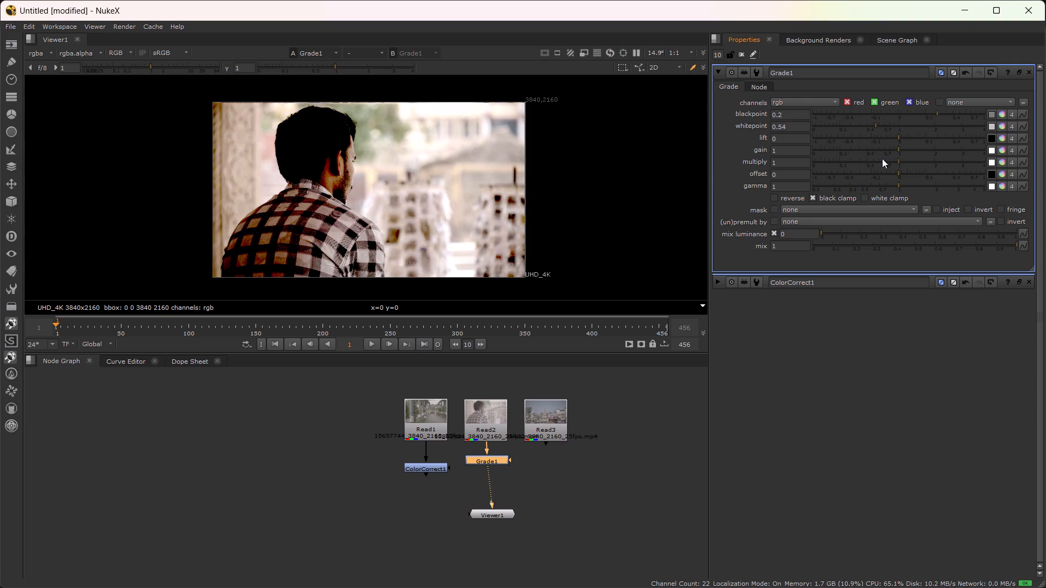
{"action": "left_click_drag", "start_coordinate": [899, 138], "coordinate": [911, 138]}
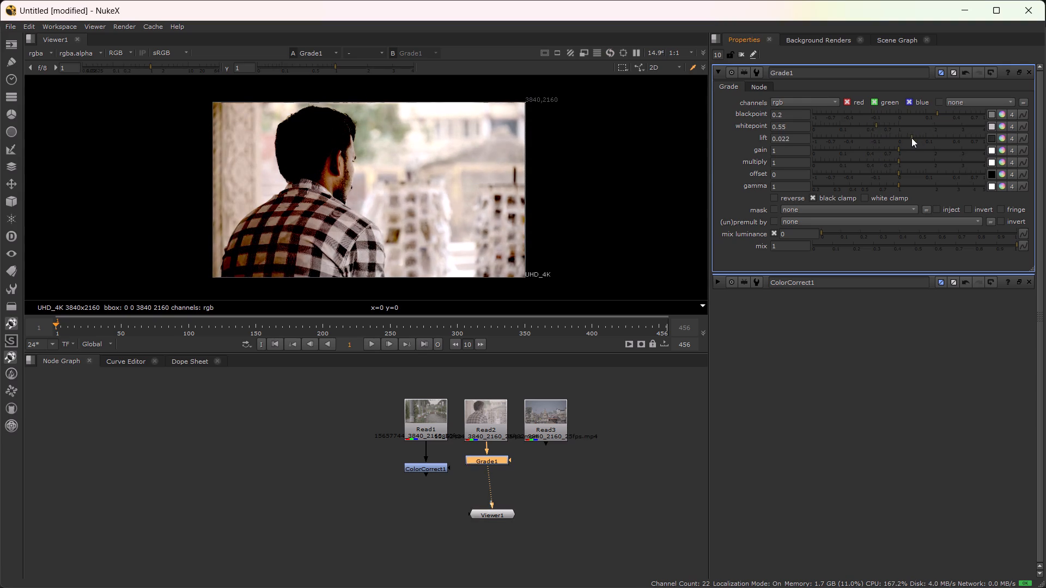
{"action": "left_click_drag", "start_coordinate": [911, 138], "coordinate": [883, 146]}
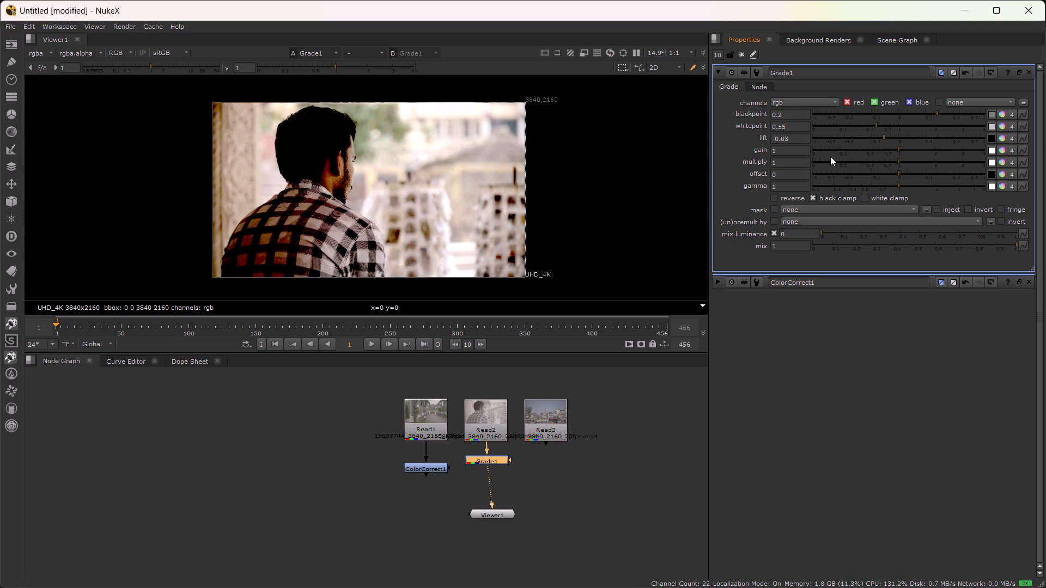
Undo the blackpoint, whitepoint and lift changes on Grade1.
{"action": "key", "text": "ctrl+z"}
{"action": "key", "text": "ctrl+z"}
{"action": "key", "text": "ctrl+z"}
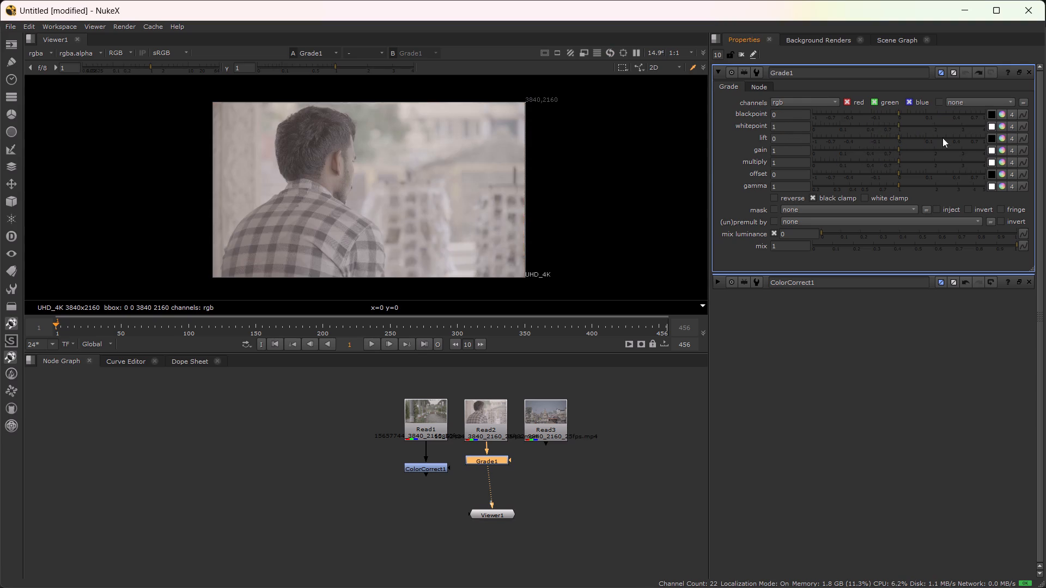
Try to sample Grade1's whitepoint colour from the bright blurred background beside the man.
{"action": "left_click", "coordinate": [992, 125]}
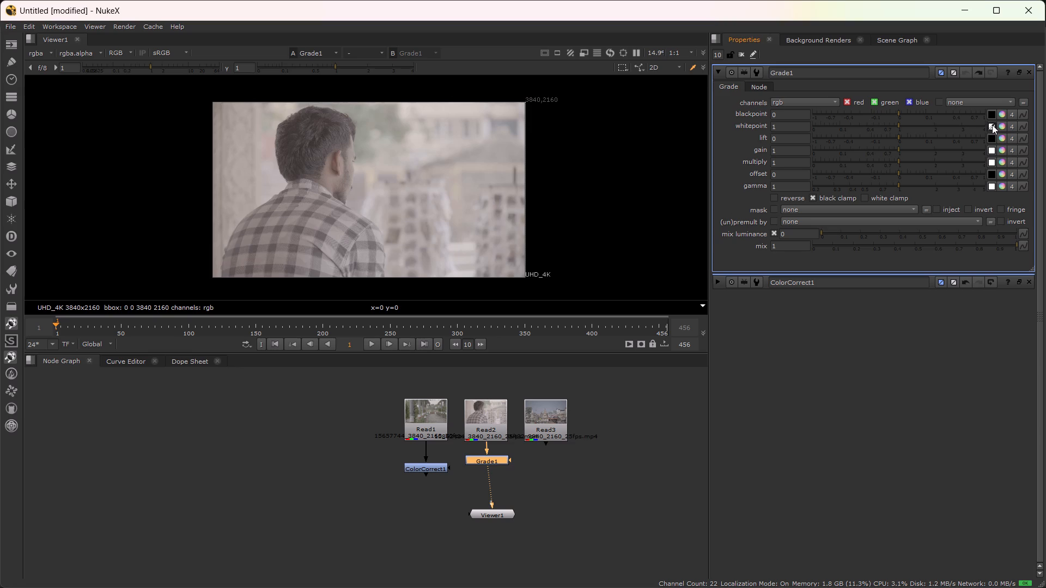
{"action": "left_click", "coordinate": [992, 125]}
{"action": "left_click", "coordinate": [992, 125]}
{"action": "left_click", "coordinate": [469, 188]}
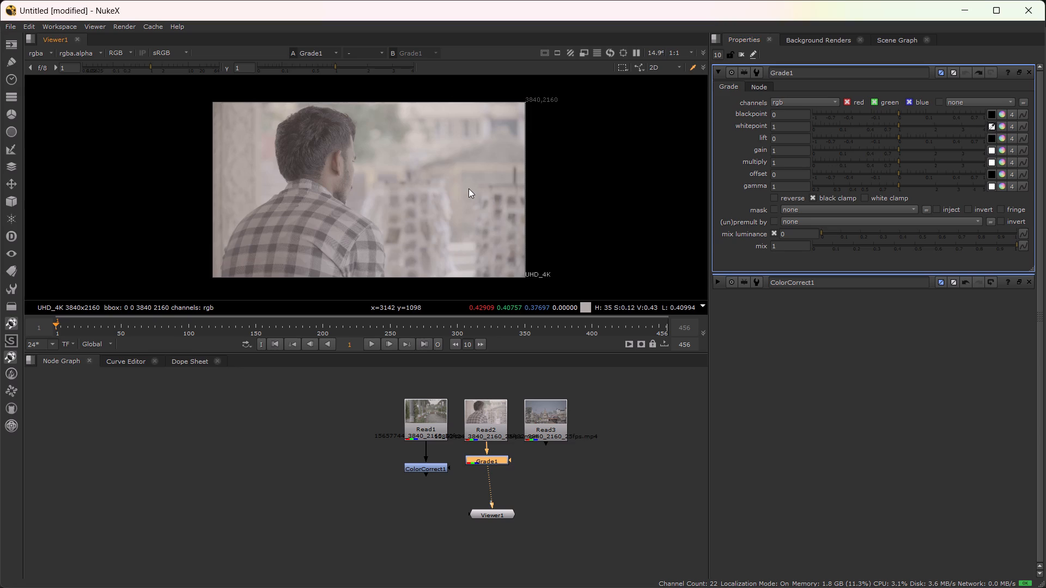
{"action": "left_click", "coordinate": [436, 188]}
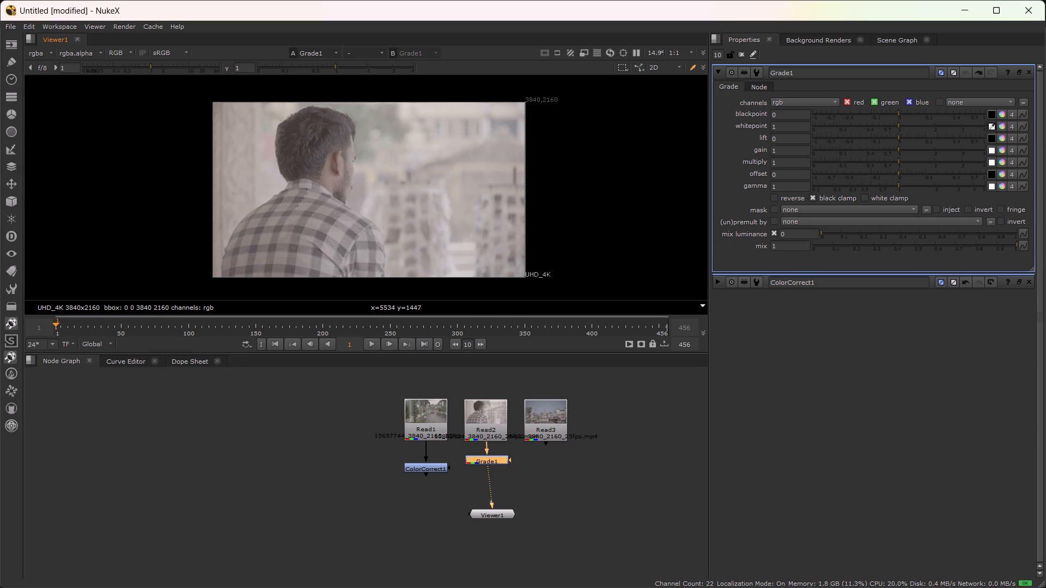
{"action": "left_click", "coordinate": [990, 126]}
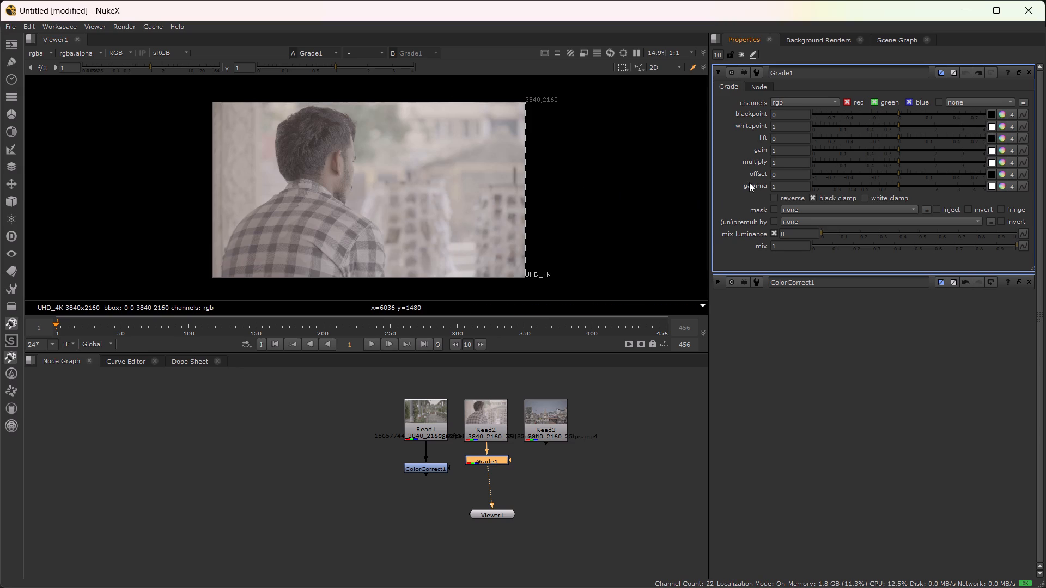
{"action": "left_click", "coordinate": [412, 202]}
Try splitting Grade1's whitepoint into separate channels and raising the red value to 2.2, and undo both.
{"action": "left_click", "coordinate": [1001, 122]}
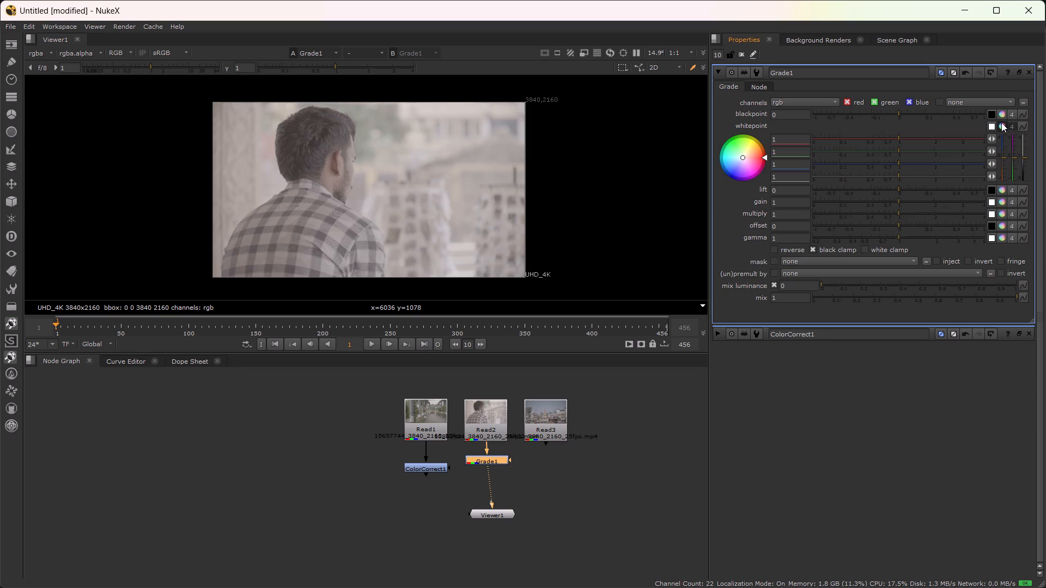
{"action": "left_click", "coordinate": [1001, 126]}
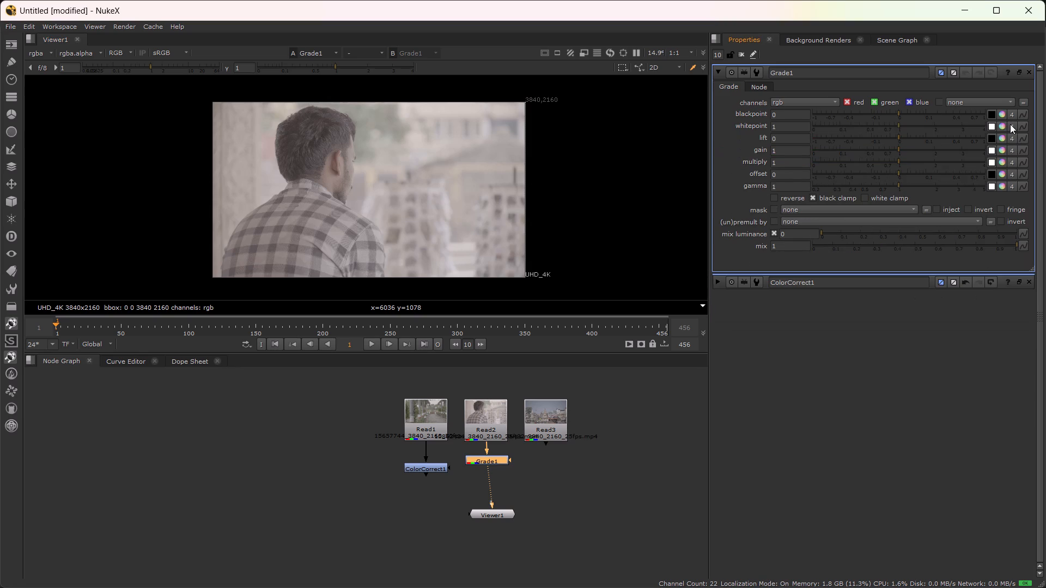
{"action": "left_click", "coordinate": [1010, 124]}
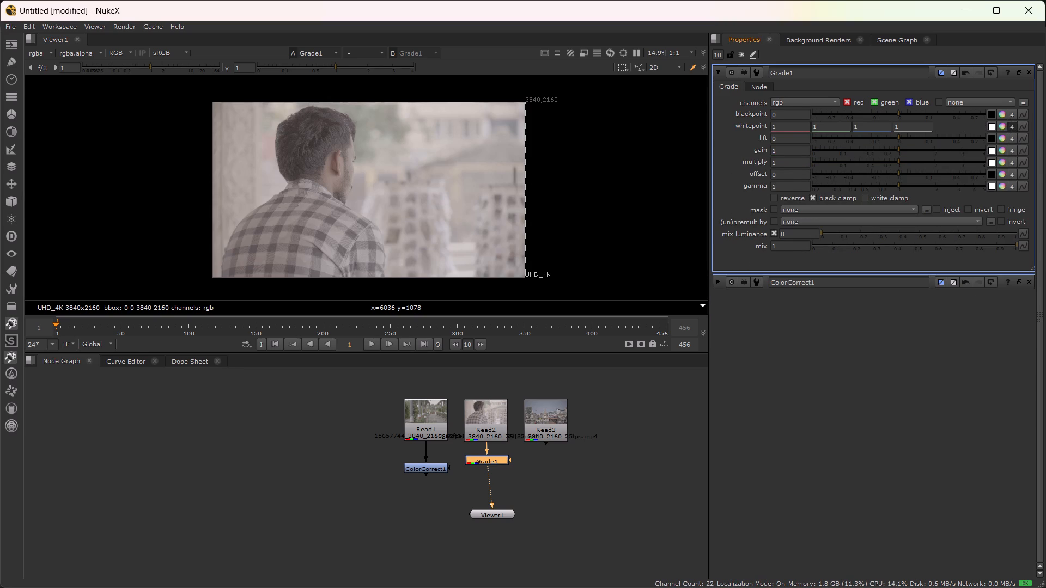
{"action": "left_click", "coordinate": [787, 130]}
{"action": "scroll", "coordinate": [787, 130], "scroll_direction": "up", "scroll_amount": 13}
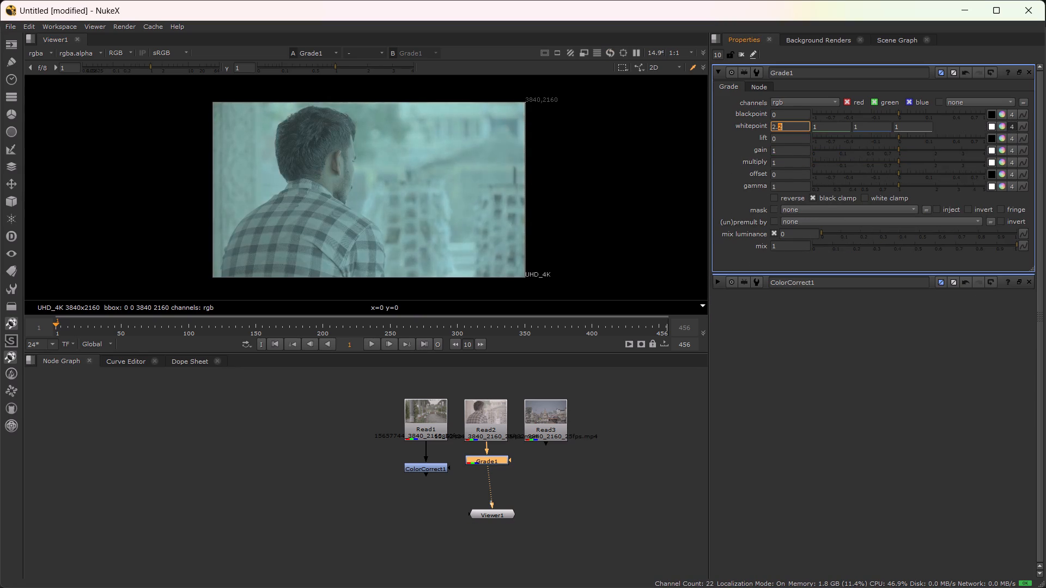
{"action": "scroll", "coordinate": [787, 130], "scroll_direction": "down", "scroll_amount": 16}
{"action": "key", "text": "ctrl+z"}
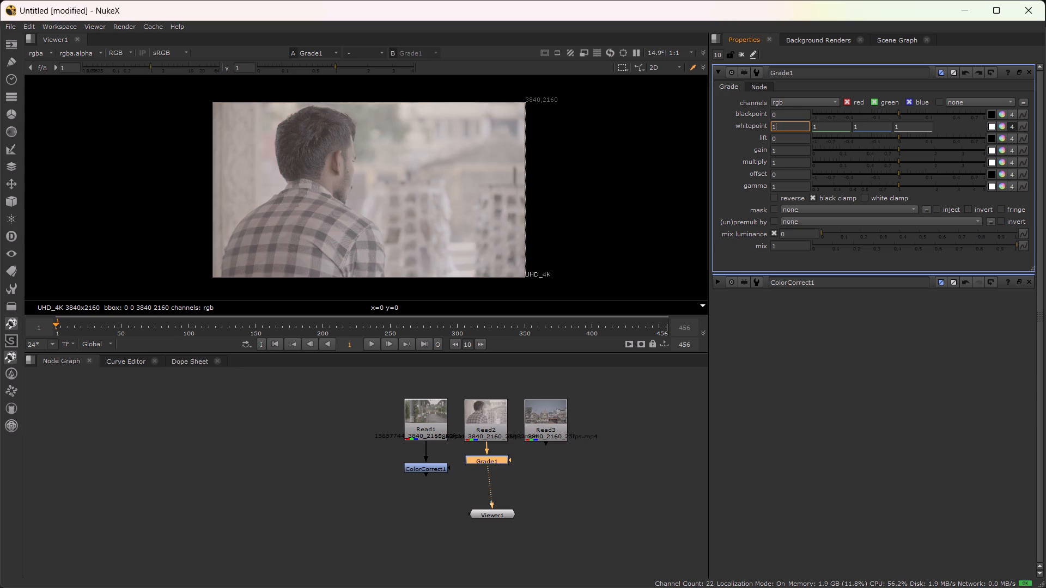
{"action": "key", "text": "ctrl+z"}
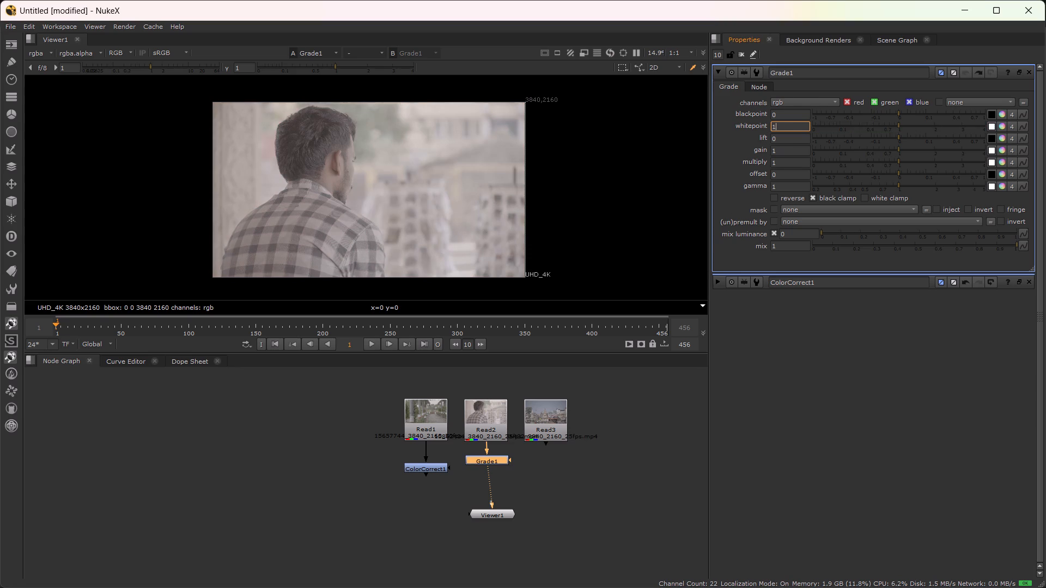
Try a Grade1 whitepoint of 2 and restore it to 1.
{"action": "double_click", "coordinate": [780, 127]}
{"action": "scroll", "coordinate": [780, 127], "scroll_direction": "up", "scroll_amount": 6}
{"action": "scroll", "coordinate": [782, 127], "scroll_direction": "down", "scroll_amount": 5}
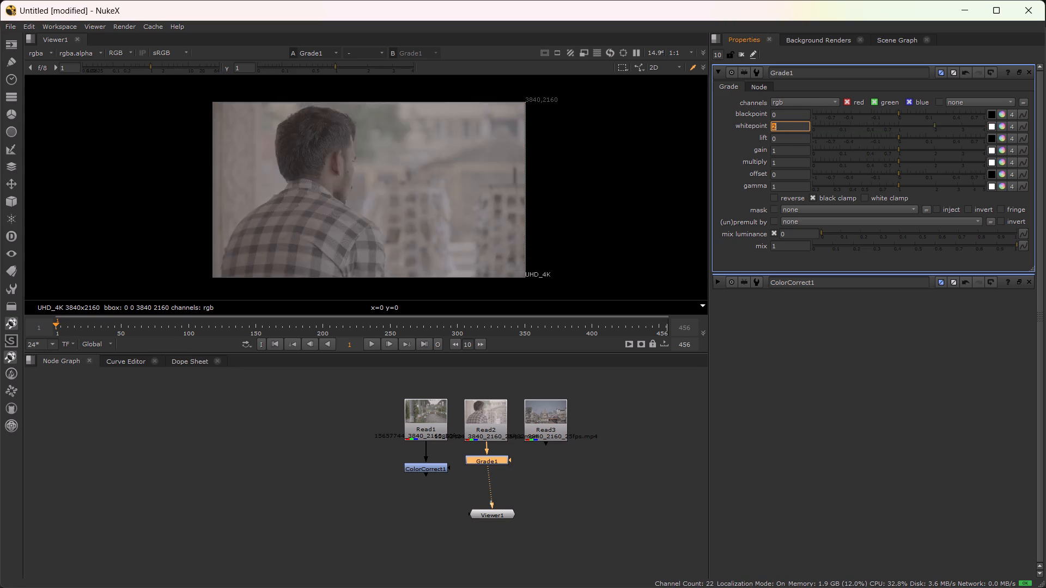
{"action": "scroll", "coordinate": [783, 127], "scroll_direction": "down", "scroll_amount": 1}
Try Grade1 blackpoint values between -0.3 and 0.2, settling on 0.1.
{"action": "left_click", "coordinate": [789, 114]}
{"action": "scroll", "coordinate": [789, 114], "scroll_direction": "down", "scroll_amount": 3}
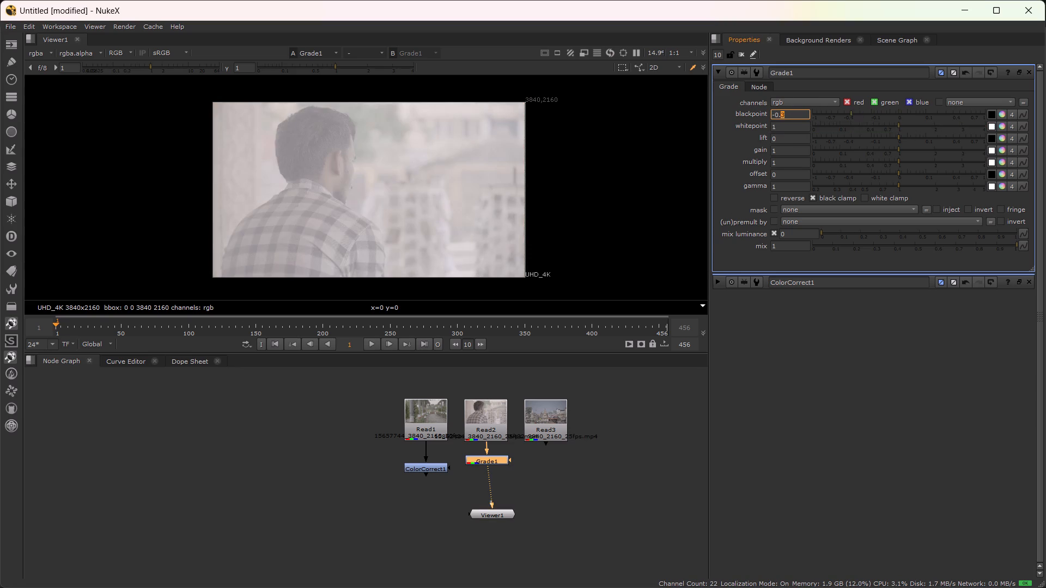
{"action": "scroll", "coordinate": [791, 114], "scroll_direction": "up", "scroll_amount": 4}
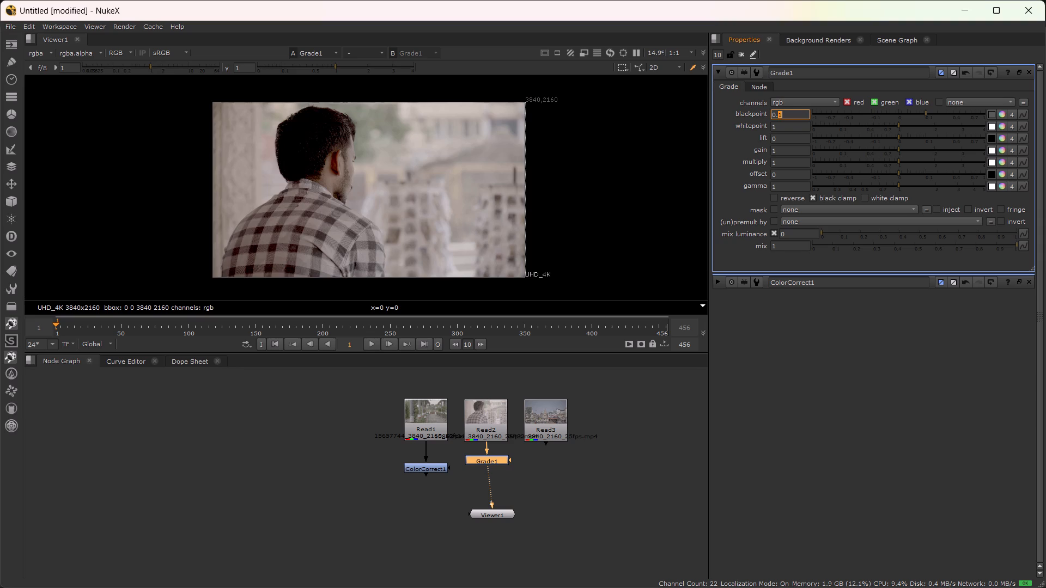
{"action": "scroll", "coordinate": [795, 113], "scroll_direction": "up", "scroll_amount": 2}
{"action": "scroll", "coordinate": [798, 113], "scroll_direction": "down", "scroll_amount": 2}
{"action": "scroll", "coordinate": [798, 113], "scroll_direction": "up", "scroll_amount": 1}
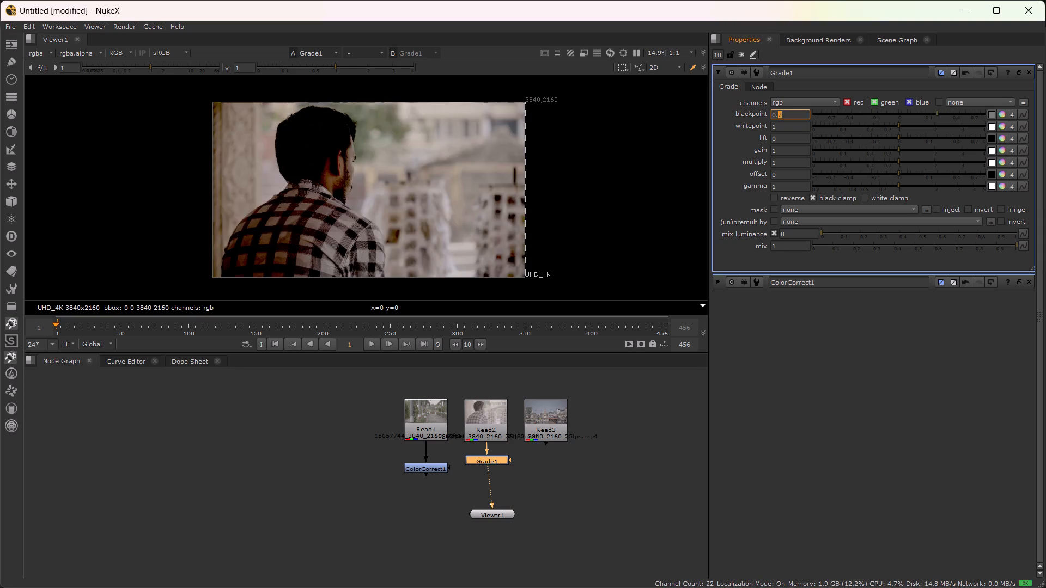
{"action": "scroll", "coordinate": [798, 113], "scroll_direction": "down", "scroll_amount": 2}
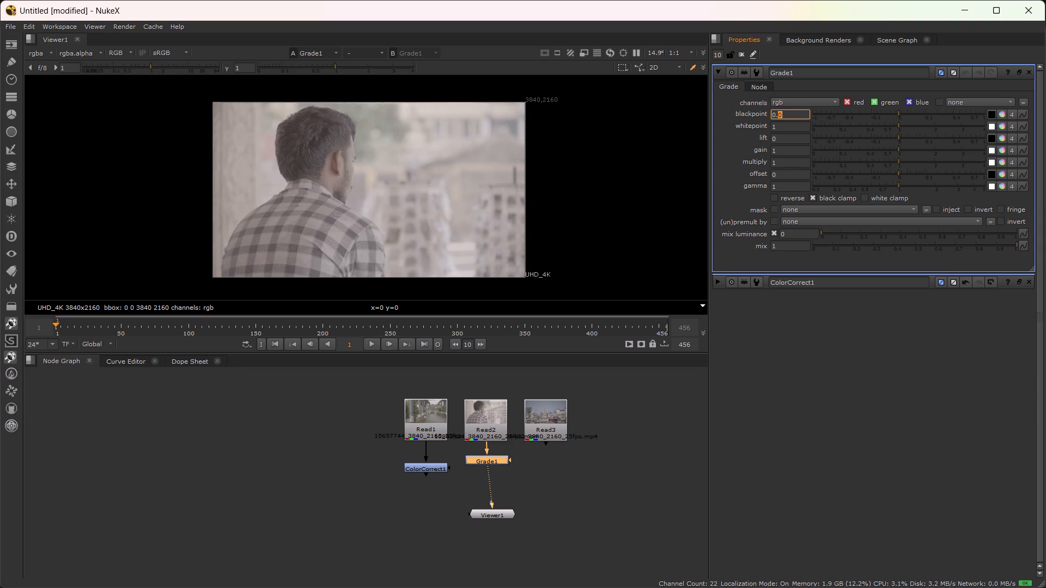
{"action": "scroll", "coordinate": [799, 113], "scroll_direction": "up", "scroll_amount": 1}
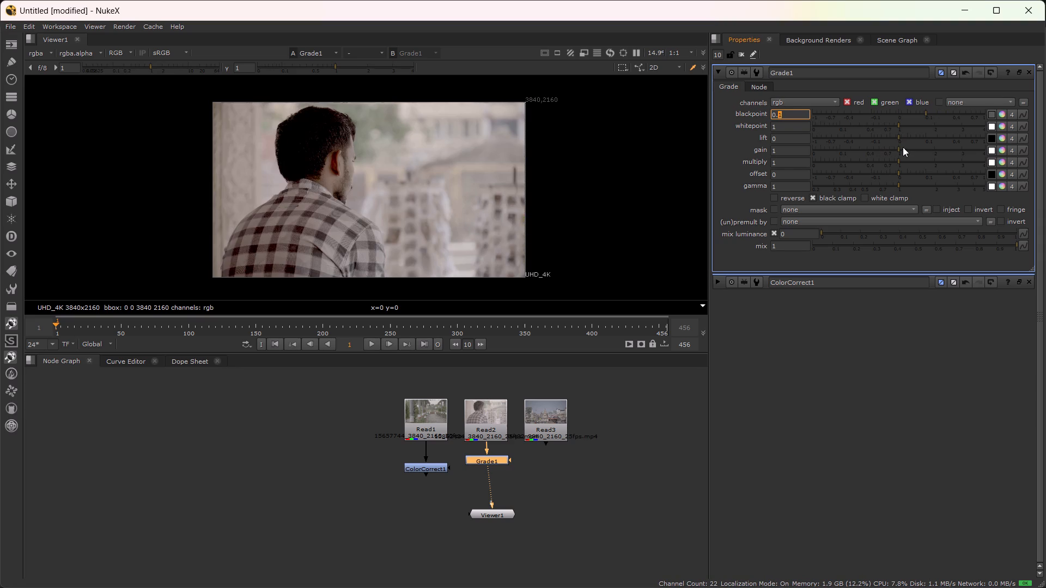
Set Grade1's gain to 1.62, multiply to 0.9 and gamma to 0.41.
{"action": "left_click_drag", "start_coordinate": [903, 149], "coordinate": [923, 153]}
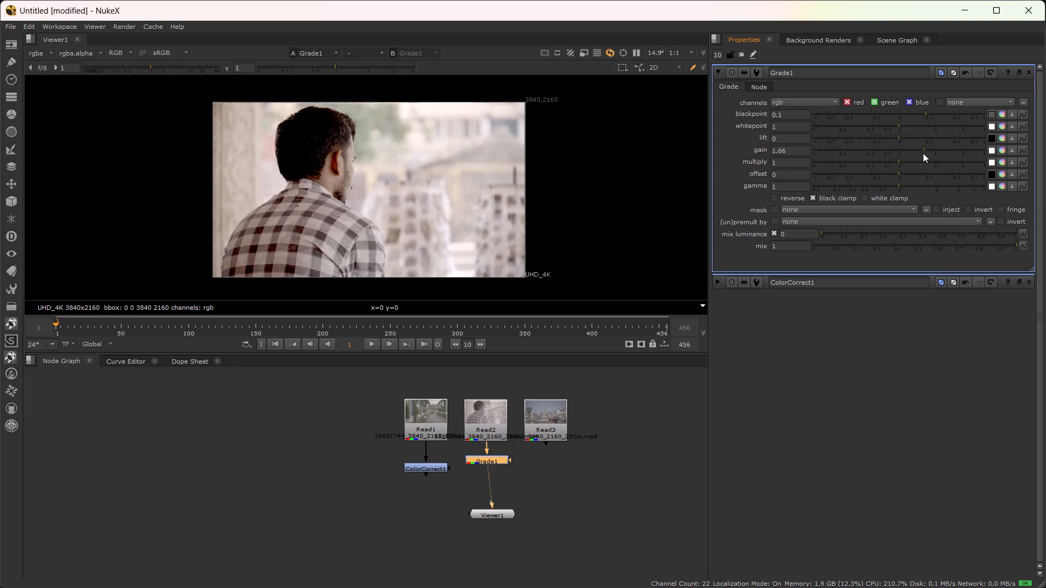
{"action": "left_click_drag", "start_coordinate": [923, 153], "coordinate": [922, 154]}
{"action": "left_click_drag", "start_coordinate": [901, 159], "coordinate": [890, 163]}
{"action": "left_click_drag", "start_coordinate": [899, 185], "coordinate": [875, 204]}
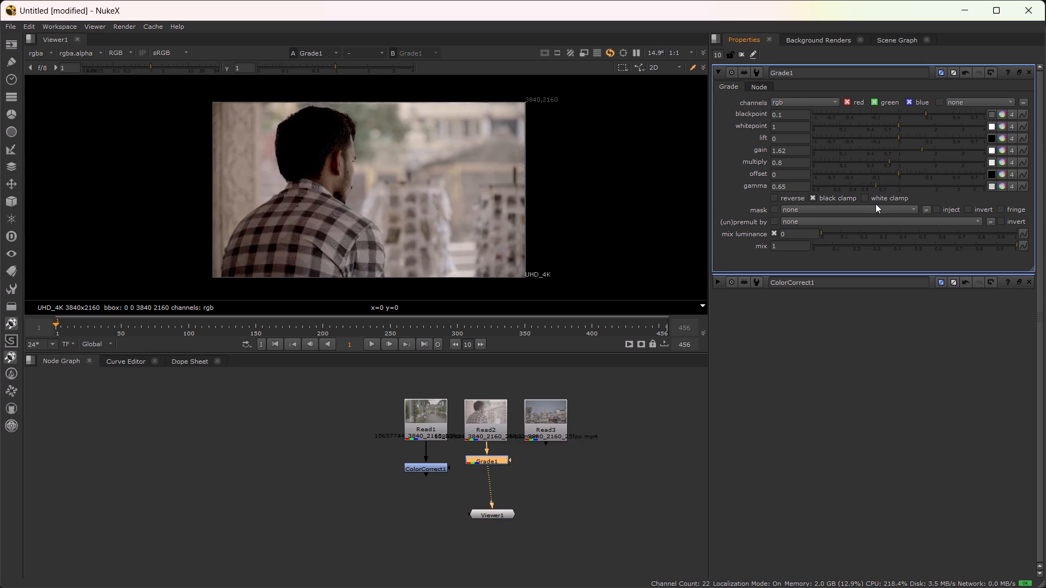
{"action": "left_click_drag", "start_coordinate": [875, 204], "coordinate": [851, 203]}
{"action": "left_click_drag", "start_coordinate": [889, 162], "coordinate": [889, 162]}
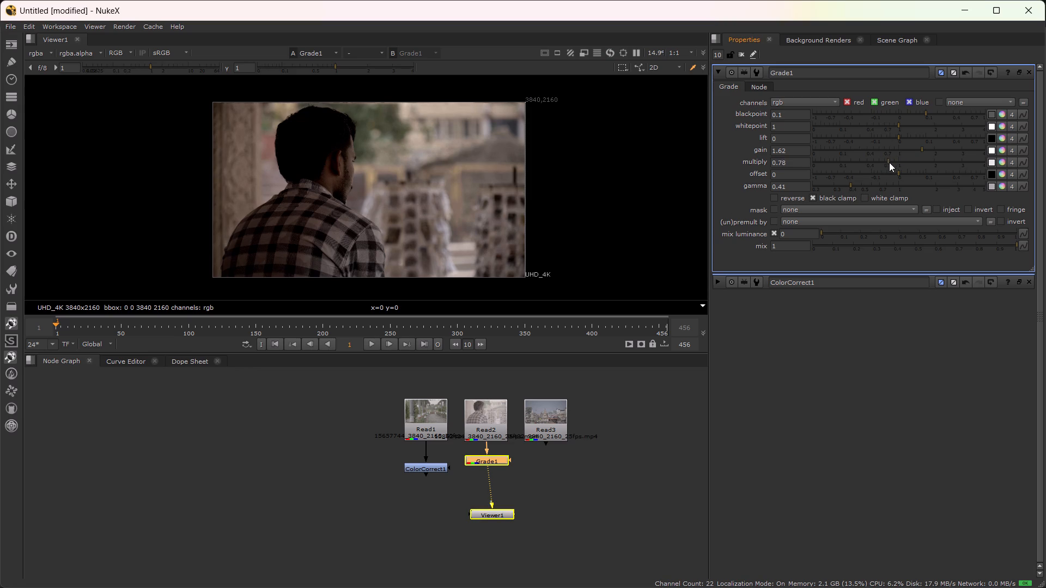
{"action": "left_click_drag", "start_coordinate": [889, 162], "coordinate": [894, 163]}
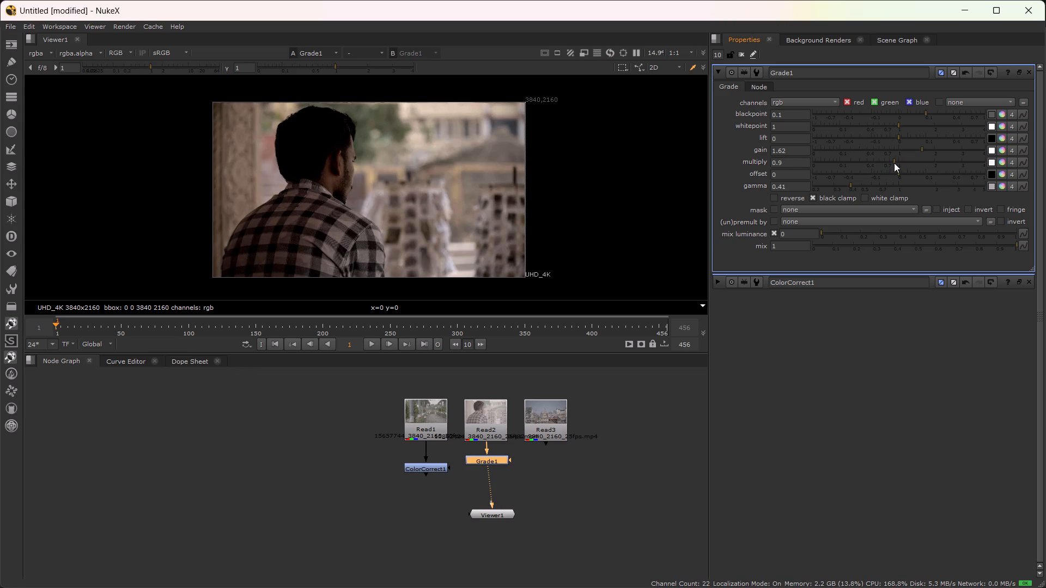
Set Grade1's blackpoint to 0.055 and whitepoint to 0.7.
{"action": "left_click_drag", "start_coordinate": [926, 111], "coordinate": [919, 112]}
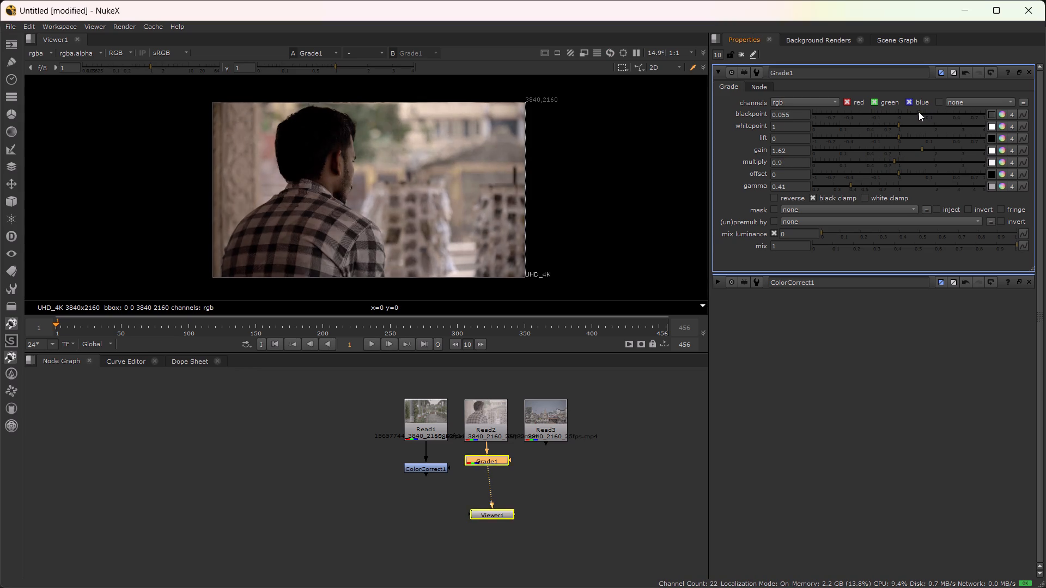
{"action": "left_click_drag", "start_coordinate": [919, 112], "coordinate": [919, 113]}
{"action": "left_click_drag", "start_coordinate": [899, 125], "coordinate": [903, 125]}
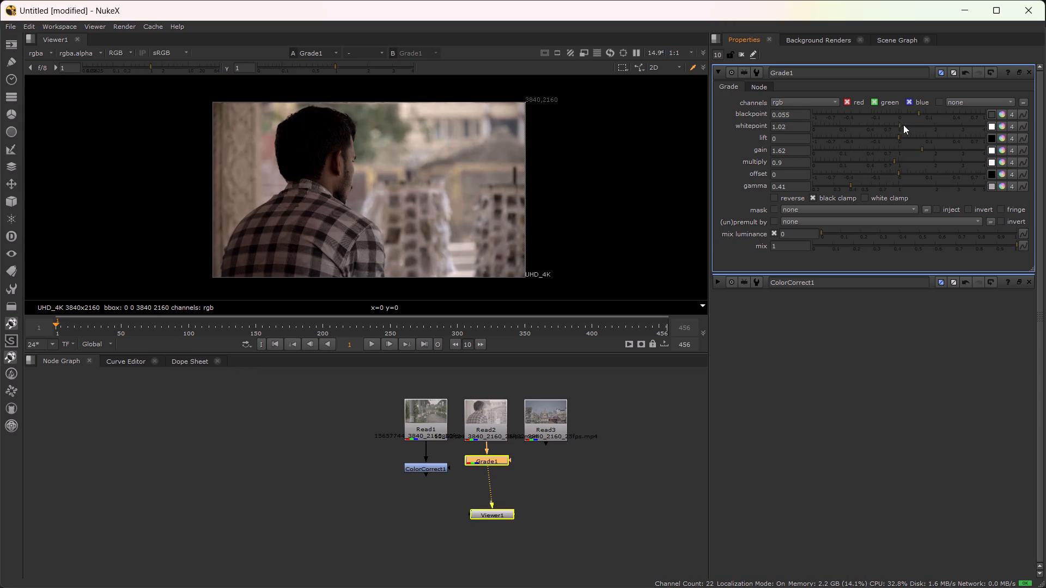
{"action": "left_click_drag", "start_coordinate": [903, 125], "coordinate": [893, 128]}
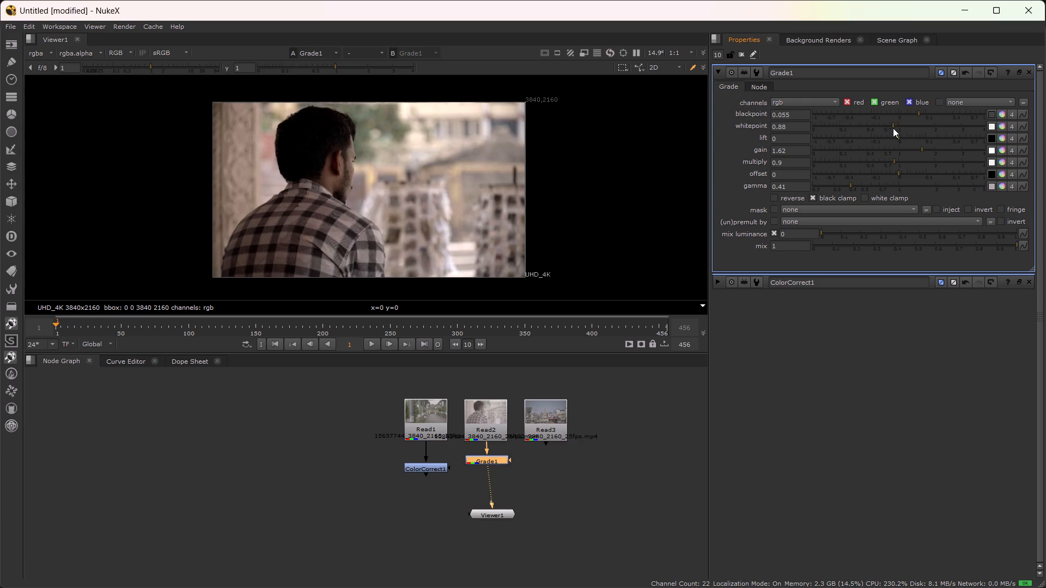
{"action": "left_click_drag", "start_coordinate": [893, 128], "coordinate": [887, 129]}
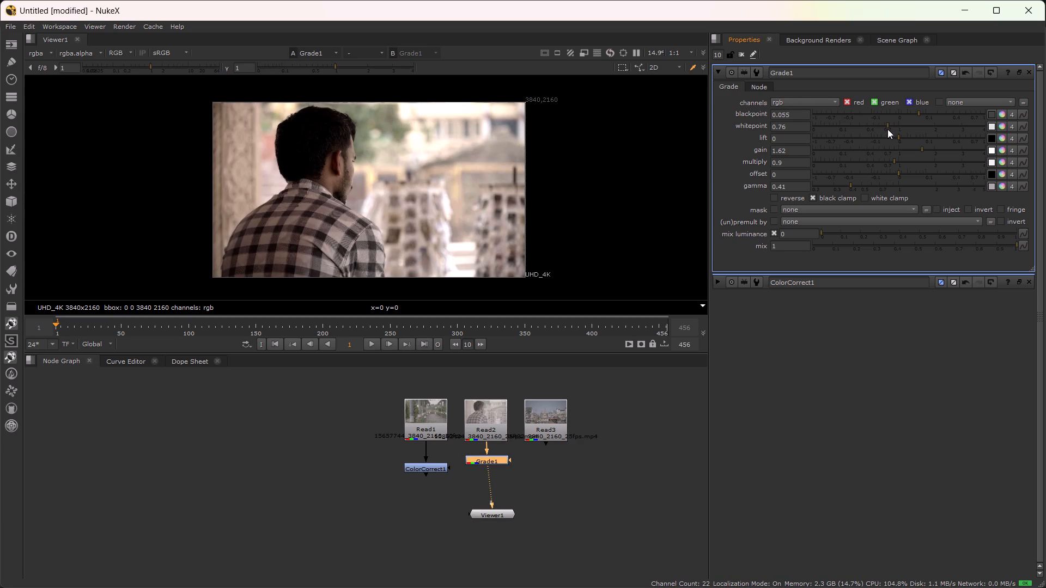
{"action": "left_click", "coordinate": [887, 128]}
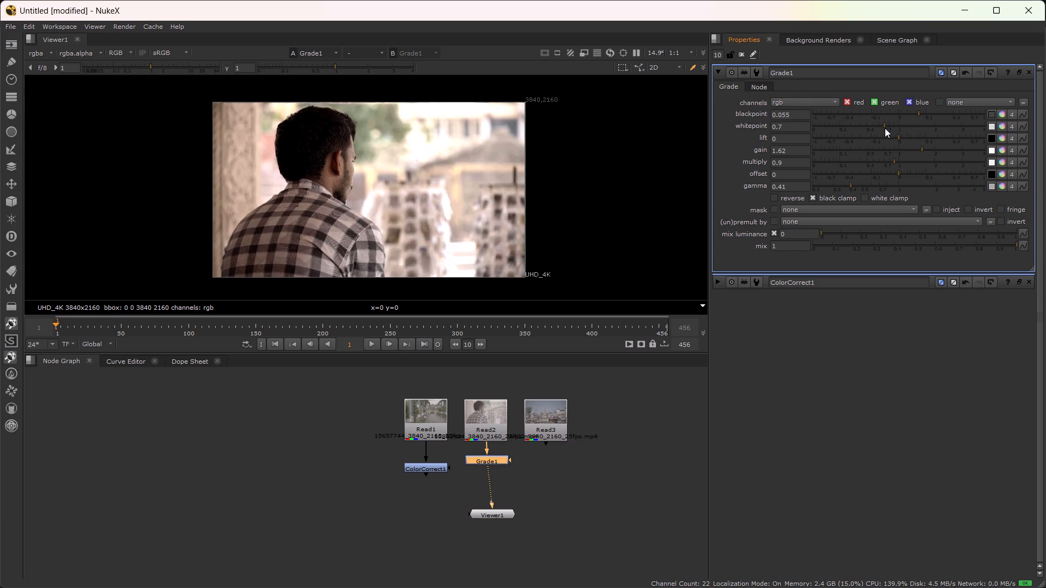
Lower Grade1's lift to -0.13.
{"action": "left_click_drag", "start_coordinate": [898, 137], "coordinate": [878, 140]}
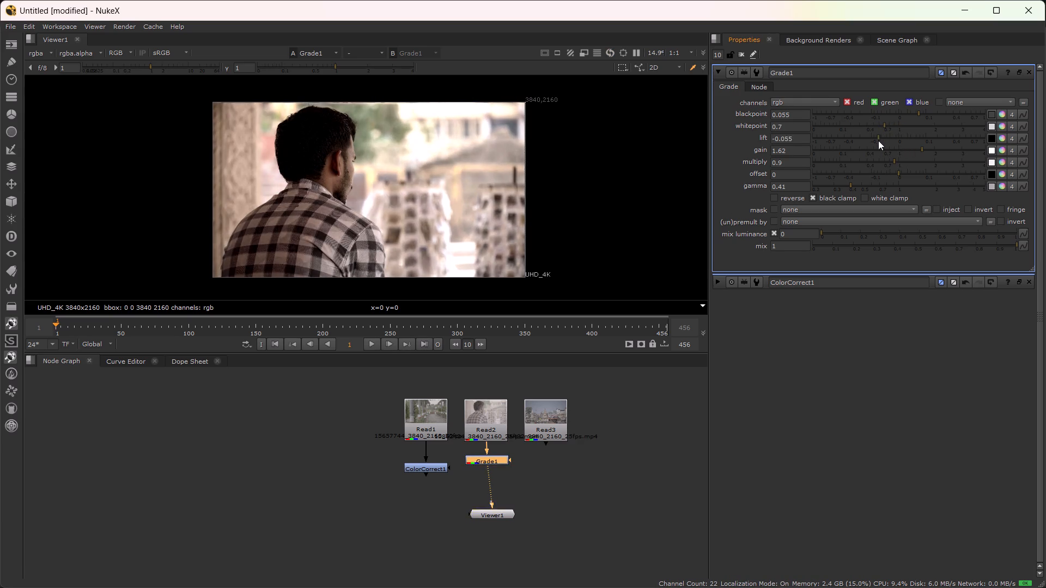
{"action": "left_click_drag", "start_coordinate": [878, 140], "coordinate": [867, 149]}
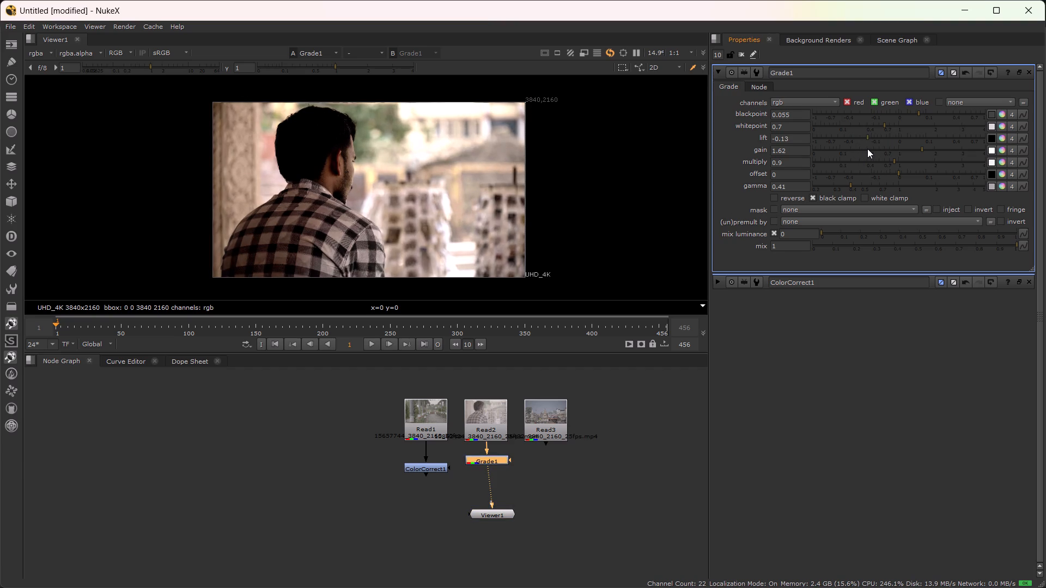
Set Grade1's lift to -0.105, gain to 1.24 and multiply to 1.16, and compare the clip with the grade switched off and on.
{"action": "left_click_drag", "start_coordinate": [867, 149], "coordinate": [871, 149]}
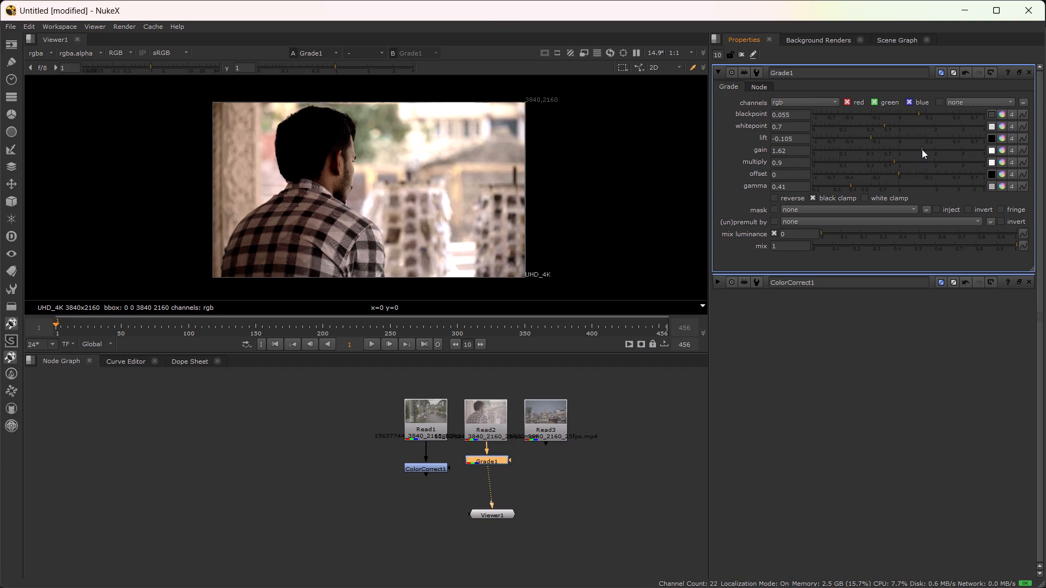
{"action": "left_click_drag", "start_coordinate": [922, 149], "coordinate": [911, 150]}
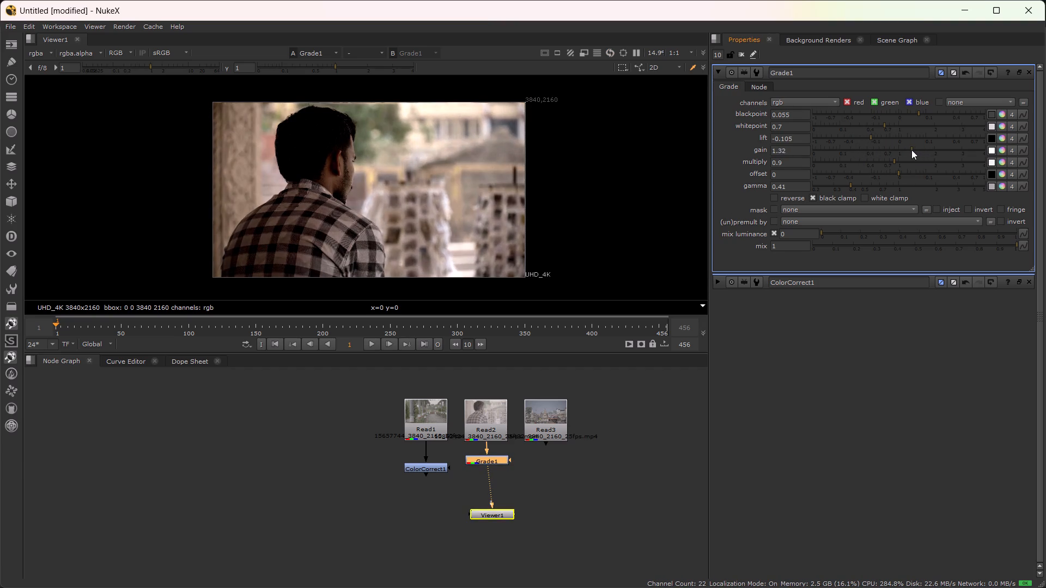
{"action": "left_click_drag", "start_coordinate": [911, 150], "coordinate": [908, 150]}
{"action": "left_click_drag", "start_coordinate": [897, 160], "coordinate": [905, 160]}
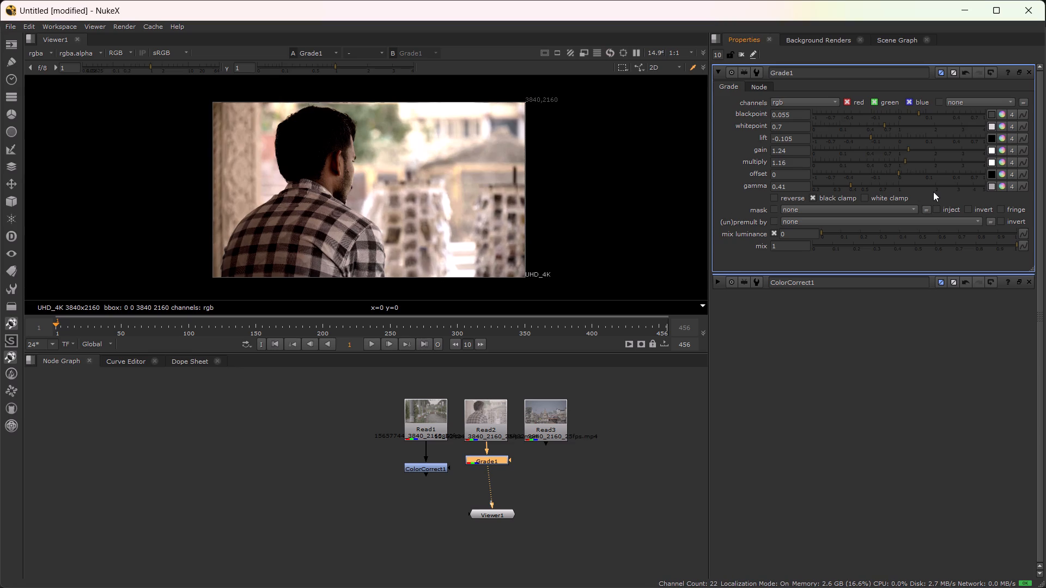
{"action": "type", "text": "dddd"}
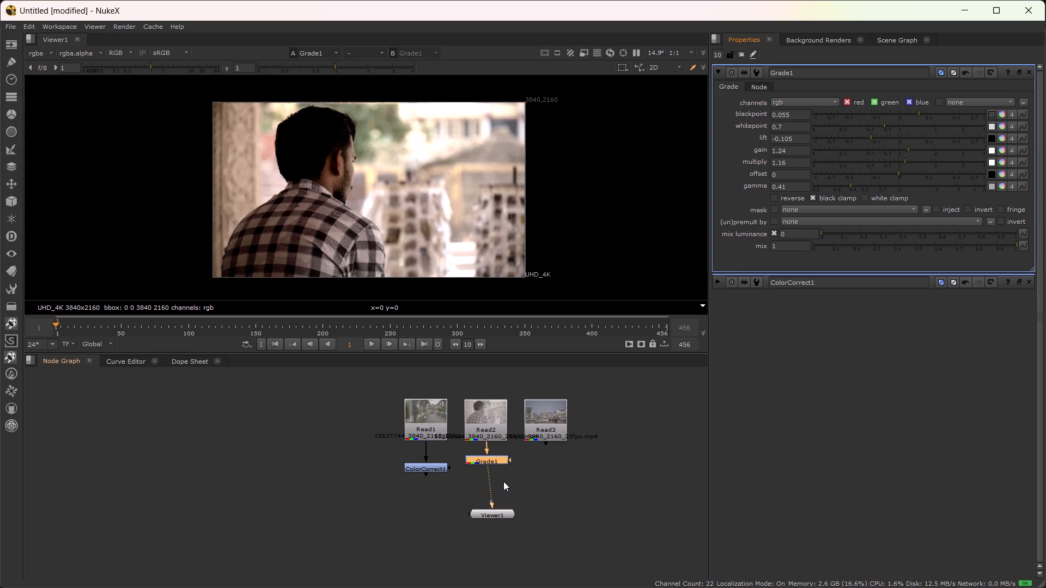
{"action": "type", "text": "dd"}
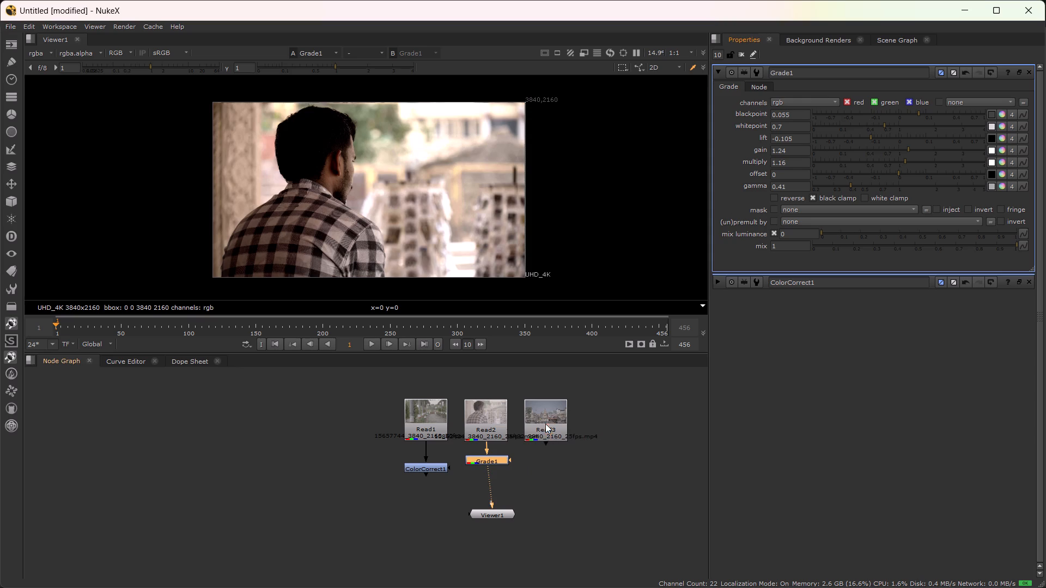
View the Read3 riverside temple clip and insert a ColorCorrect node between Read3 and Viewer1.
{"action": "left_click", "coordinate": [545, 424]}
{"action": "key", "text": "1"}
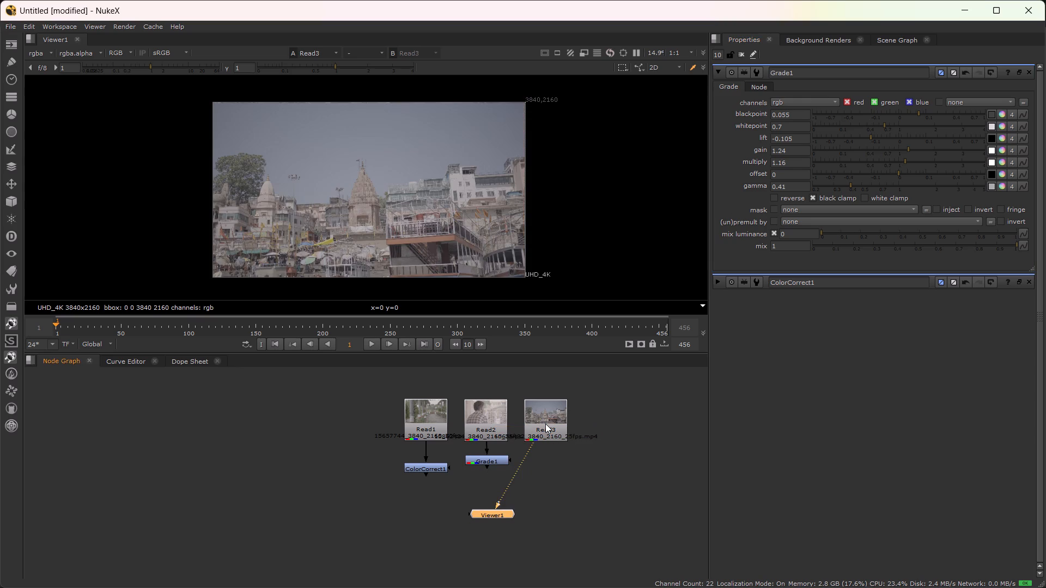
{"action": "key", "text": "c"}
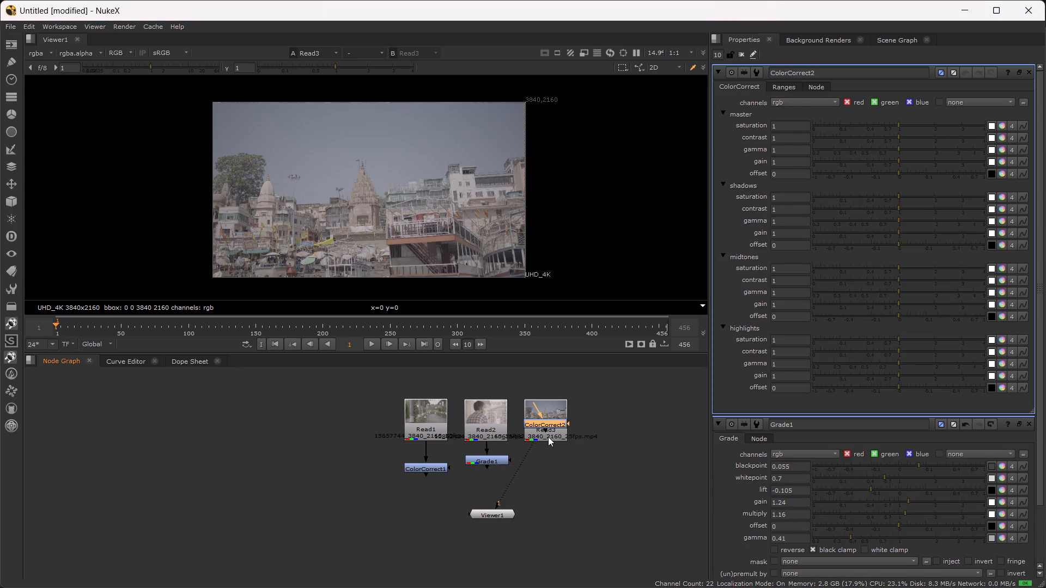
{"action": "left_click_drag", "start_coordinate": [543, 422], "coordinate": [518, 471]}
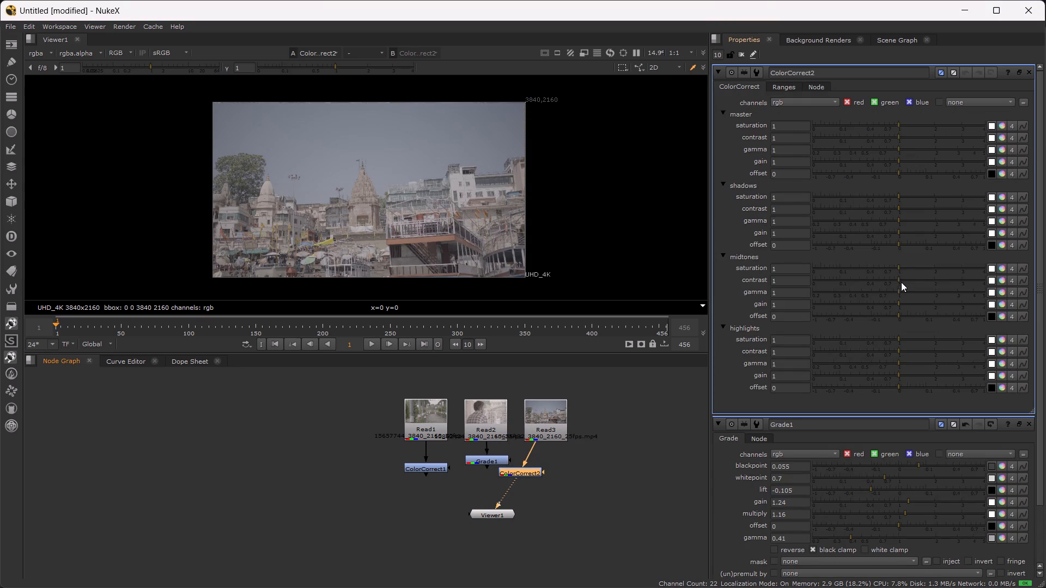
Set ColorCorrect2's shadows contrast to 1.8, and its midtones gamma to 0.69 and midtones gain to 1.78.
{"action": "left_click_drag", "start_coordinate": [901, 205], "coordinate": [916, 205]}
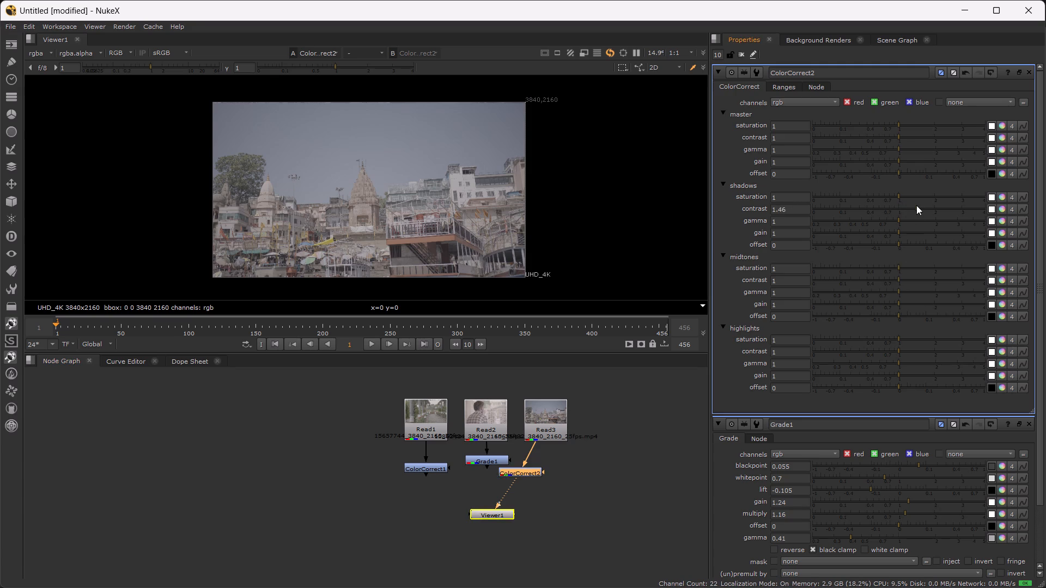
{"action": "left_click_drag", "start_coordinate": [916, 205], "coordinate": [949, 209]}
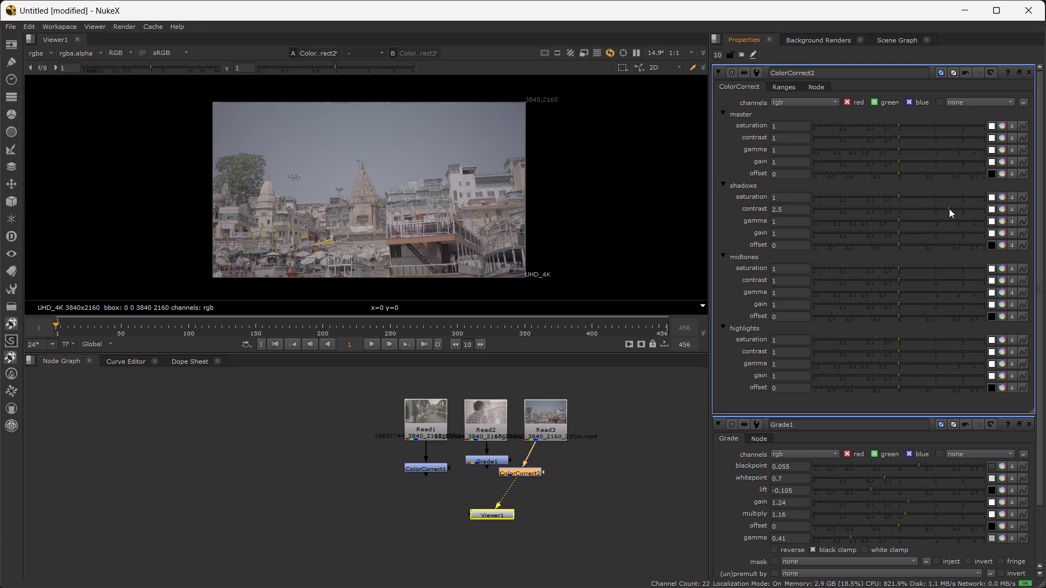
{"action": "left_click_drag", "start_coordinate": [949, 209], "coordinate": [928, 220]}
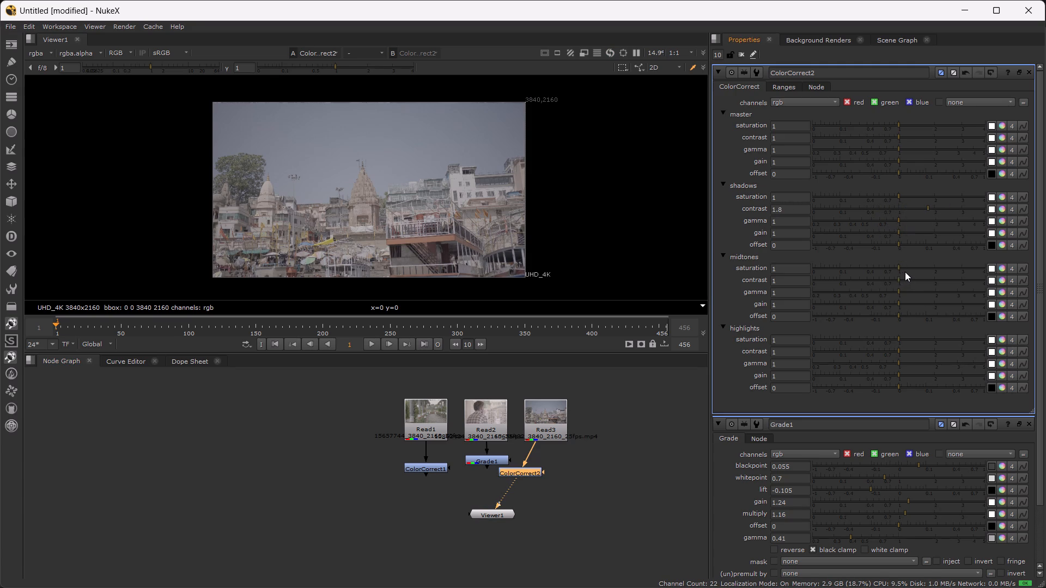
{"action": "left_click_drag", "start_coordinate": [899, 288], "coordinate": [925, 286]}
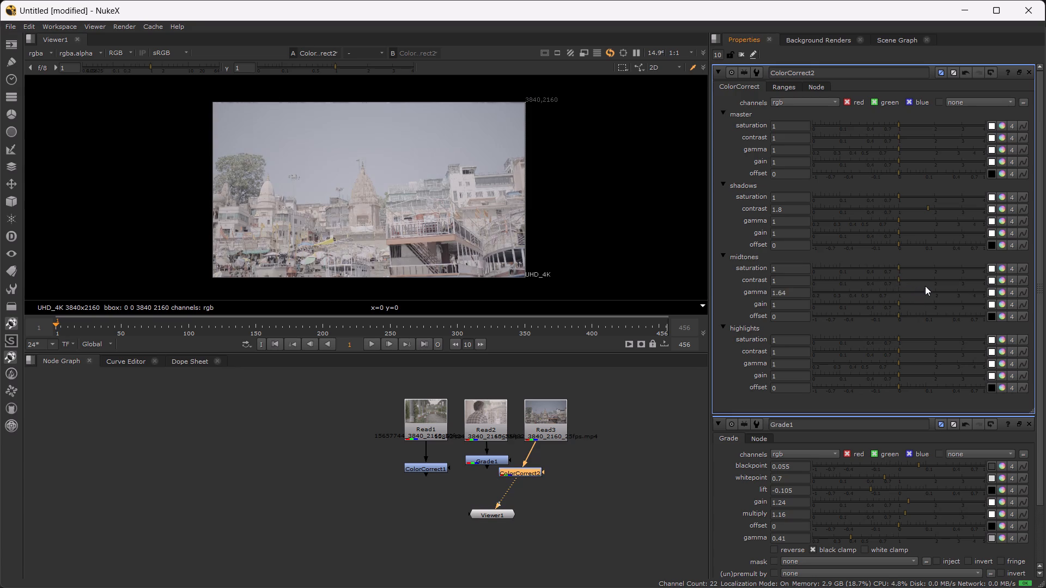
{"action": "left_click_drag", "start_coordinate": [925, 286], "coordinate": [883, 296]}
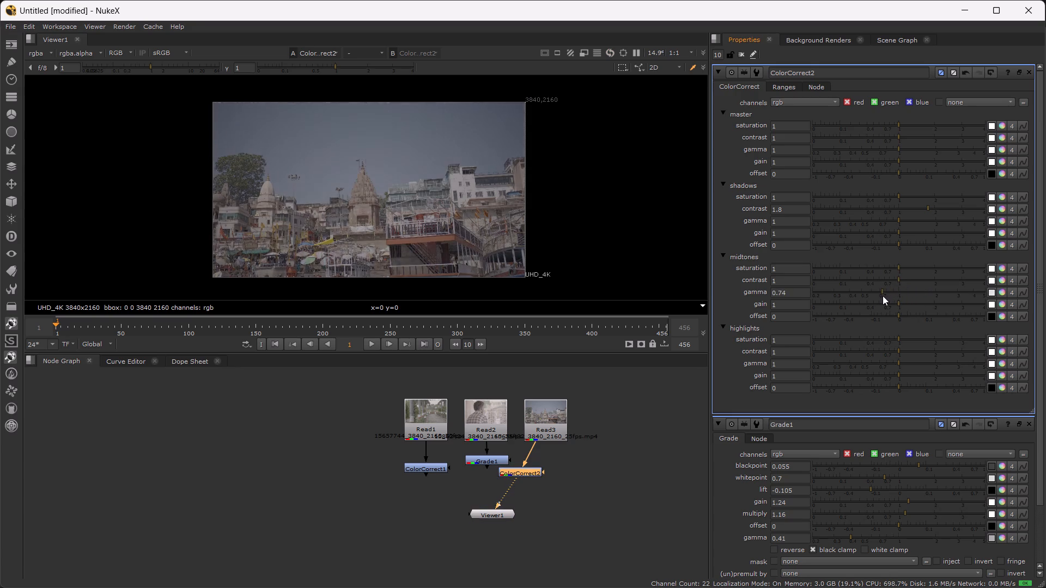
{"action": "left_click_drag", "start_coordinate": [883, 296], "coordinate": [879, 297]}
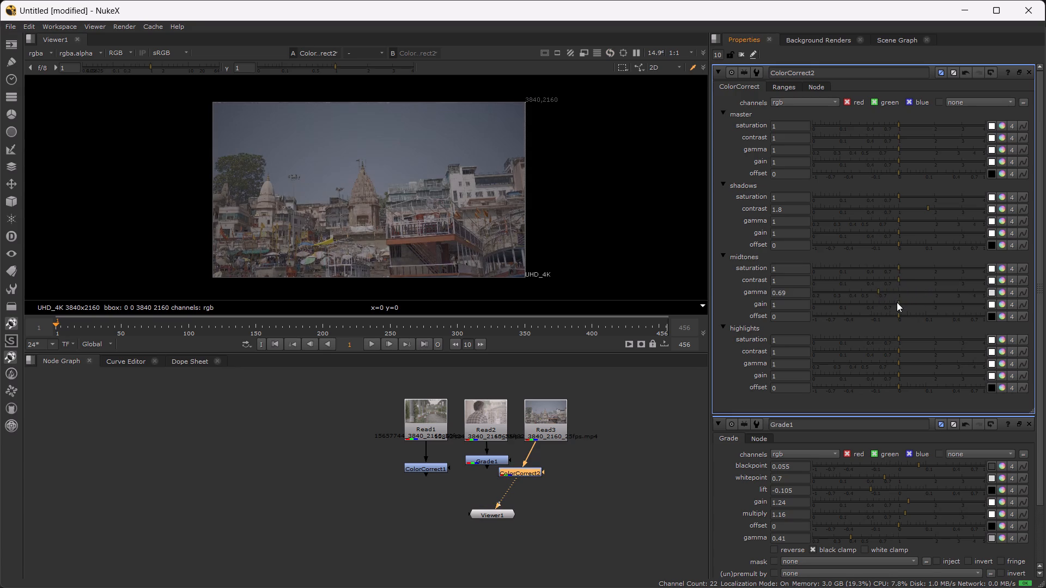
{"action": "left_click_drag", "start_coordinate": [898, 303], "coordinate": [928, 298]}
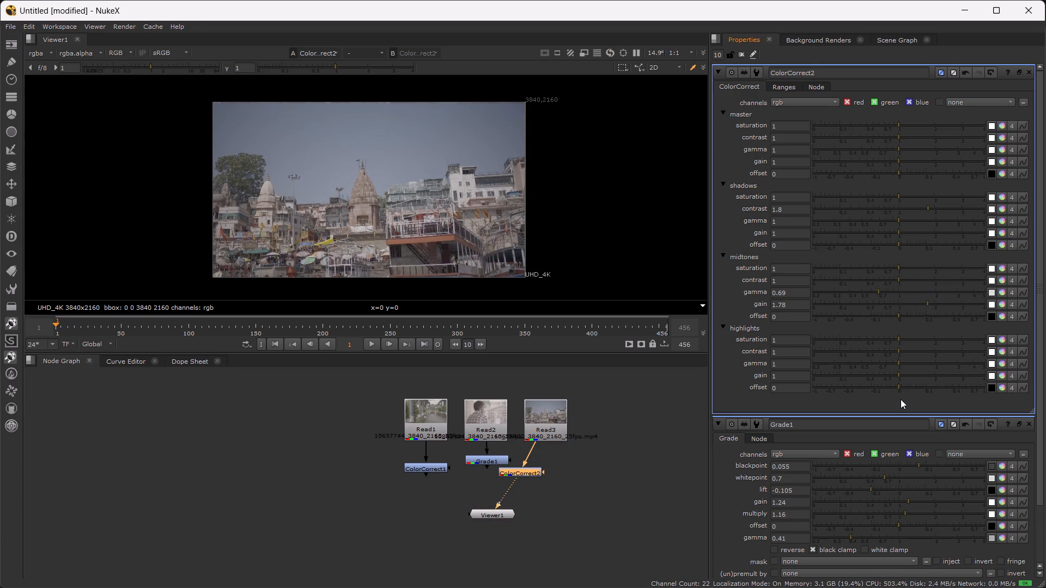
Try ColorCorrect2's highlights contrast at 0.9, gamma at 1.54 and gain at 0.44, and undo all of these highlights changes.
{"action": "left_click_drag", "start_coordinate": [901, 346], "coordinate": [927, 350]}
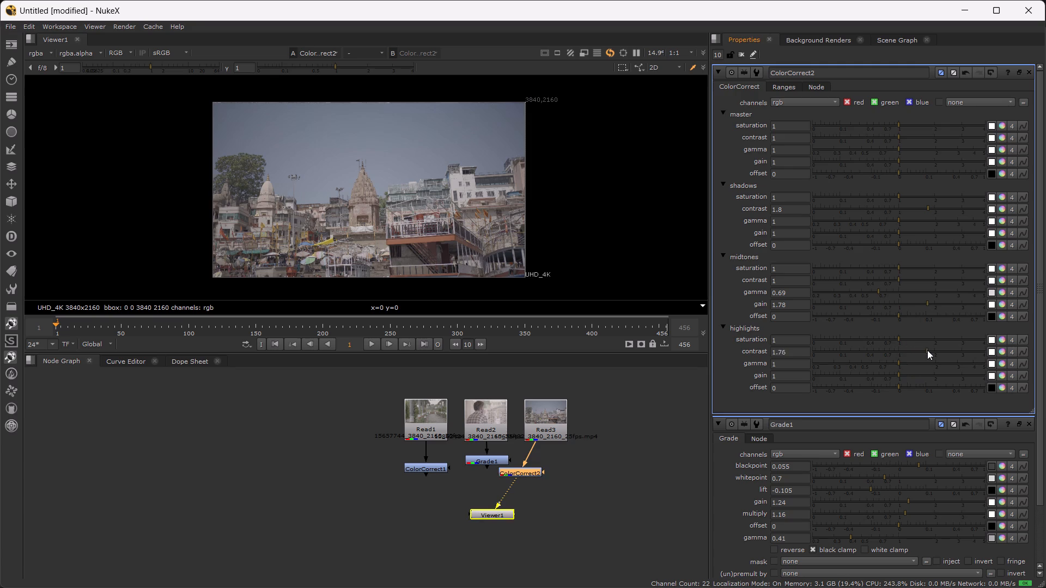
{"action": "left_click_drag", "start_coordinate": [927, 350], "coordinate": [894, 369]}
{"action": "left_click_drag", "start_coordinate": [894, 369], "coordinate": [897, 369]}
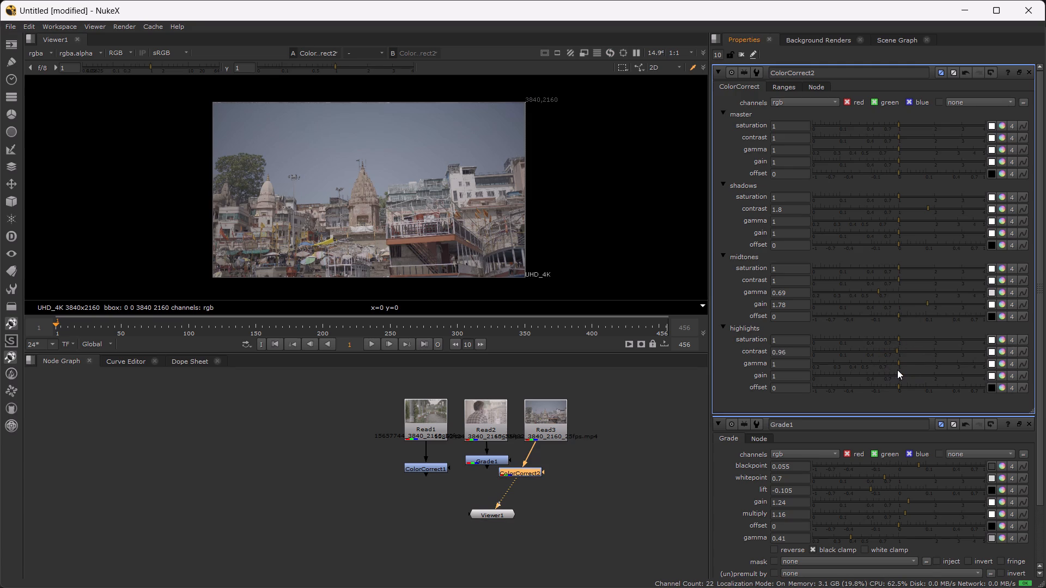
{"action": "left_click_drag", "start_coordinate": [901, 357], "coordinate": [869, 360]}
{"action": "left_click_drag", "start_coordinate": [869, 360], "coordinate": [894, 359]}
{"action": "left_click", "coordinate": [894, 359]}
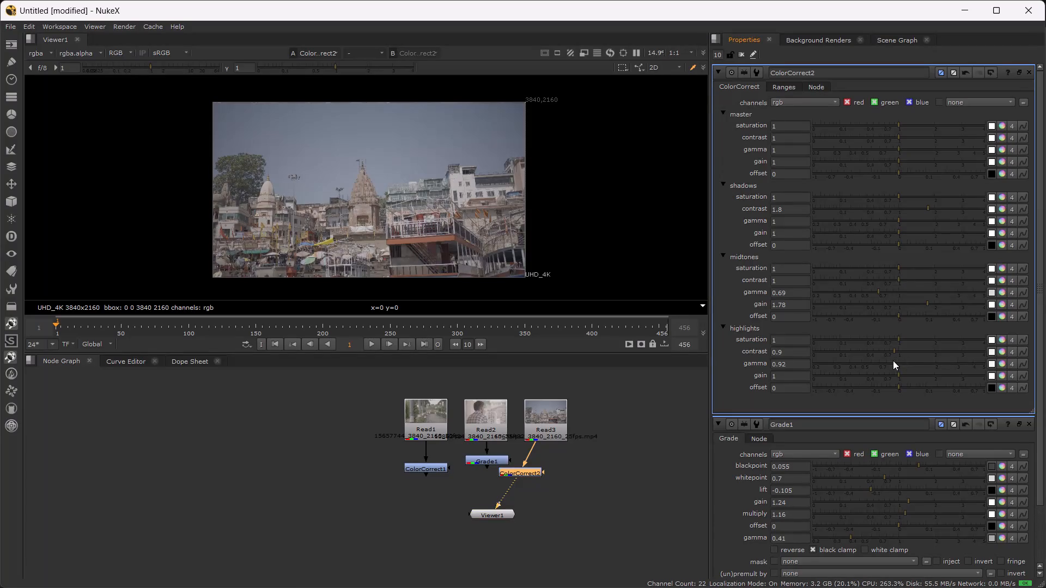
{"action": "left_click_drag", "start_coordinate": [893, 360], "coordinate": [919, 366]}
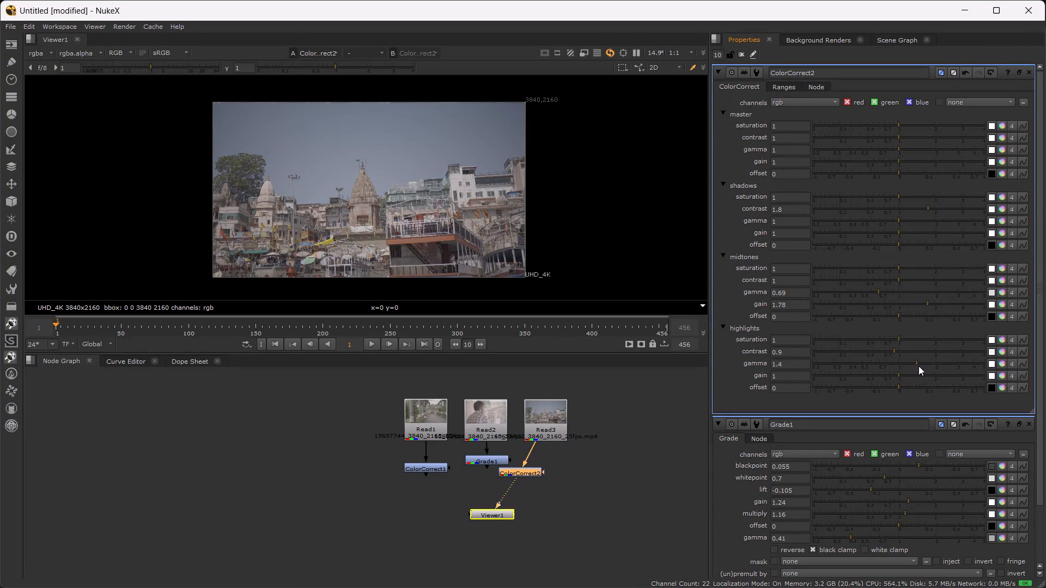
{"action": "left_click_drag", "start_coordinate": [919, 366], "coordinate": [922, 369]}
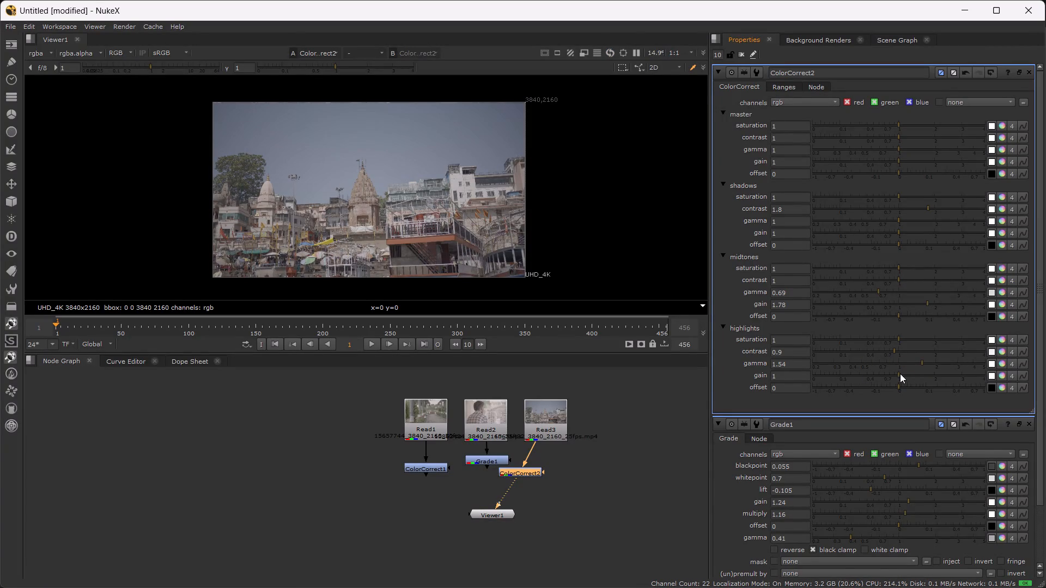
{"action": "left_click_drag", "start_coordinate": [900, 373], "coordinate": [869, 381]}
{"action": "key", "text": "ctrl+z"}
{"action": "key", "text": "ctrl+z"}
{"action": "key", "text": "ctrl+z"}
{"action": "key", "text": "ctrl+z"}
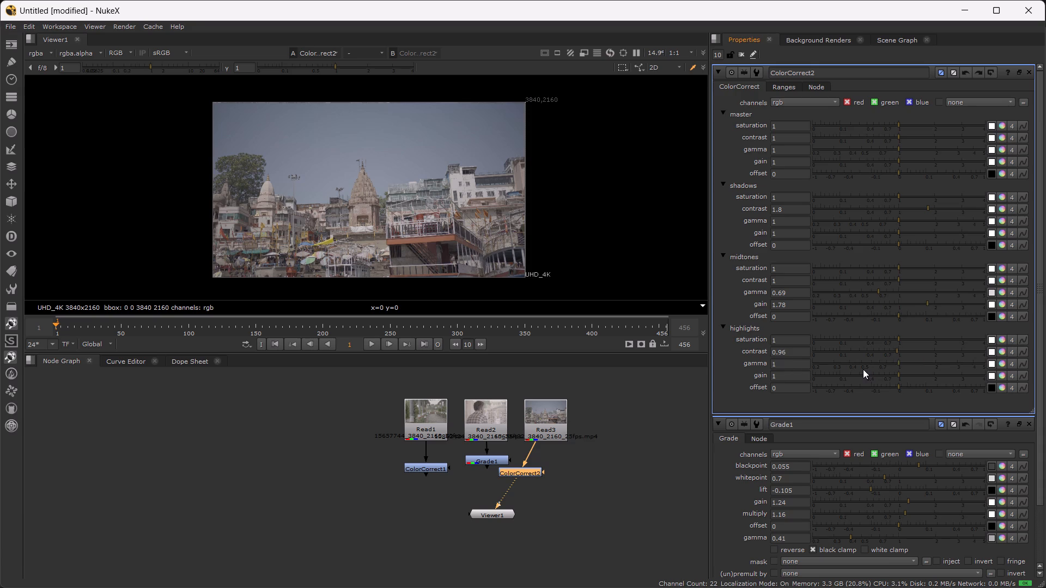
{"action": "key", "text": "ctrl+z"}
Set ColorCorrect2's midtones contrast to 1.82 and shadows gamma to 0.6.
{"action": "left_click_drag", "start_coordinate": [896, 279], "coordinate": [883, 281]}
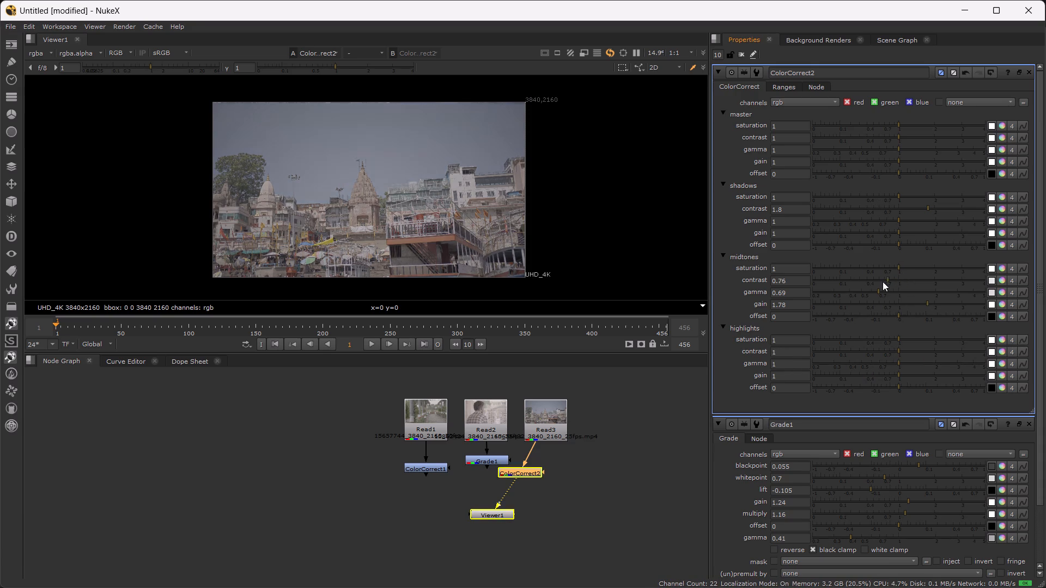
{"action": "left_click_drag", "start_coordinate": [883, 281], "coordinate": [915, 285]}
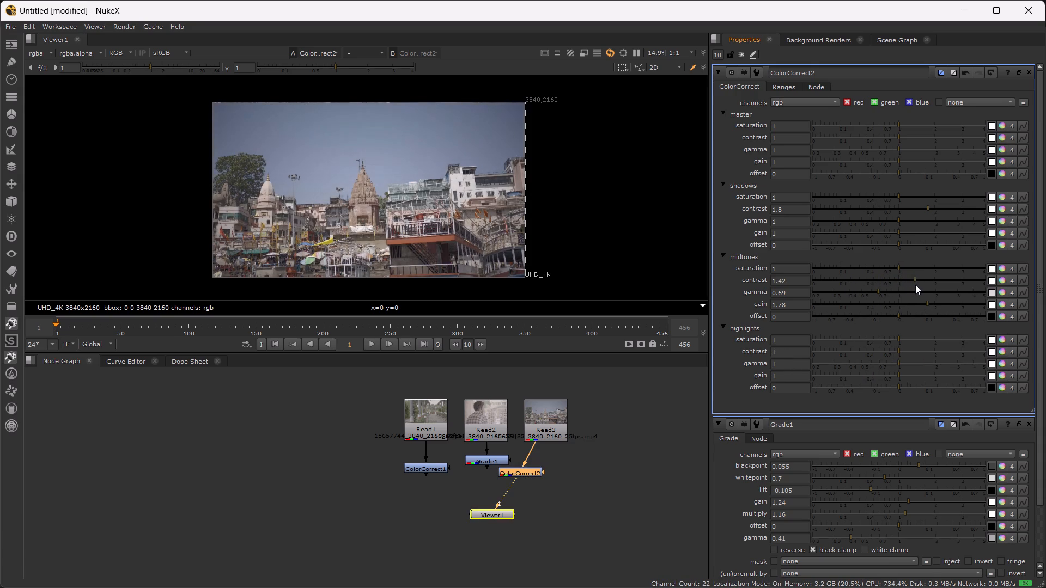
{"action": "left_click_drag", "start_coordinate": [915, 285], "coordinate": [929, 285]}
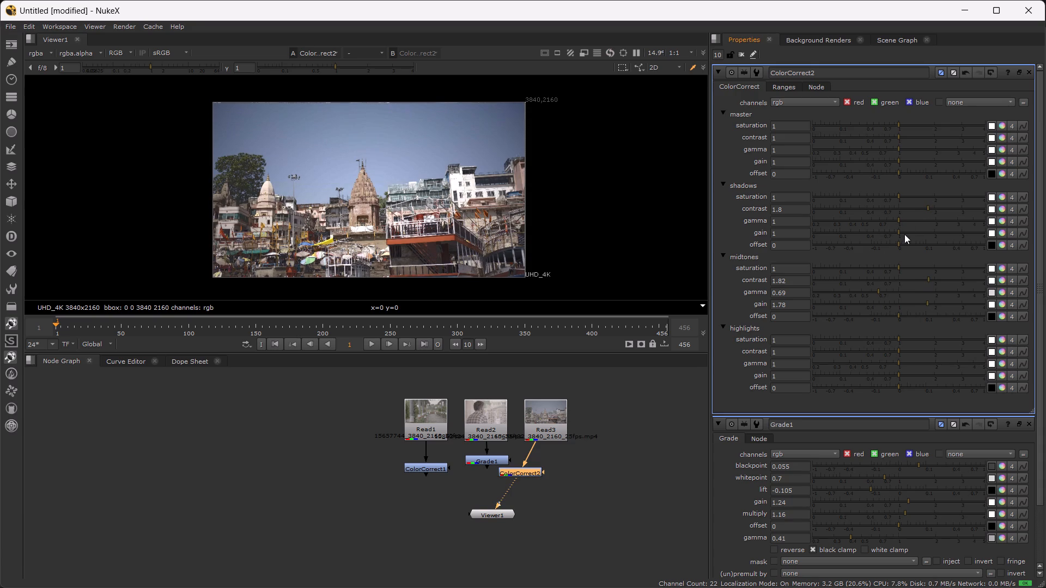
{"action": "left_click_drag", "start_coordinate": [898, 218], "coordinate": [878, 231]}
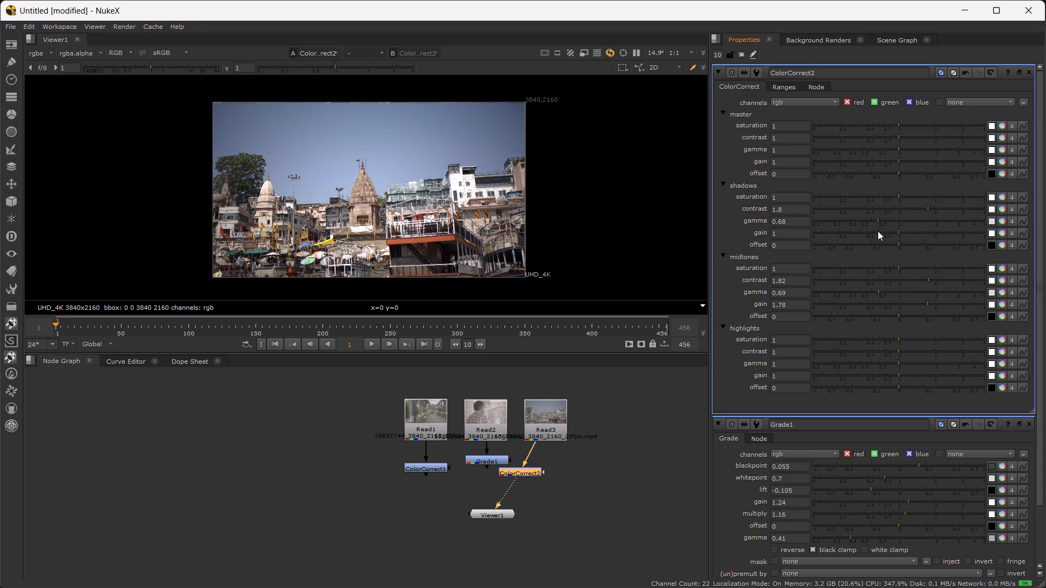
{"action": "left_click_drag", "start_coordinate": [878, 231], "coordinate": [871, 232]}
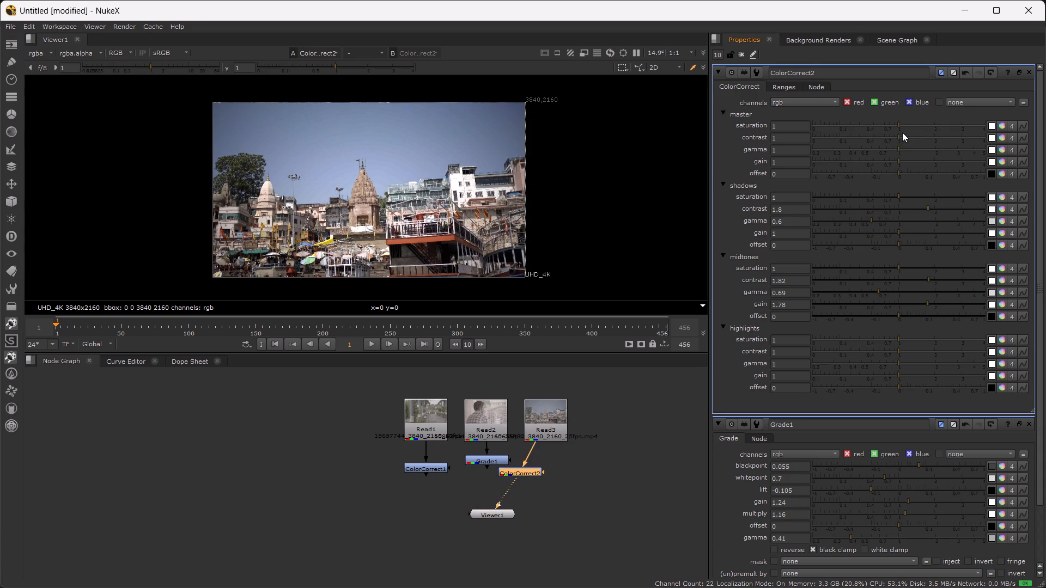
Set ColorCorrect2's master saturation to 1.78, and try a master contrast of 0.84 before returning it to 1.
{"action": "left_click_drag", "start_coordinate": [900, 121], "coordinate": [914, 120]}
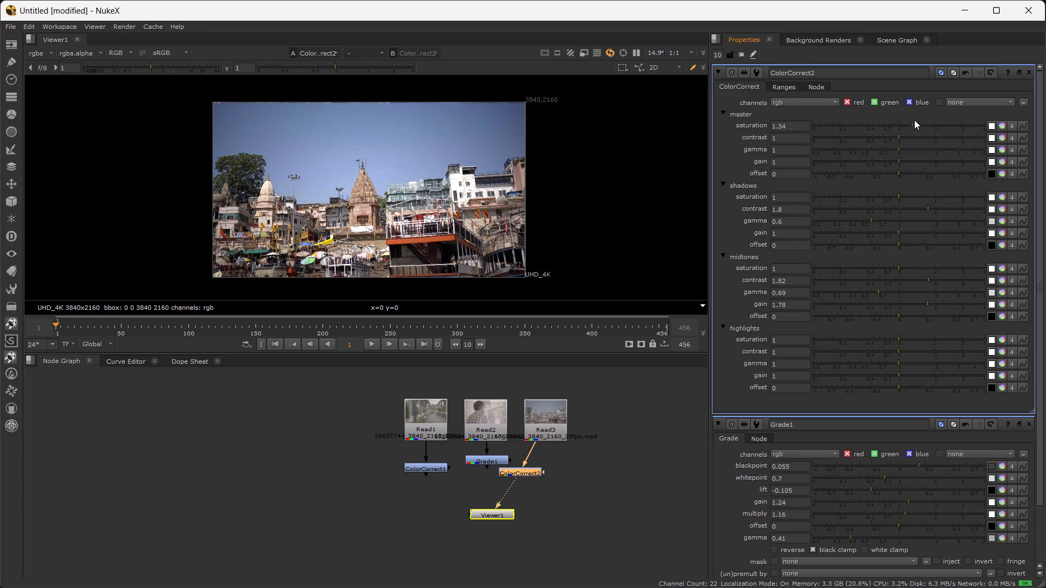
{"action": "left_click_drag", "start_coordinate": [914, 120], "coordinate": [927, 118]}
{"action": "left_click", "coordinate": [895, 136]}
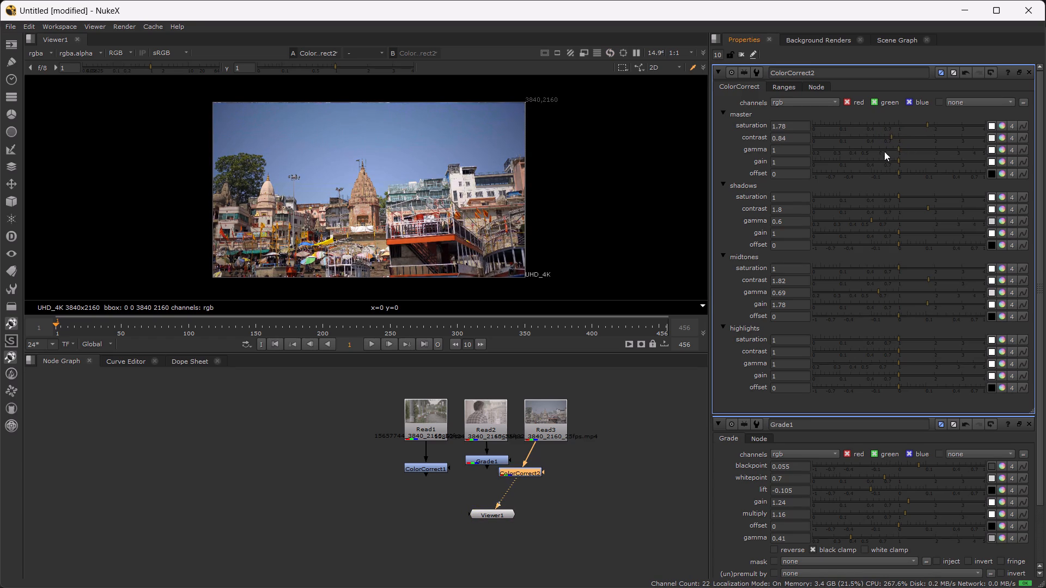
{"action": "left_click", "coordinate": [898, 136]}
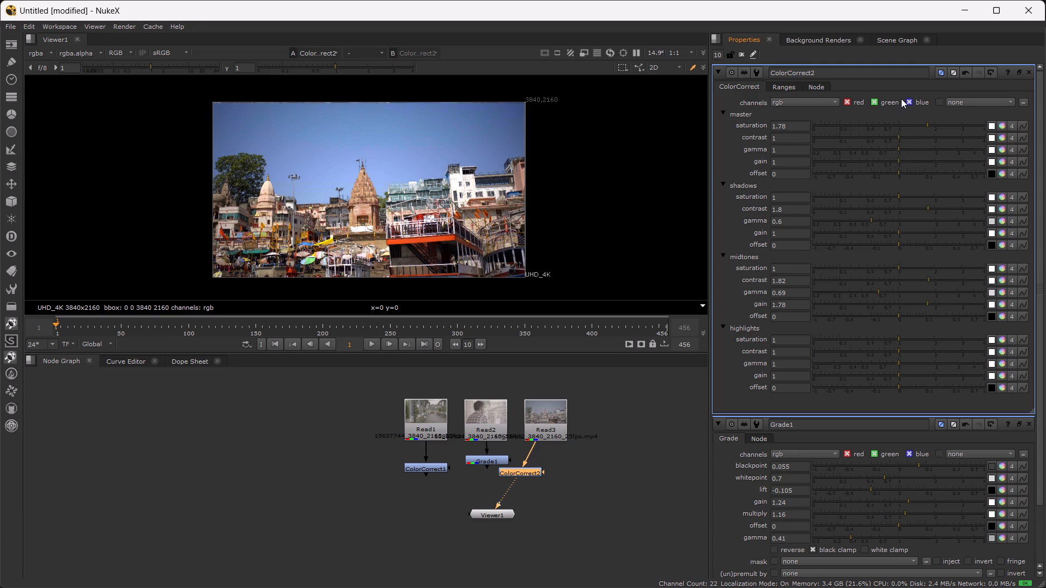
Set ColorCorrect2's master gamma to 1.24.
{"action": "left_click_drag", "start_coordinate": [899, 148], "coordinate": [911, 148]}
{"action": "key", "text": "super+p"}
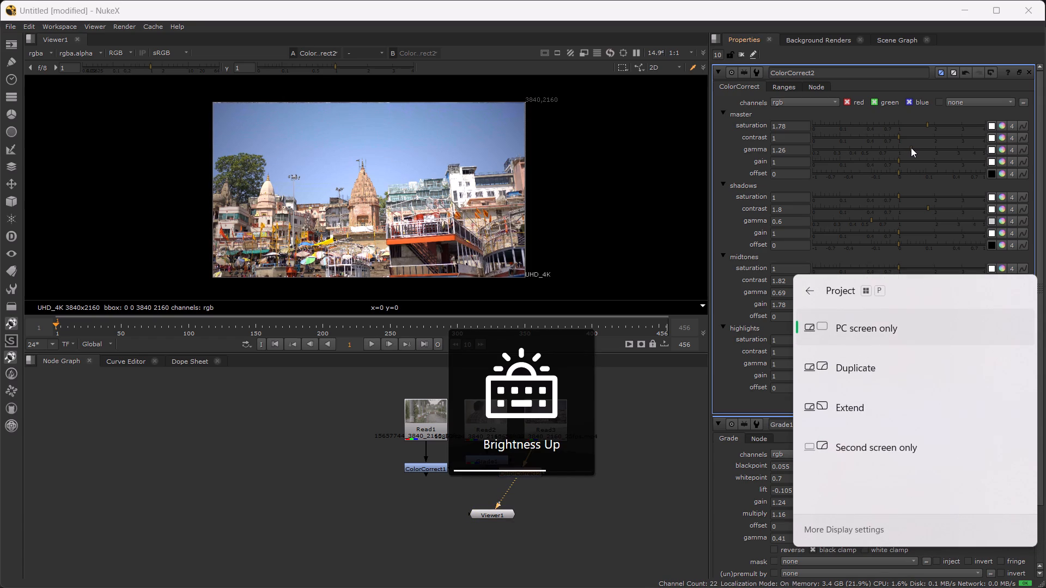
{"action": "left_click_drag", "start_coordinate": [911, 148], "coordinate": [910, 150]}
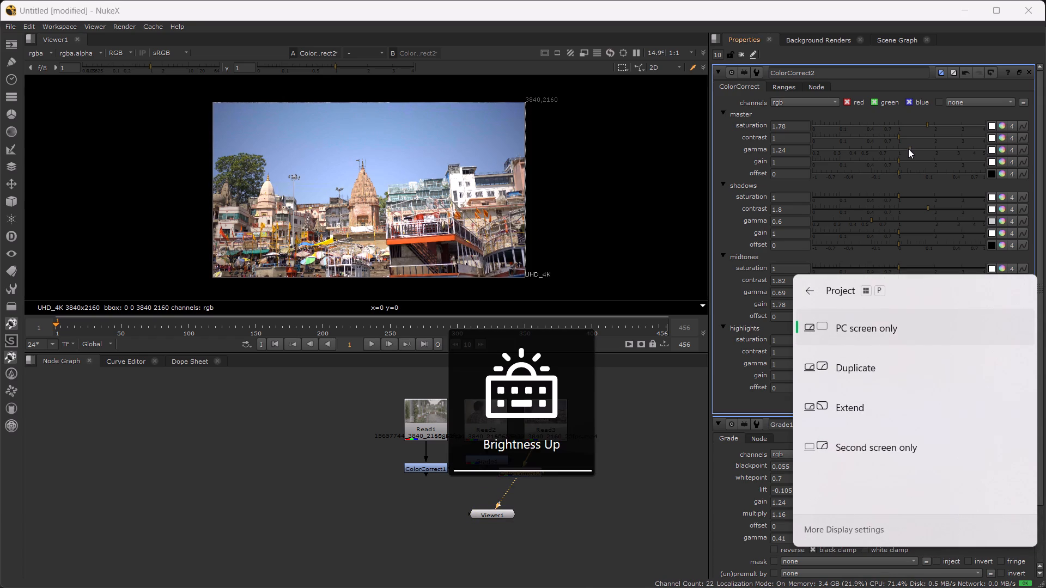
Try ColorCorrect2's master gamma at 1.18 before returning it to 1.24, and set its master gain to 0.68.
{"action": "left_click_drag", "start_coordinate": [908, 150], "coordinate": [907, 150]}
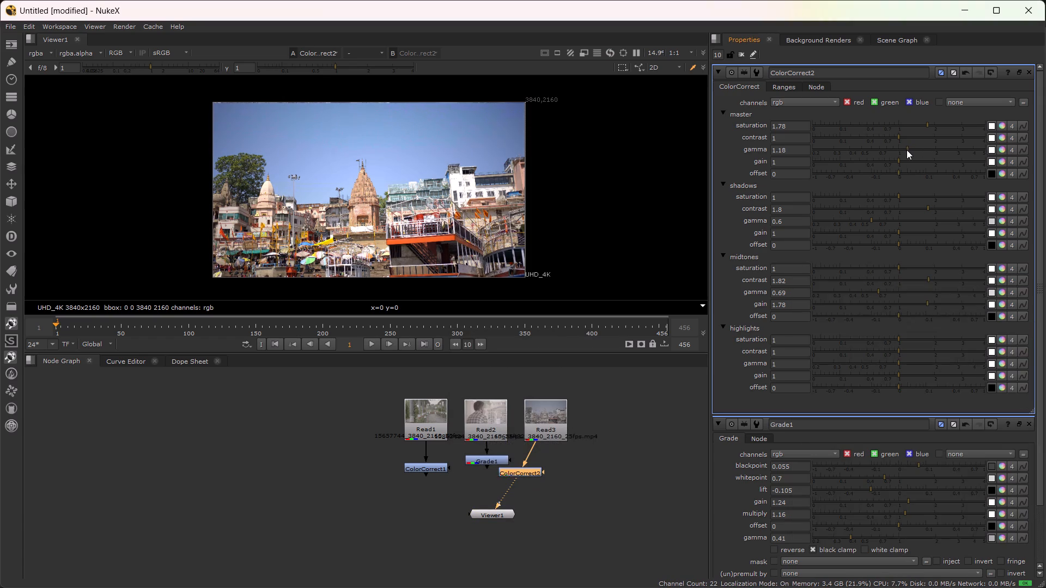
{"action": "left_click_drag", "start_coordinate": [907, 150], "coordinate": [910, 155]}
{"action": "key", "text": "super+p"}
{"action": "left_click", "coordinate": [910, 155]}
{"action": "key", "text": "super+p"}
{"action": "left_click_drag", "start_coordinate": [900, 162], "coordinate": [878, 162]}
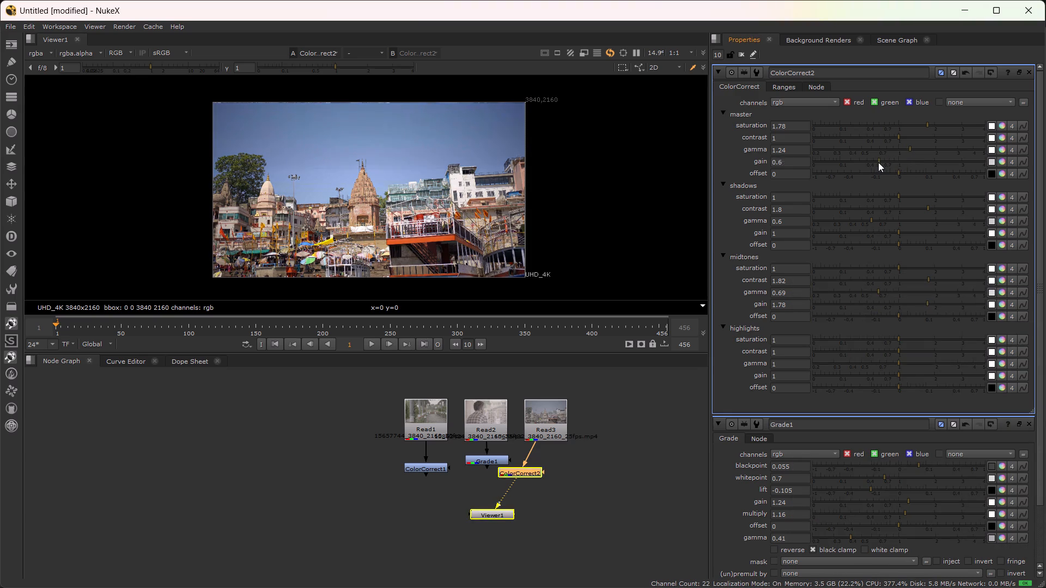
{"action": "left_click_drag", "start_coordinate": [878, 162], "coordinate": [883, 163]}
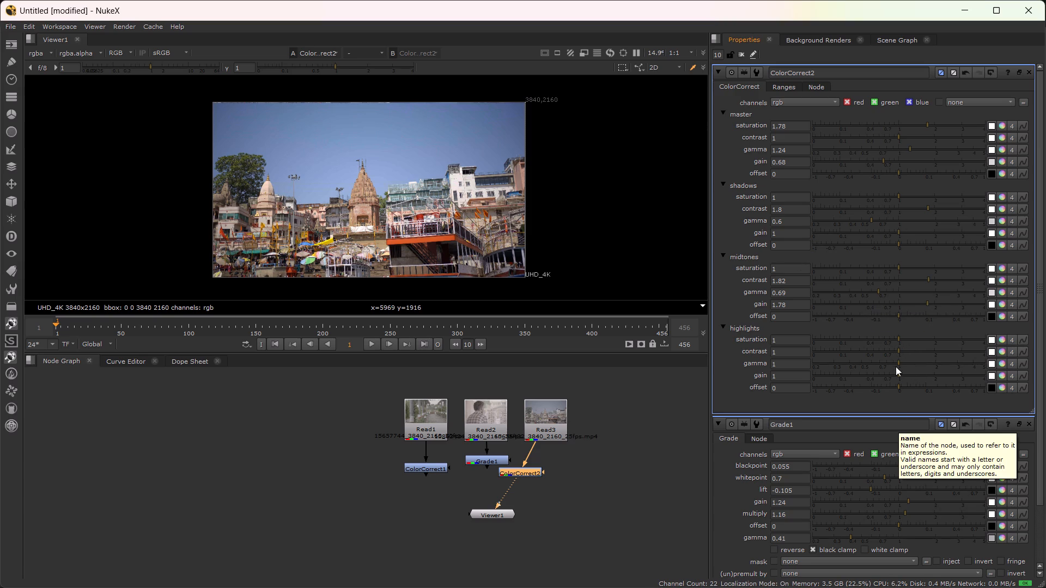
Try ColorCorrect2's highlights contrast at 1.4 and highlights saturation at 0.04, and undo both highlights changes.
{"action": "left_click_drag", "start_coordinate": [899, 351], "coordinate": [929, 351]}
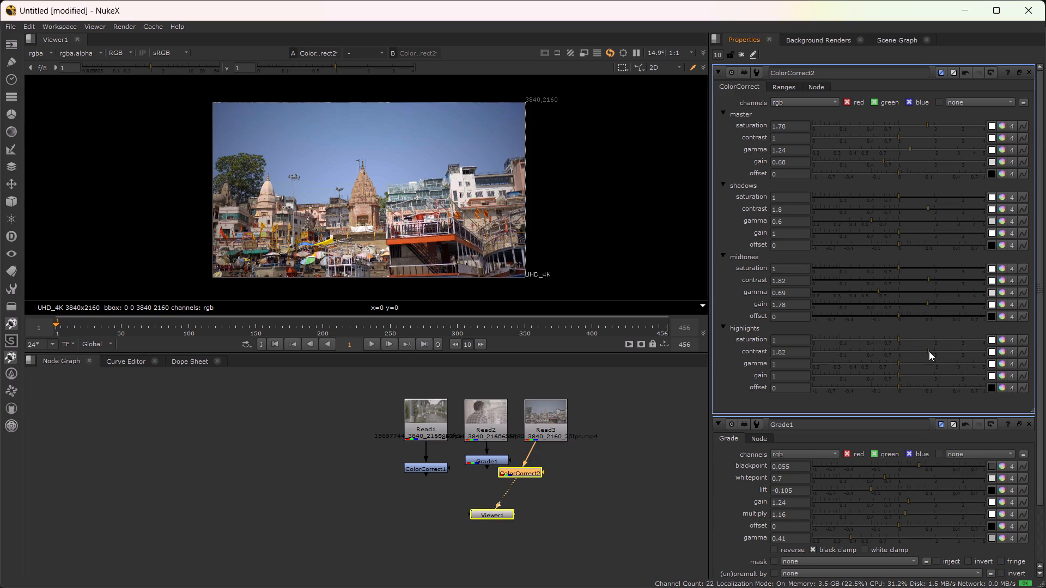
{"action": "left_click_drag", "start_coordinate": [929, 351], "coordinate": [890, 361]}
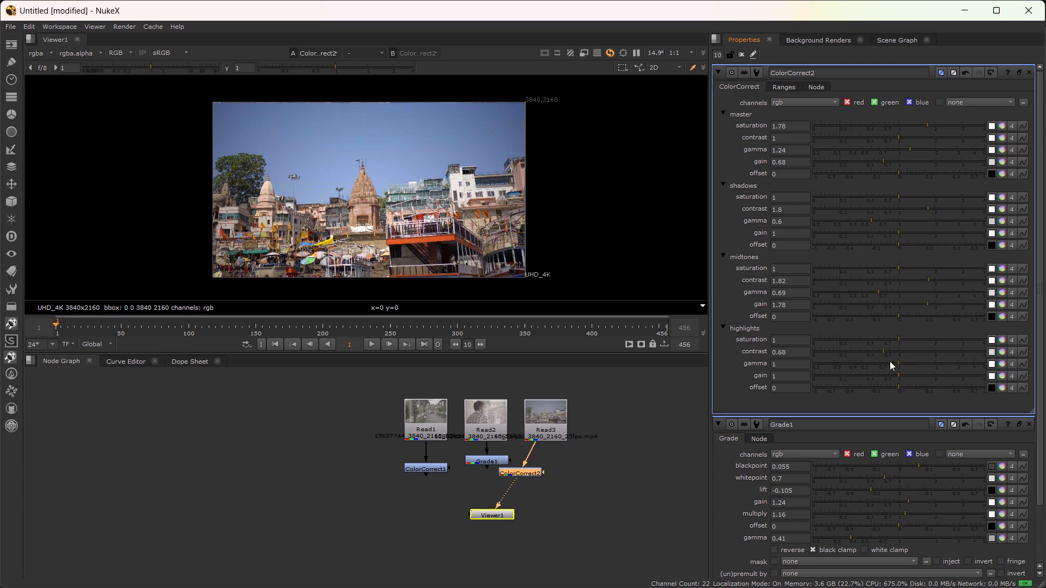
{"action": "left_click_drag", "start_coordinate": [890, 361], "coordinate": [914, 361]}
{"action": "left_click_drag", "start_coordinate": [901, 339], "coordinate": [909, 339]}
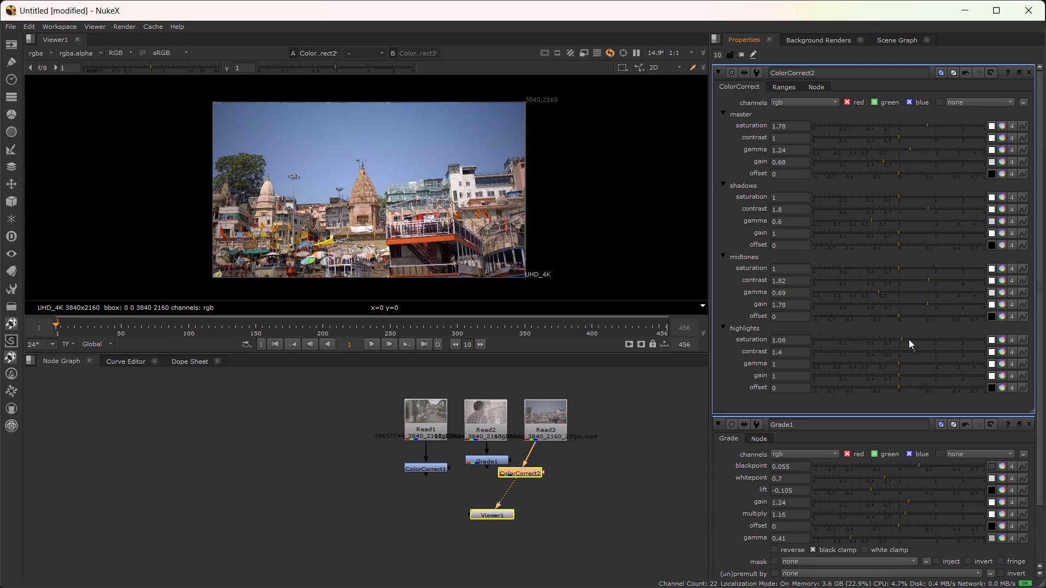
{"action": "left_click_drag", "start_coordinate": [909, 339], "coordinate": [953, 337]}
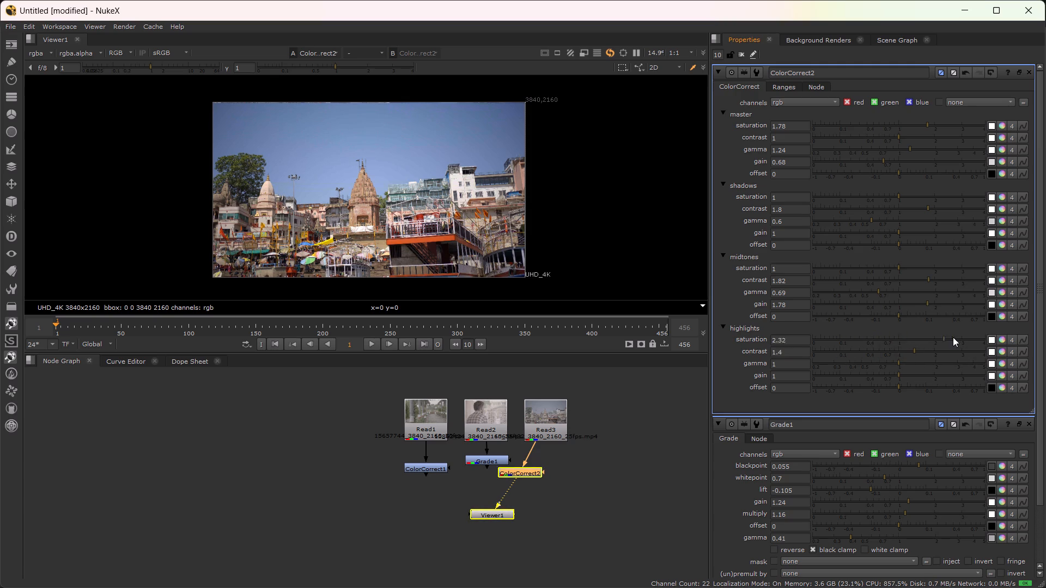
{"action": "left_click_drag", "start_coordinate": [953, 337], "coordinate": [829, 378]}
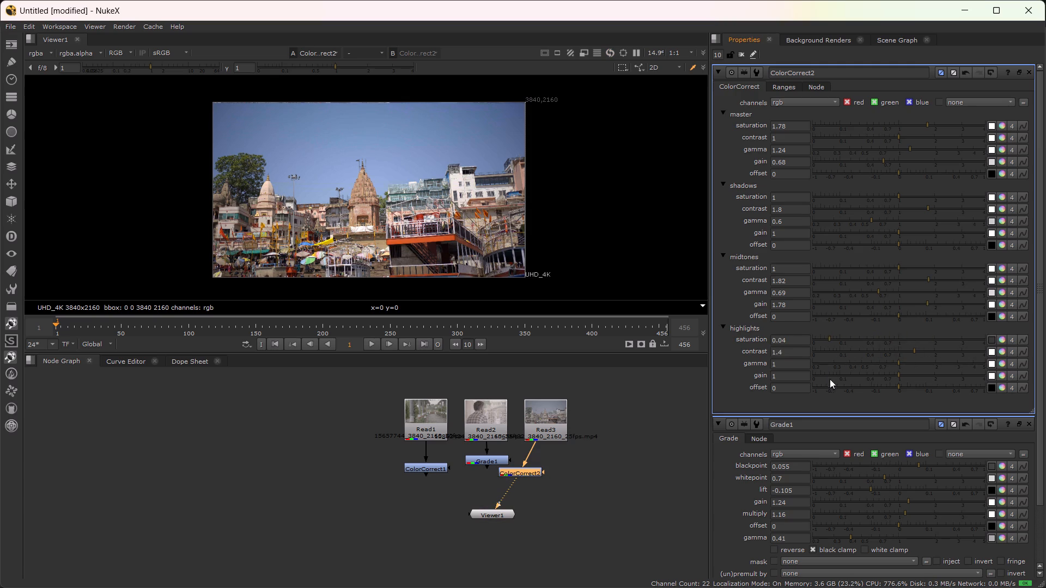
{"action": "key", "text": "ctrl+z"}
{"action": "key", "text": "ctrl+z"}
Set ColorCorrect2's midtones saturation to 1.16 and midtones contrast to 2.06.
{"action": "left_click", "coordinate": [902, 269]}
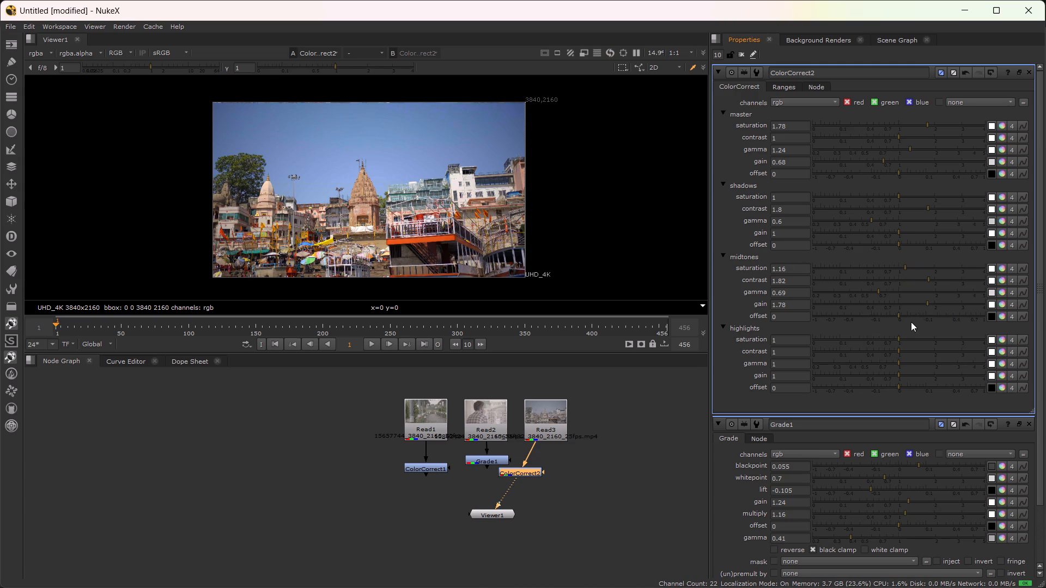
{"action": "left_click_drag", "start_coordinate": [927, 277], "coordinate": [933, 277]}
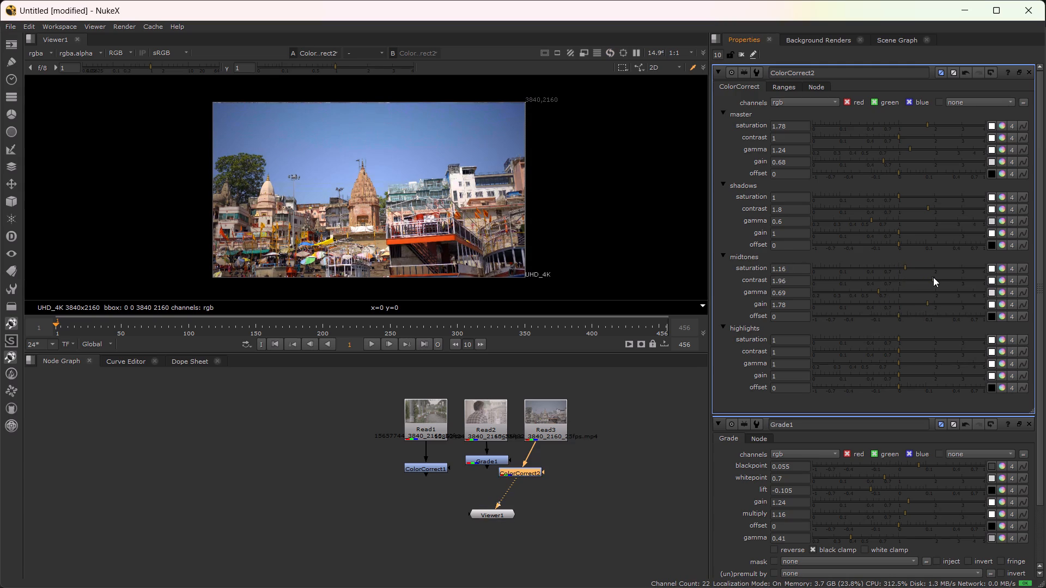
{"action": "left_click_drag", "start_coordinate": [933, 277], "coordinate": [936, 277]}
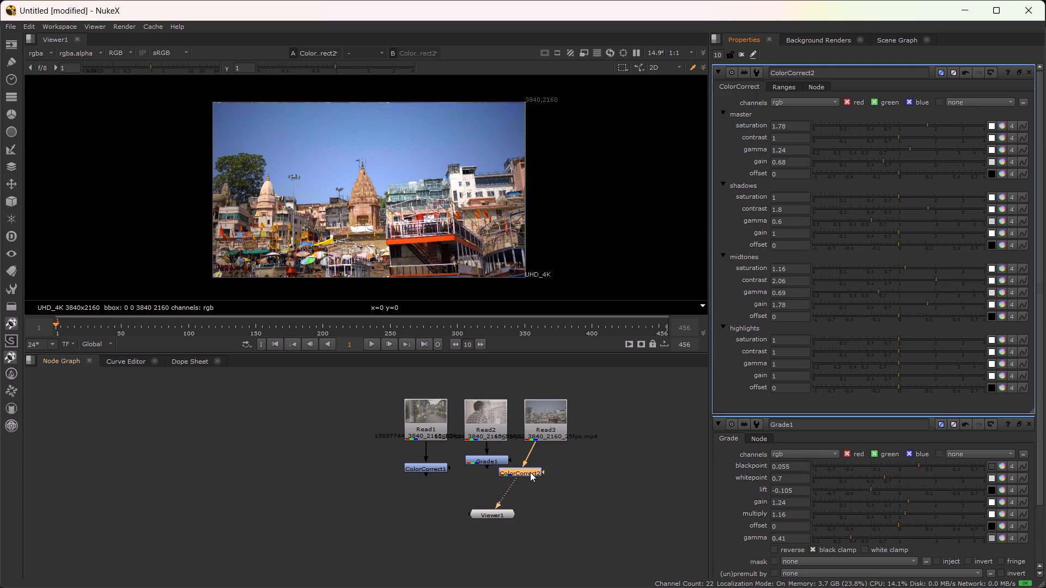
Compare each clip before and after correction by toggling ColorCorrect2, ColorCorrect1 and Grade1, viewing the palm-lined path and checked-shirt man results.
{"action": "key", "text": "d"}
{"action": "key", "text": "d"}
{"action": "key", "text": "d"}
{"action": "type", "text": "dd"}
{"action": "key", "text": "d"}
{"action": "left_click", "coordinate": [421, 468]}
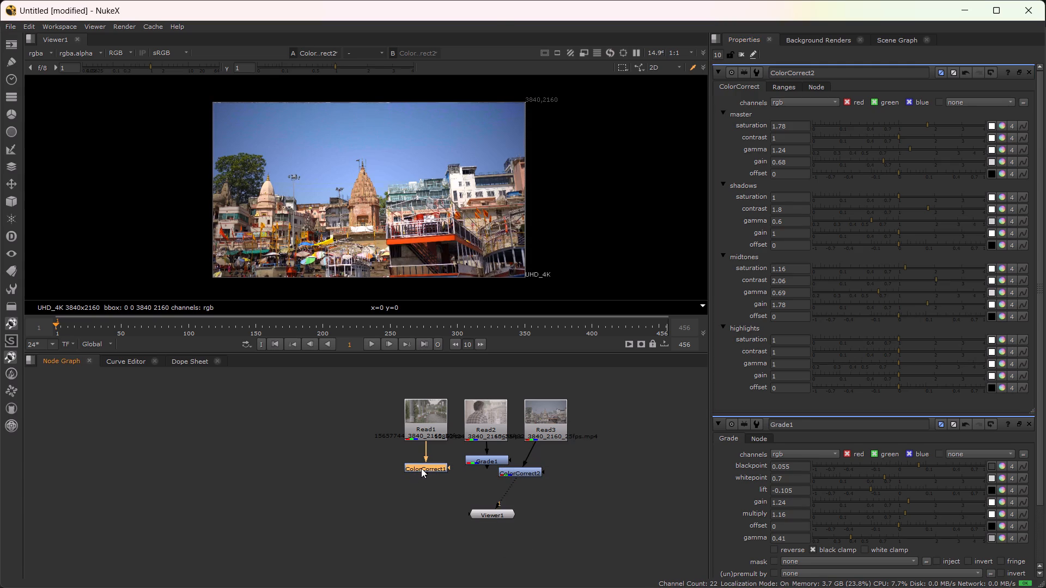
{"action": "key", "text": "1"}
{"action": "left_click", "coordinate": [421, 468]}
{"action": "type", "text": "dddd"}
{"action": "left_click", "coordinate": [490, 464]}
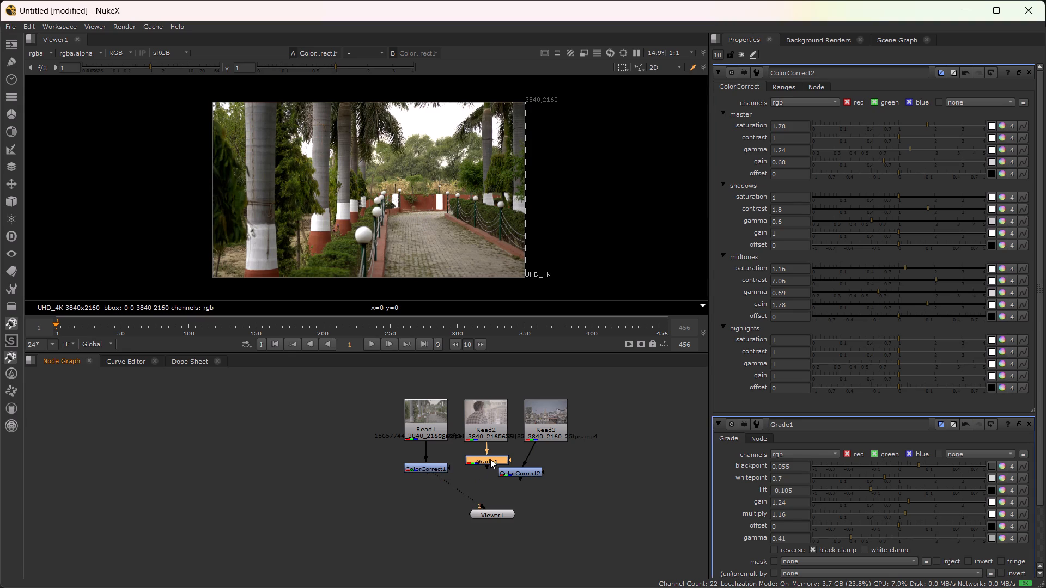
{"action": "type", "text": "1d"}
{"action": "left_click", "coordinate": [490, 459]}
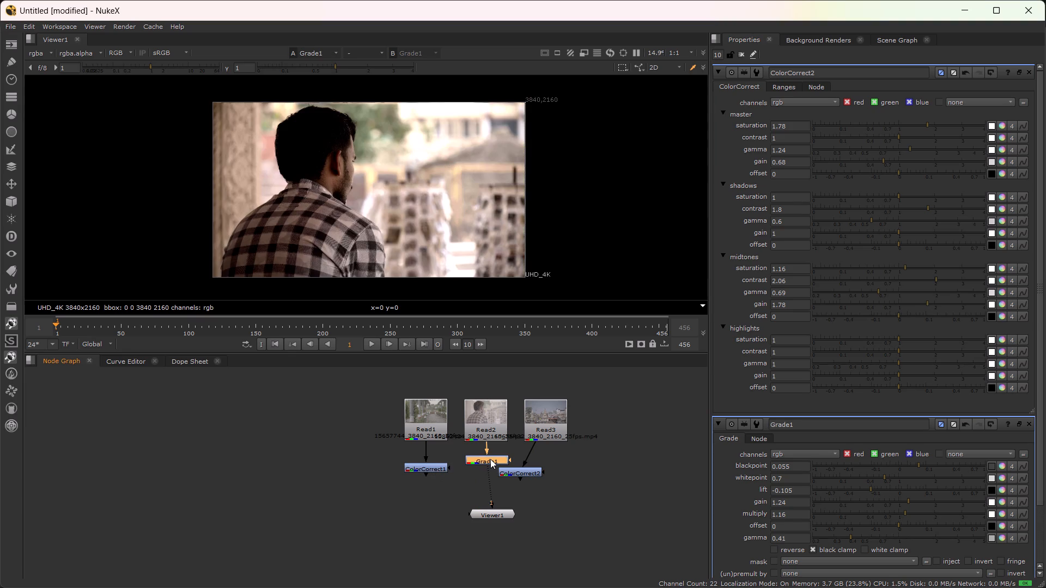
{"action": "type", "text": "dddd"}
Add a ColorCorrect node after Grade1, and set its master saturation to 1.62 and master contrast to 0.94.
{"action": "key", "text": "c"}
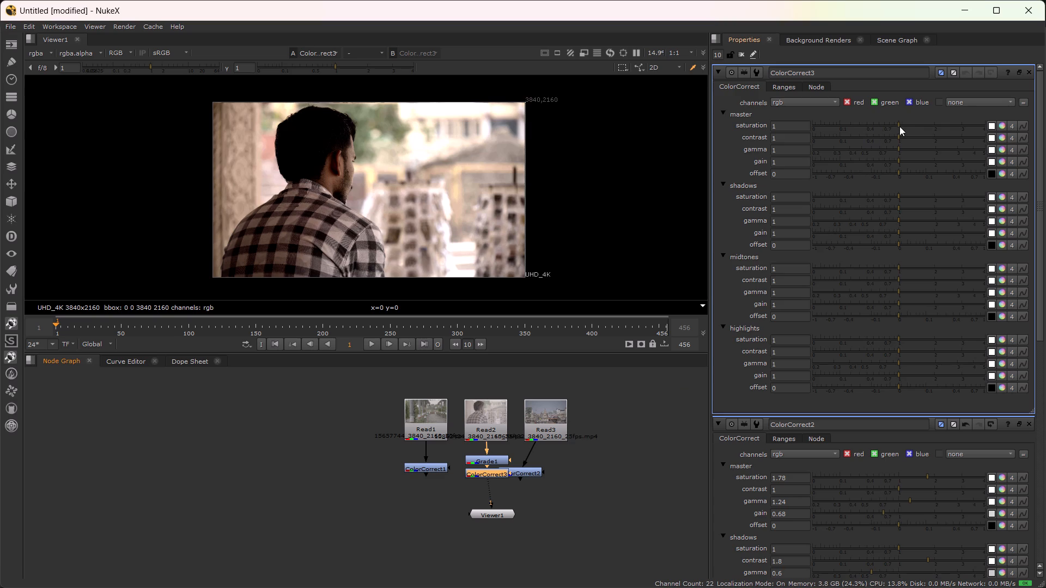
{"action": "left_click_drag", "start_coordinate": [899, 124], "coordinate": [919, 130]}
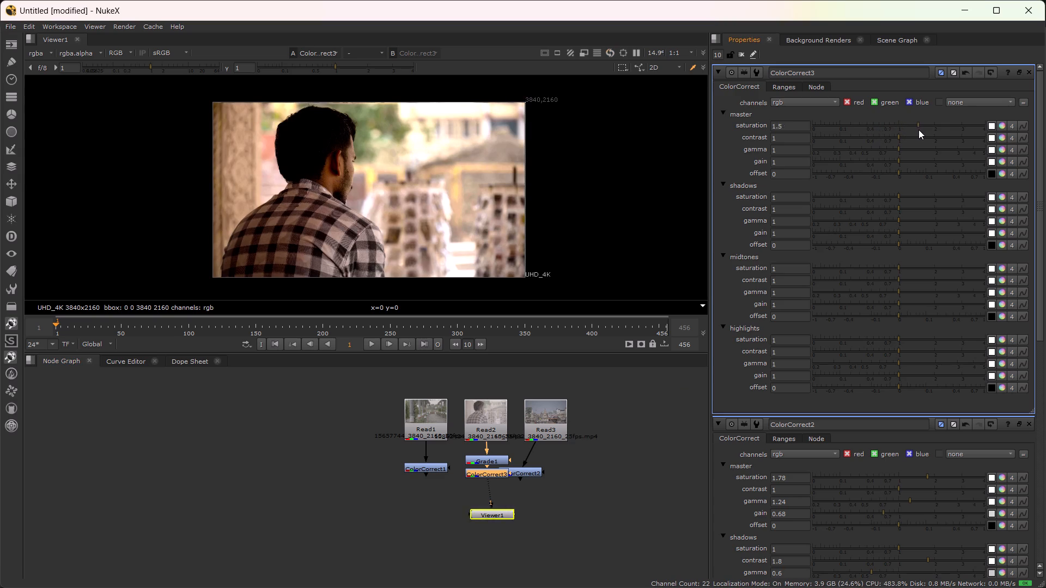
{"action": "left_click_drag", "start_coordinate": [919, 130], "coordinate": [922, 130]}
{"action": "left_click", "coordinate": [898, 135]}
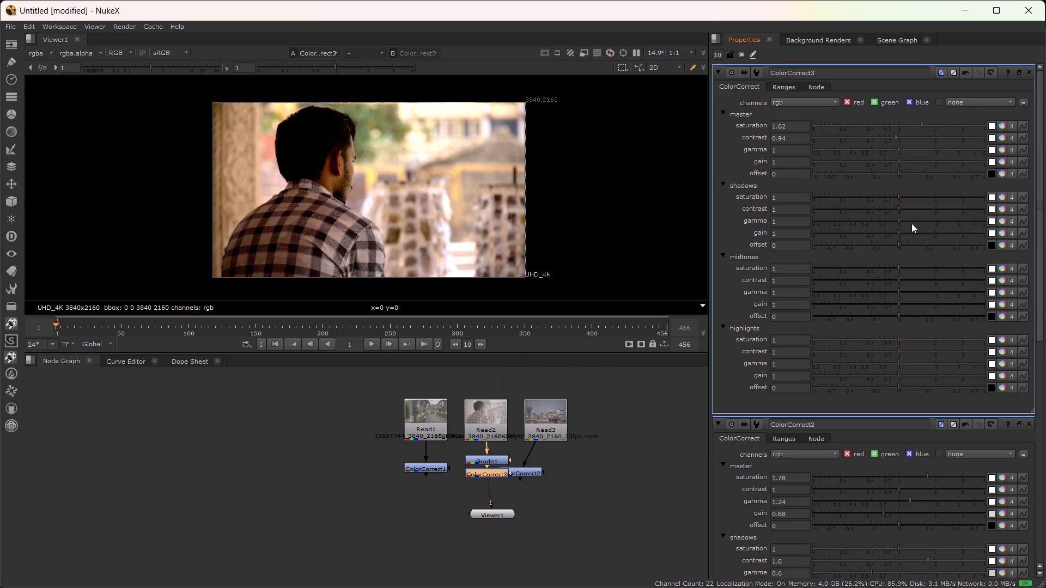
Set ColorCorrect3's shadows contrast to 1.14, and its midtones contrast to 1.16, gamma to 0.93 and gain to 0.72.
{"action": "left_click_drag", "start_coordinate": [899, 209], "coordinate": [919, 203]}
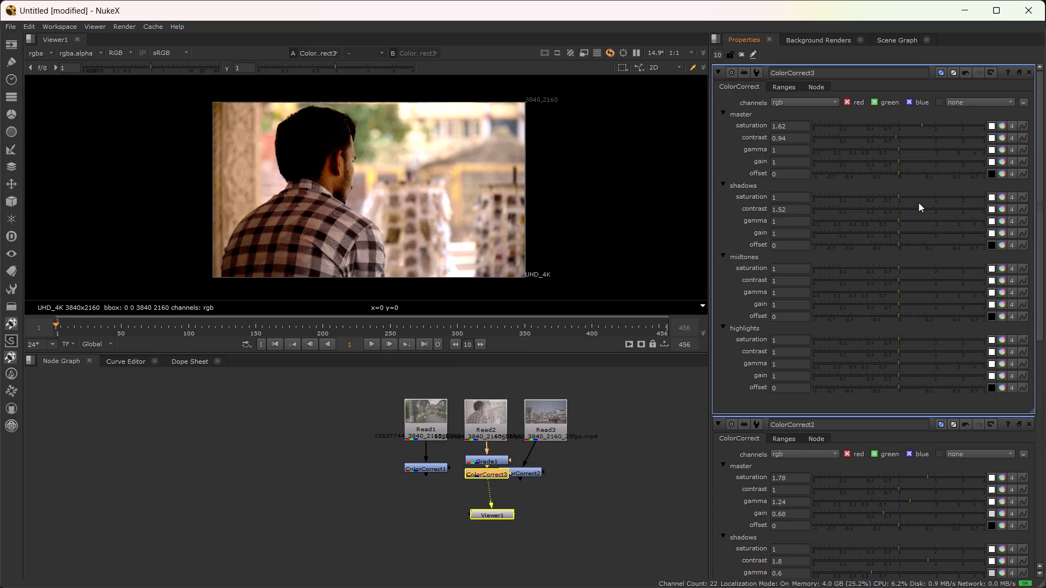
{"action": "left_click_drag", "start_coordinate": [919, 203], "coordinate": [904, 210]}
{"action": "left_click_drag", "start_coordinate": [898, 278], "coordinate": [893, 278]}
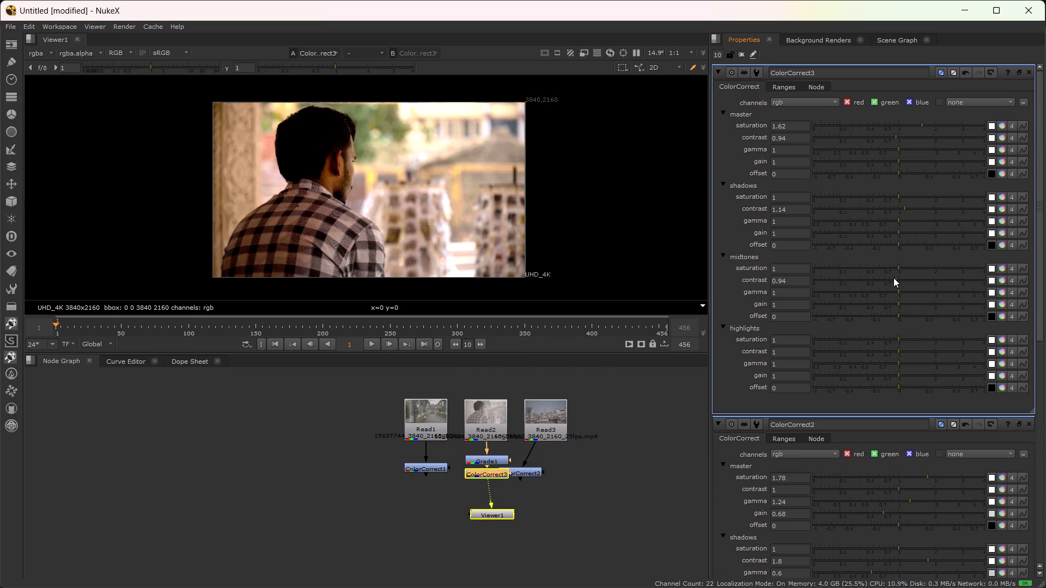
{"action": "left_click_drag", "start_coordinate": [893, 278], "coordinate": [923, 275]}
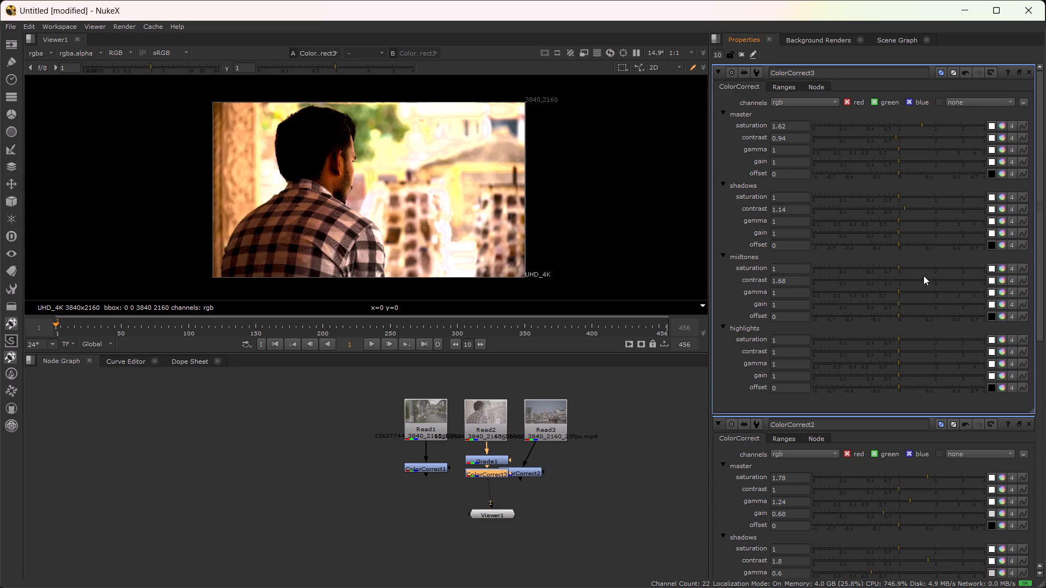
{"action": "left_click_drag", "start_coordinate": [923, 275], "coordinate": [903, 280]}
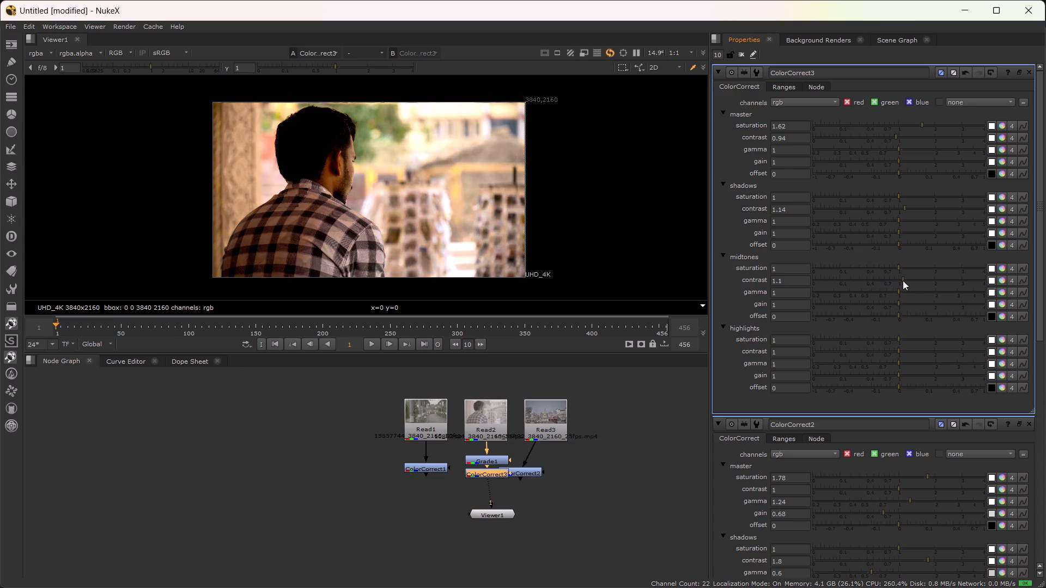
{"action": "left_click_drag", "start_coordinate": [903, 280], "coordinate": [905, 280]}
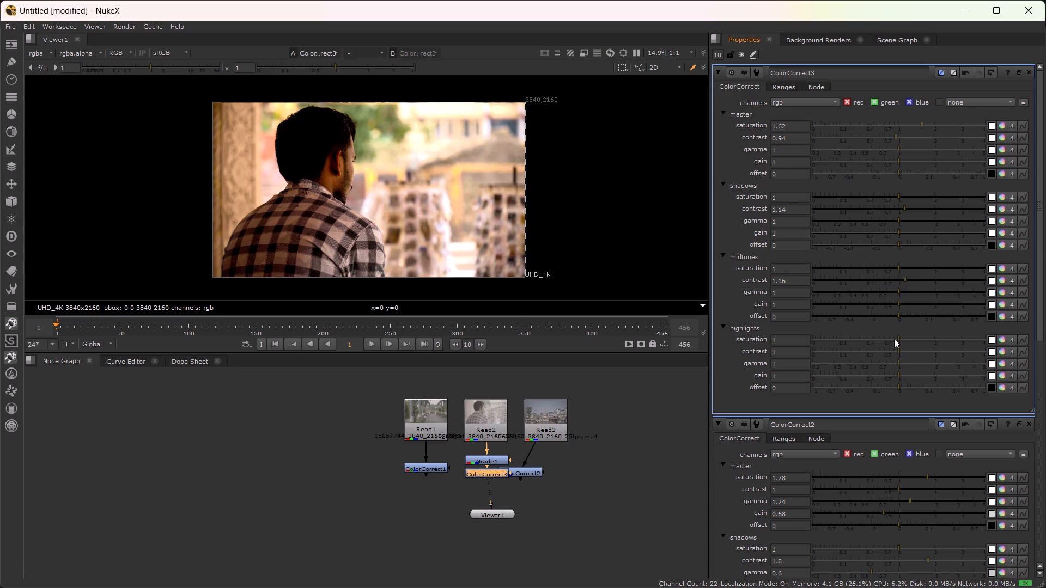
{"action": "left_click", "coordinate": [898, 292]}
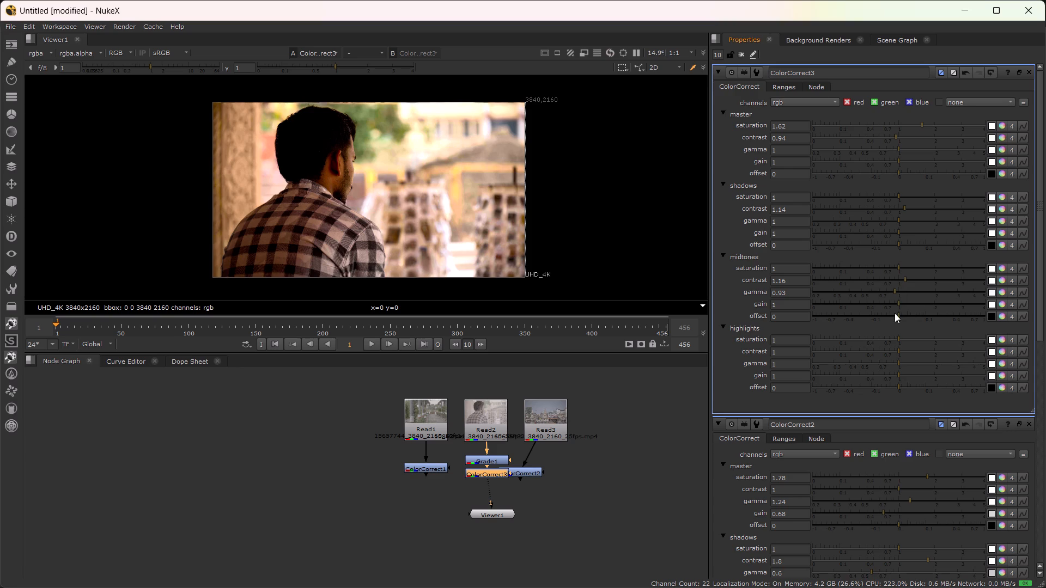
{"action": "left_click_drag", "start_coordinate": [896, 302], "coordinate": [886, 305]}
Set ColorCorrect3's highlights contrast to 1.54, gamma to 0.71 and gain to 1.34.
{"action": "left_click_drag", "start_coordinate": [898, 350], "coordinate": [927, 345]}
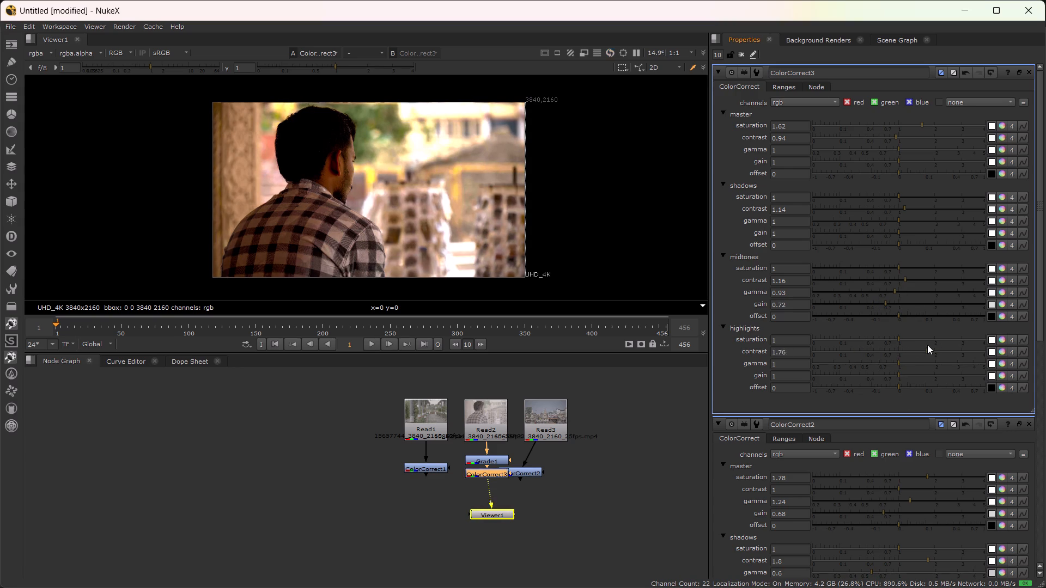
{"action": "left_click_drag", "start_coordinate": [927, 345], "coordinate": [919, 356]}
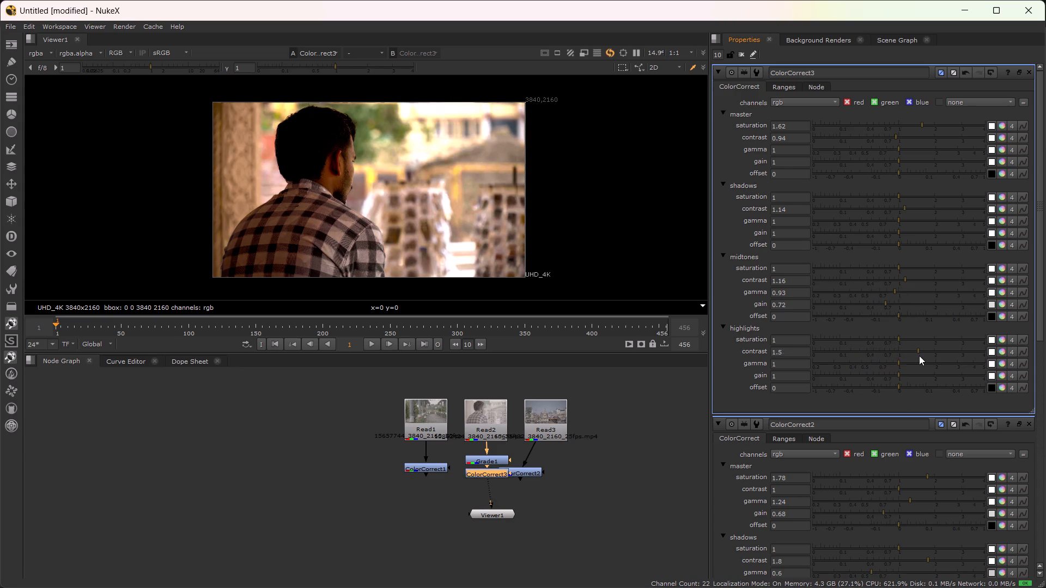
{"action": "left_click_drag", "start_coordinate": [919, 356], "coordinate": [920, 355]}
{"action": "left_click_drag", "start_coordinate": [898, 360], "coordinate": [875, 363]}
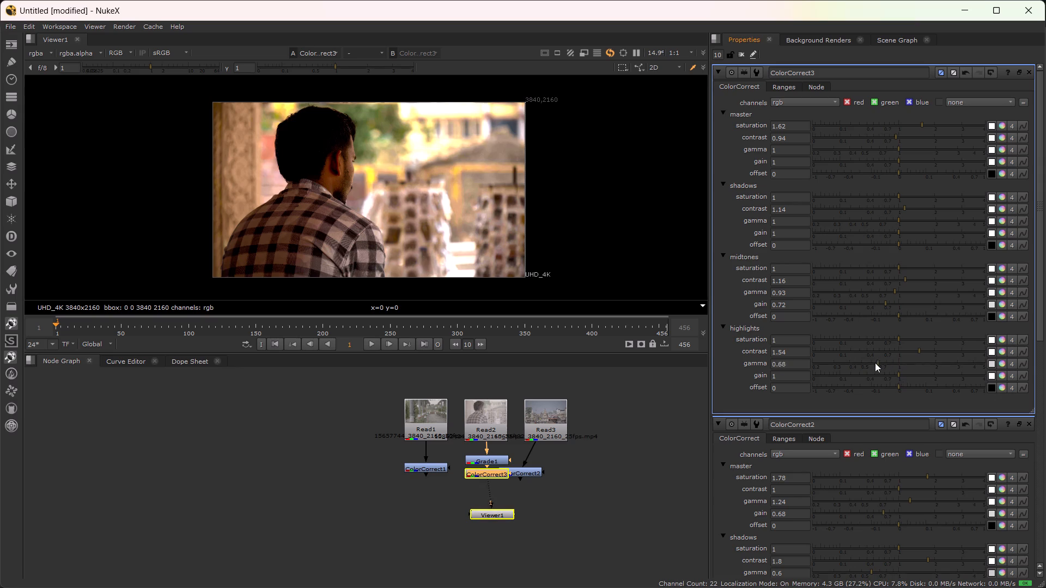
{"action": "left_click_drag", "start_coordinate": [875, 363], "coordinate": [897, 369]}
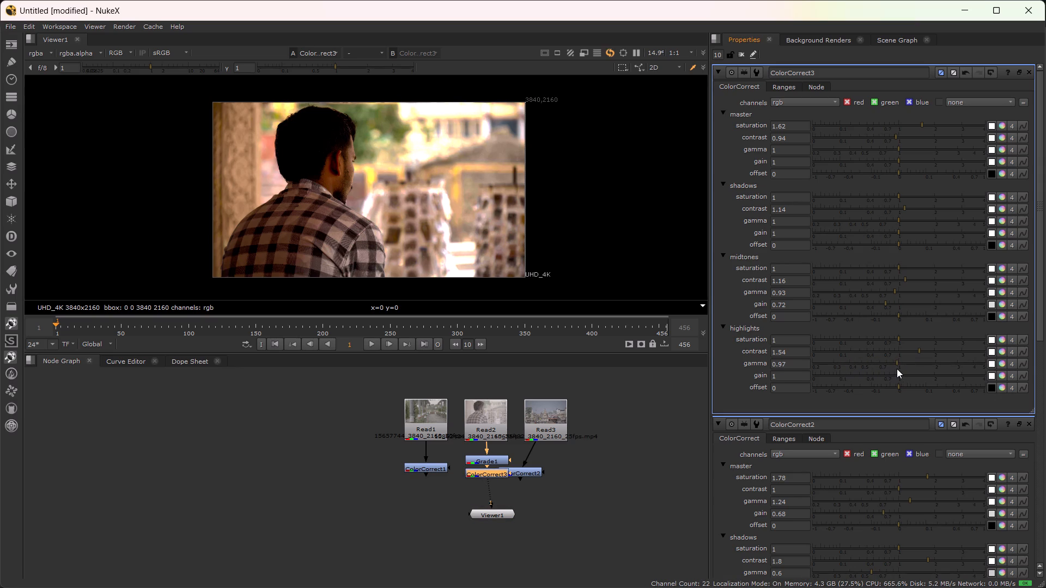
{"action": "left_click_drag", "start_coordinate": [897, 369], "coordinate": [883, 370]}
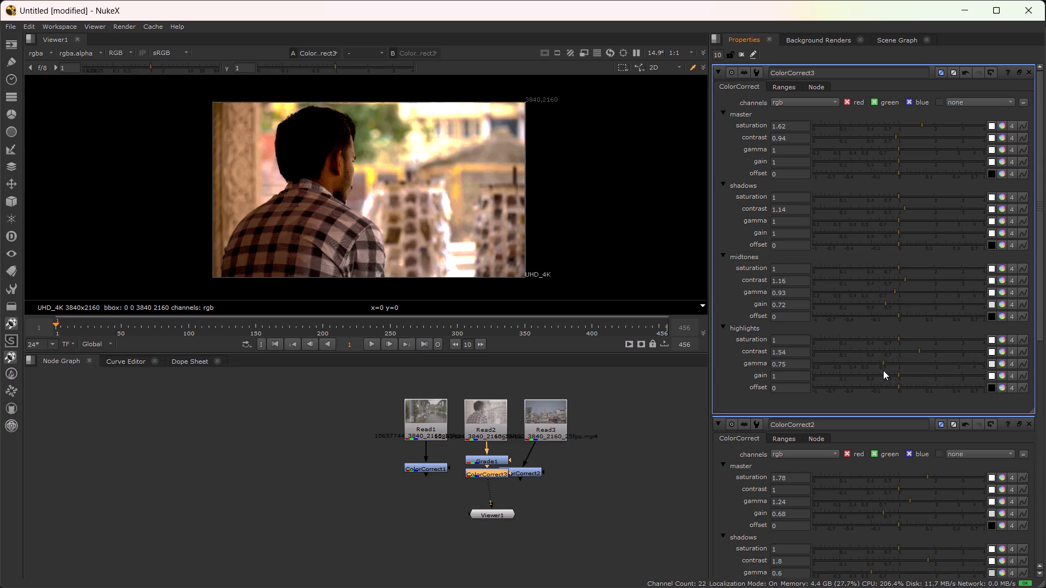
{"action": "left_click_drag", "start_coordinate": [883, 370], "coordinate": [883, 373]}
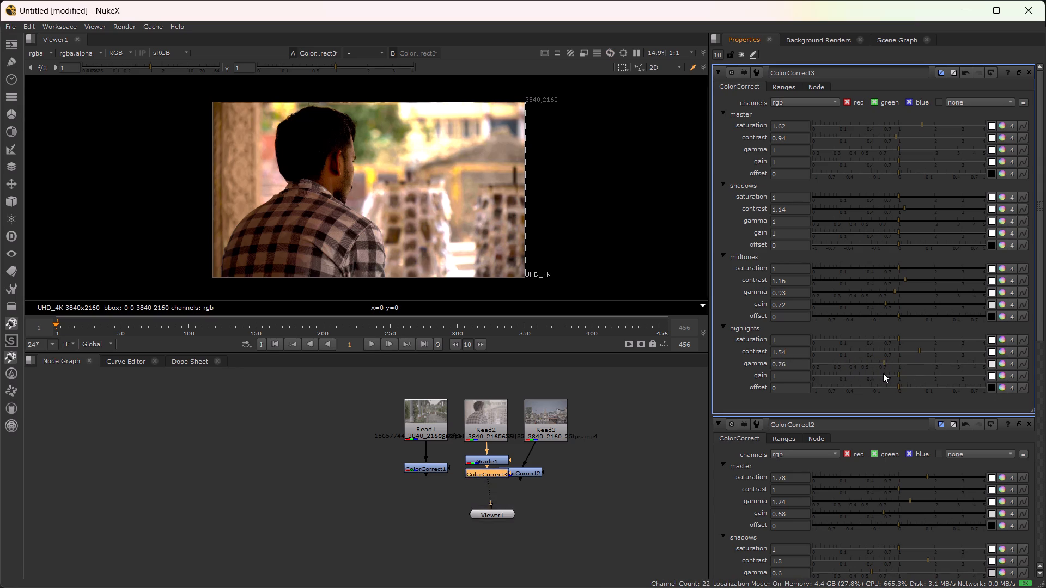
{"action": "left_click_drag", "start_coordinate": [883, 373], "coordinate": [923, 377]}
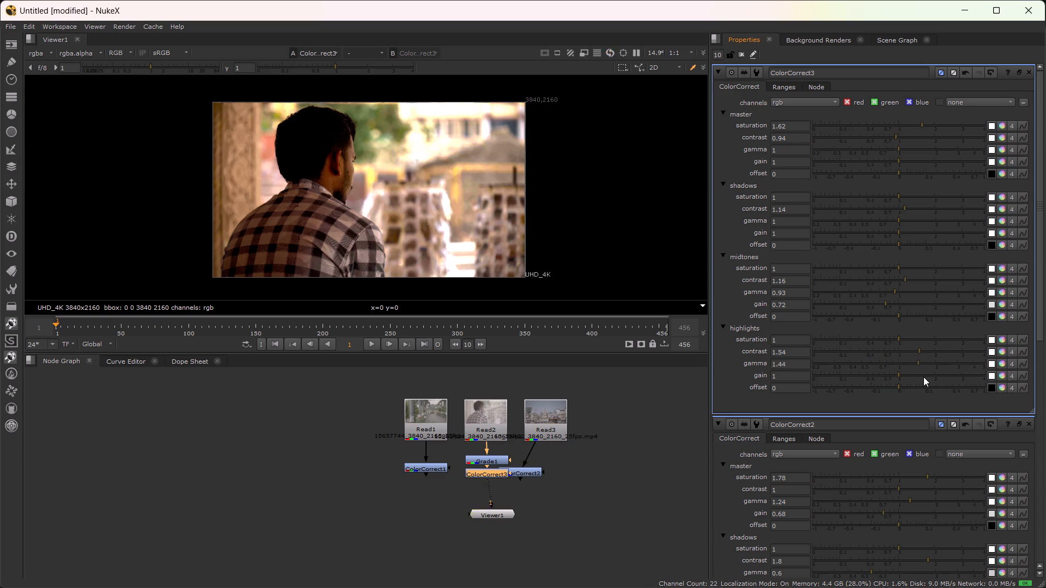
{"action": "left_click_drag", "start_coordinate": [923, 377], "coordinate": [880, 378]}
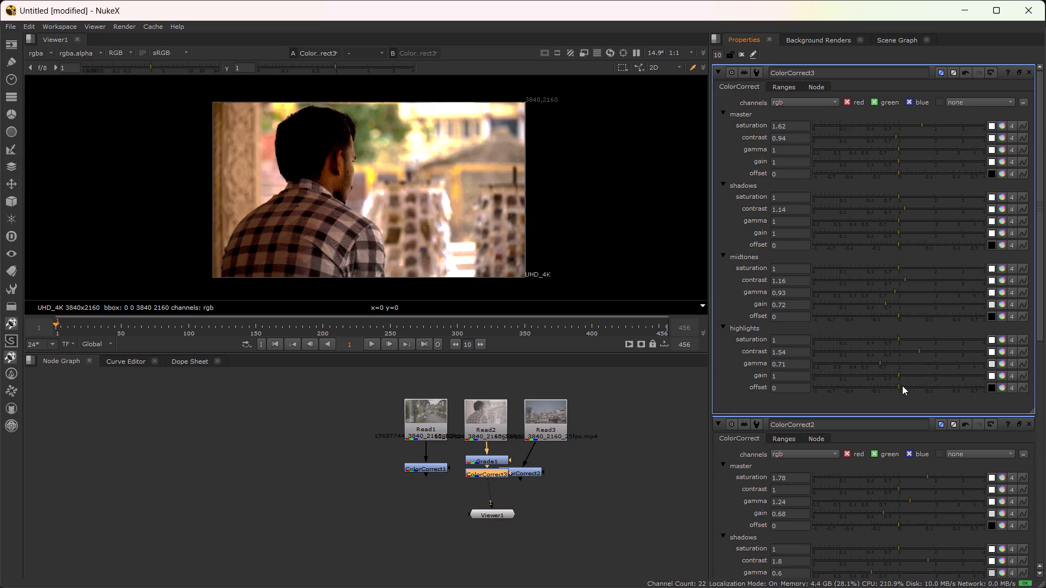
{"action": "left_click_drag", "start_coordinate": [897, 373], "coordinate": [913, 371]}
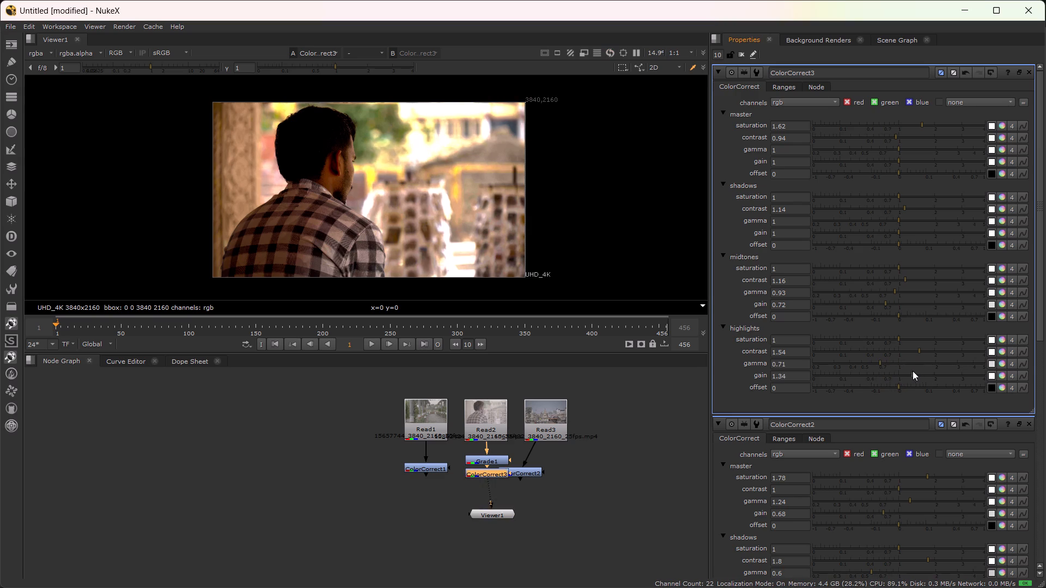
Set ColorCorrect3's highlights gain to 0.55 and its midtones saturation to 1.16.
{"action": "left_click_drag", "start_coordinate": [913, 371], "coordinate": [877, 375]}
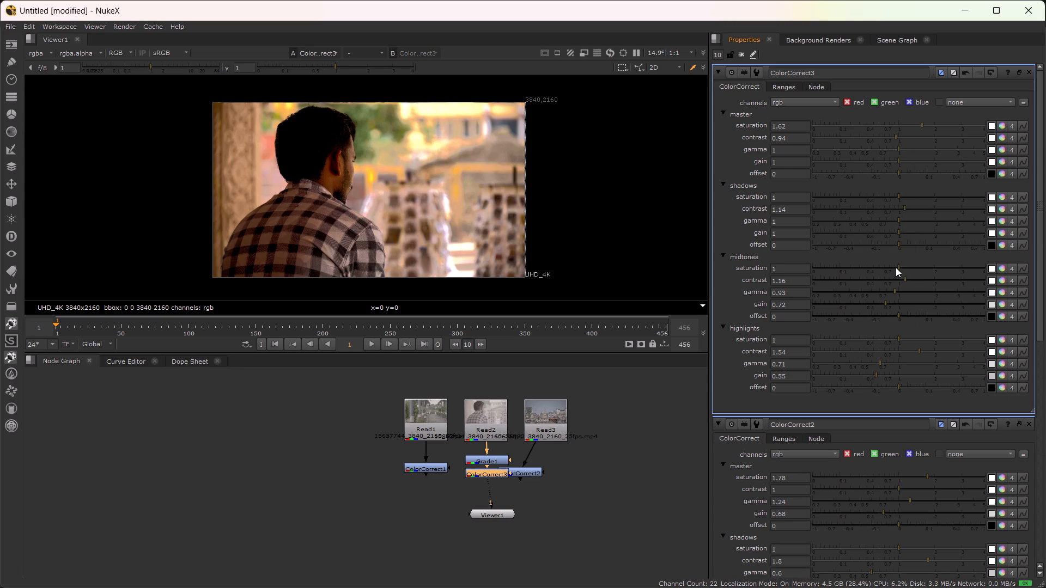
{"action": "left_click_drag", "start_coordinate": [896, 266], "coordinate": [899, 265]}
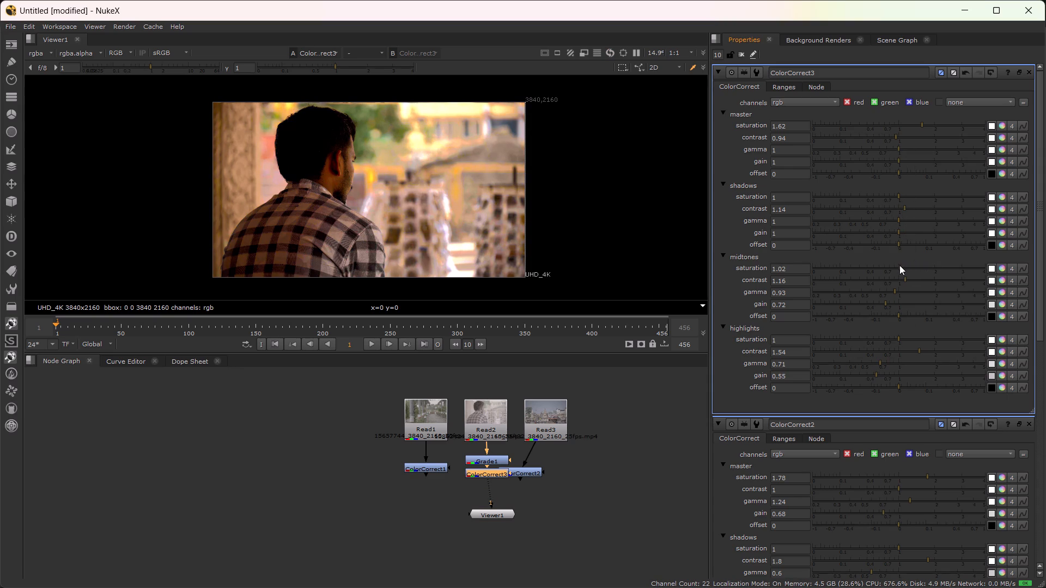
{"action": "left_click_drag", "start_coordinate": [899, 265], "coordinate": [905, 267]}
Compare the checked-shirt man clip before and after correction by toggling ColorCorrect3 and Grade1 off and back on.
{"action": "type", "text": "ddd"}
{"action": "type", "text": "ddd"}
{"action": "left_click", "coordinate": [486, 462]}
{"action": "type", "text": "dd"}
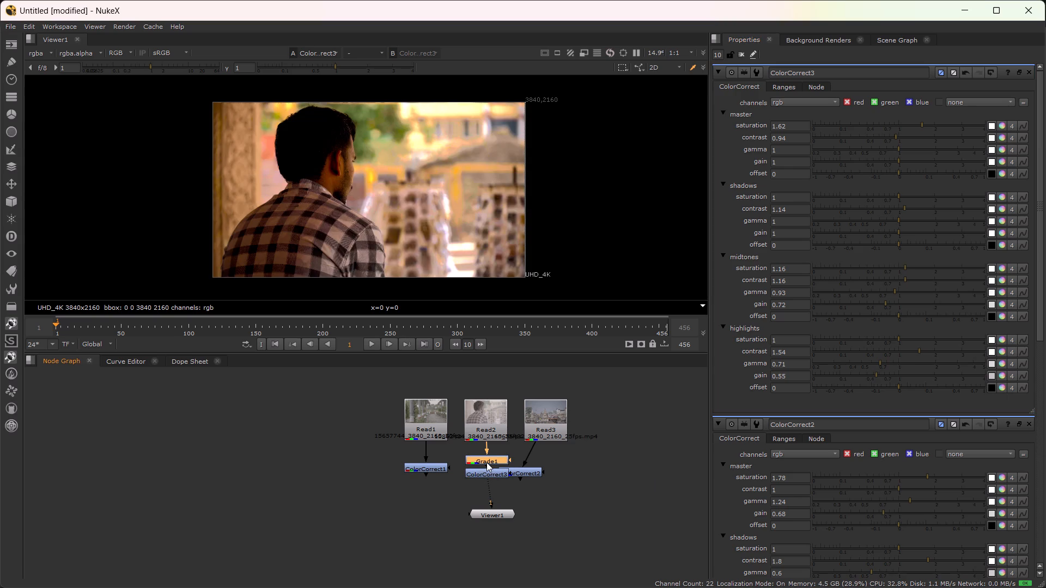
{"action": "left_click", "coordinate": [494, 473]}
{"action": "key", "text": "d"}
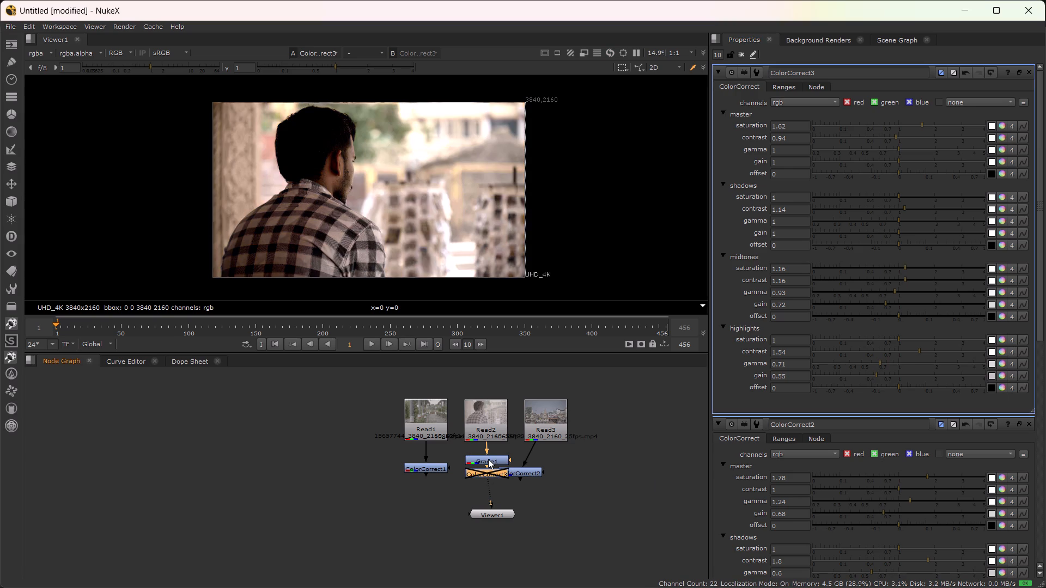
{"action": "left_click", "coordinate": [488, 459]}
{"action": "key", "text": "d"}
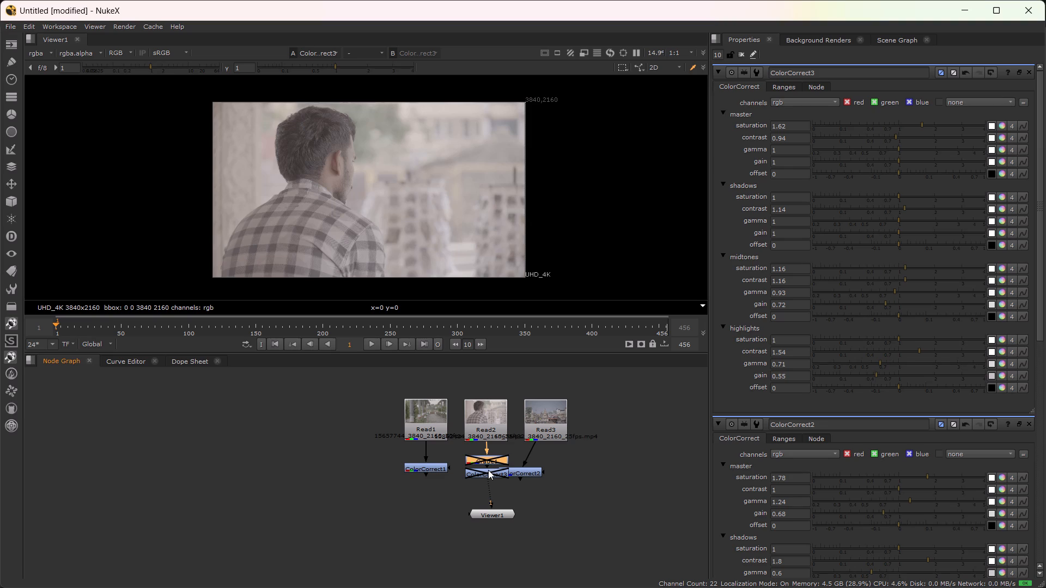
{"action": "left_click", "coordinate": [488, 470]}
{"action": "key", "text": "d"}
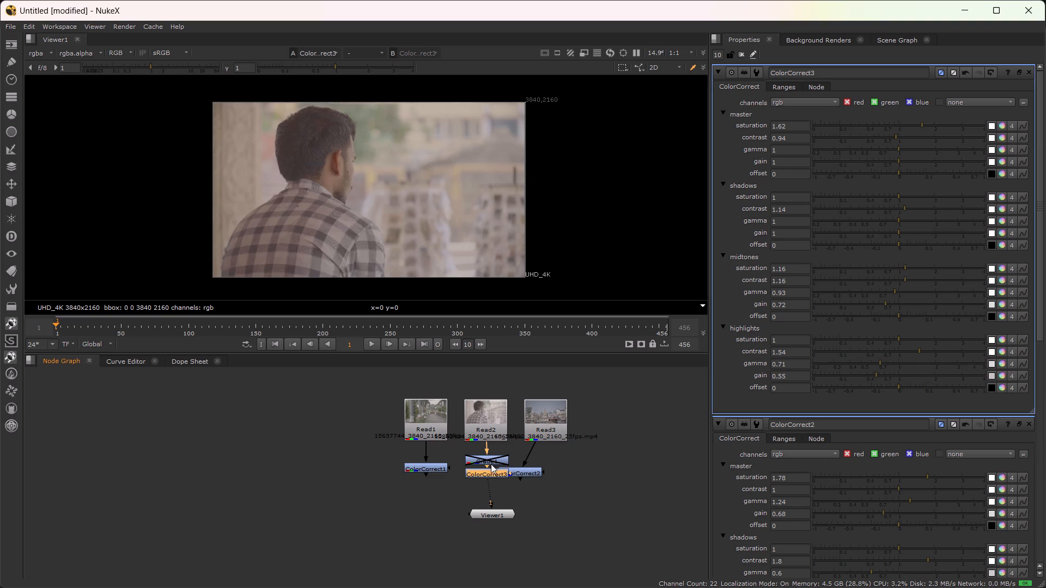
{"action": "left_click", "coordinate": [490, 457]}
{"action": "key", "text": "d"}
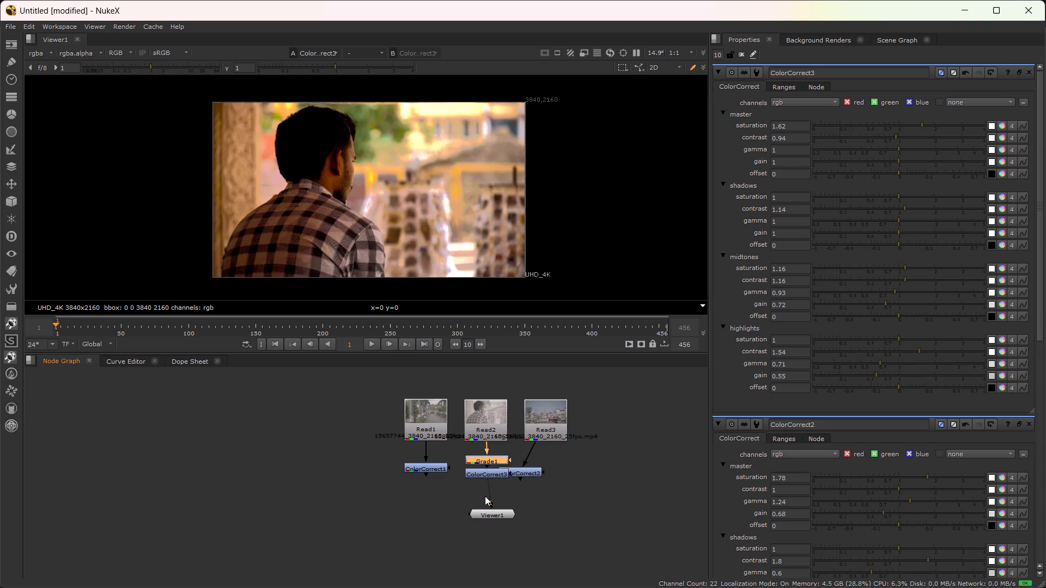
Align ColorCorrect2 beneath Read3, and move the Read3 branch away from the Read2 branch in the node graph.
{"action": "left_click_drag", "start_coordinate": [522, 473], "coordinate": [553, 480]}
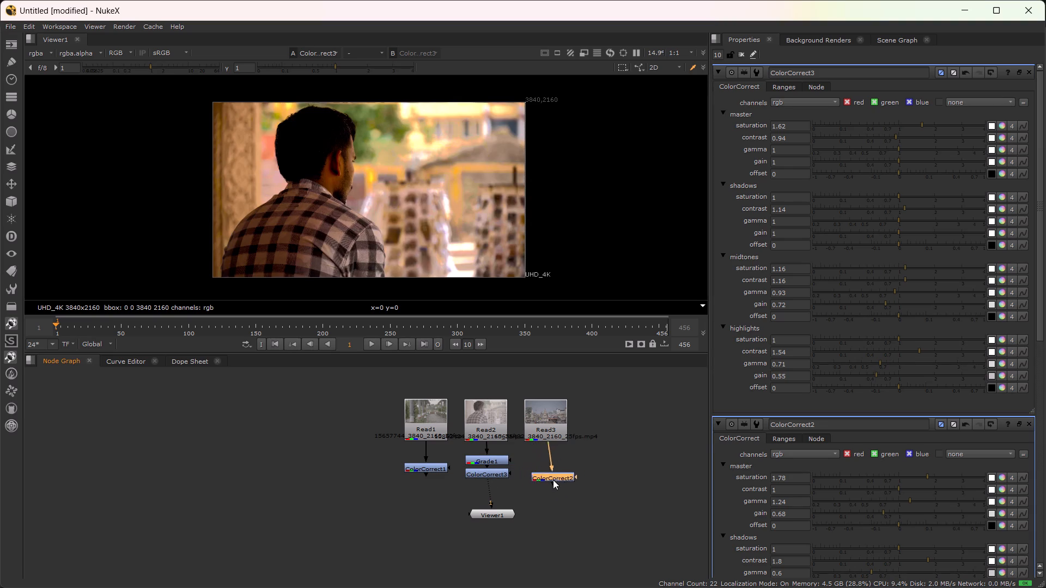
{"action": "left_click_drag", "start_coordinate": [553, 480], "coordinate": [550, 484]}
{"action": "left_click_drag", "start_coordinate": [595, 484], "coordinate": [522, 409]}
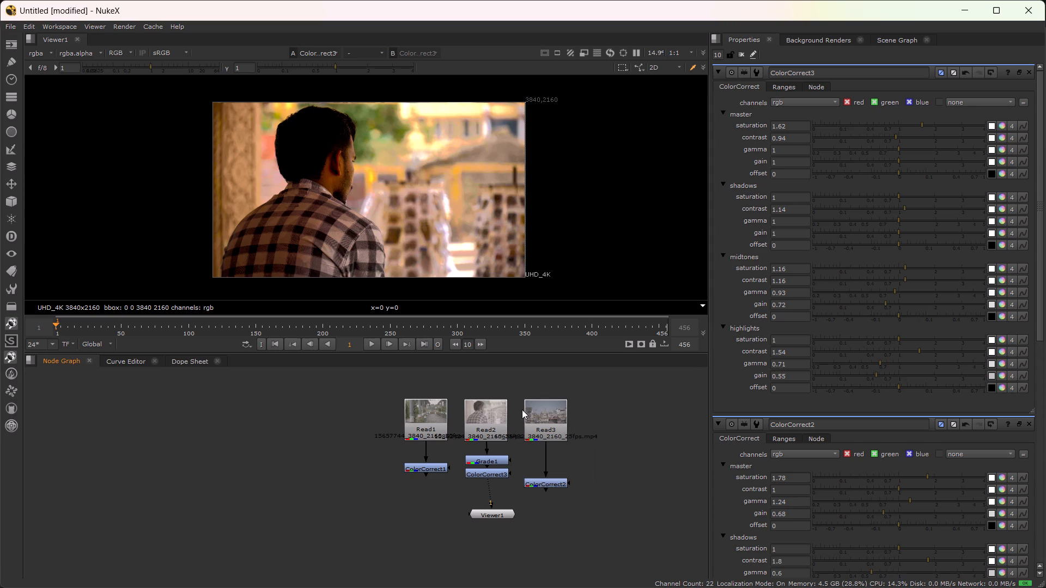
{"action": "left_click_drag", "start_coordinate": [611, 534], "coordinate": [521, 399]}
{"action": "left_click_drag", "start_coordinate": [543, 420], "coordinate": [597, 399]}
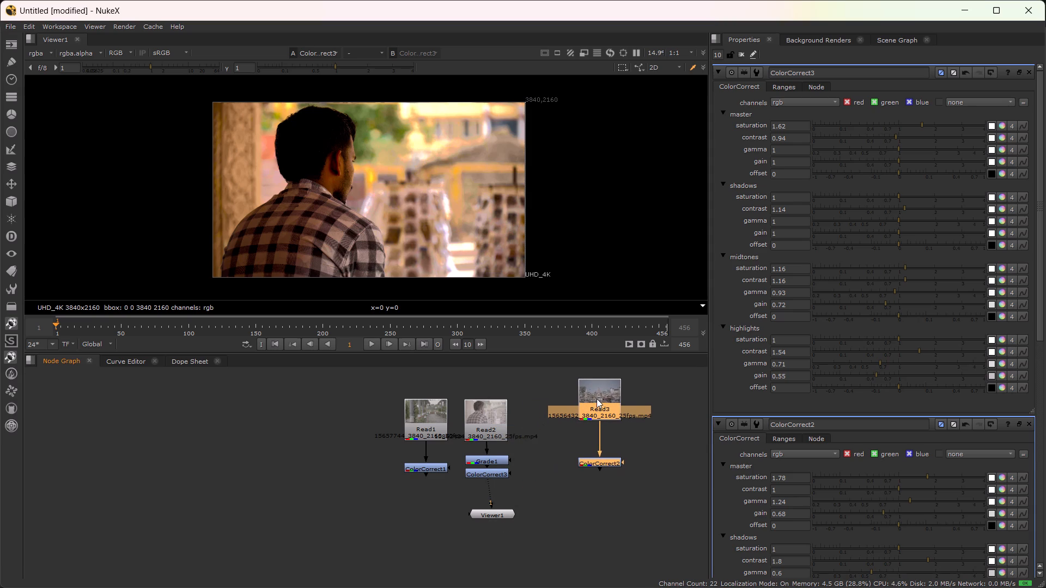
{"action": "left_click_drag", "start_coordinate": [597, 399], "coordinate": [607, 399]}
{"action": "left_click", "coordinate": [629, 526]}
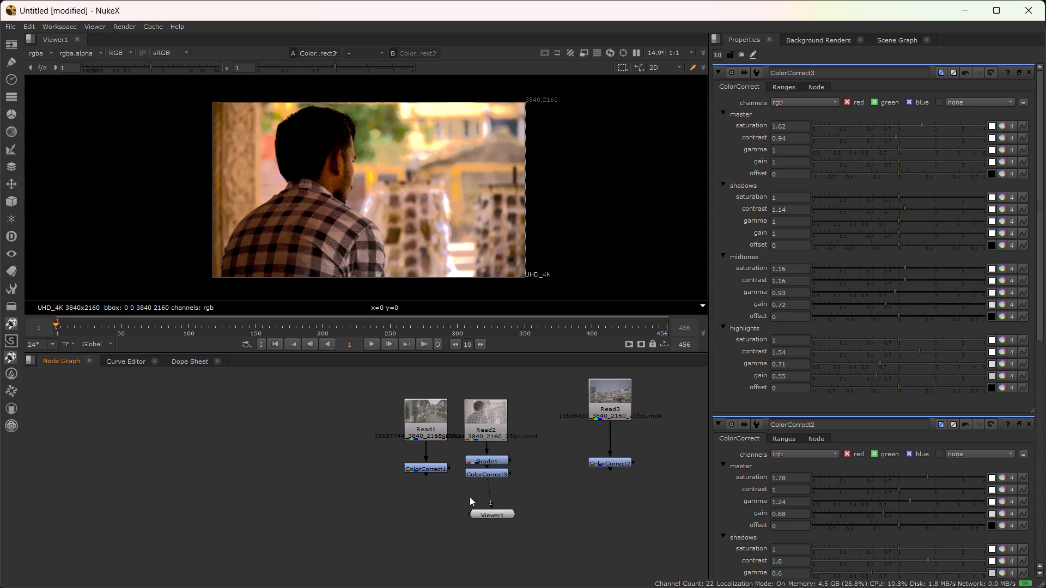
Move Read1 with ColorCorrect1 away from Read2, and shift the Read2 branch with Viewer1 to space out the node graph.
{"action": "left_click_drag", "start_coordinate": [351, 385], "coordinate": [443, 544]}
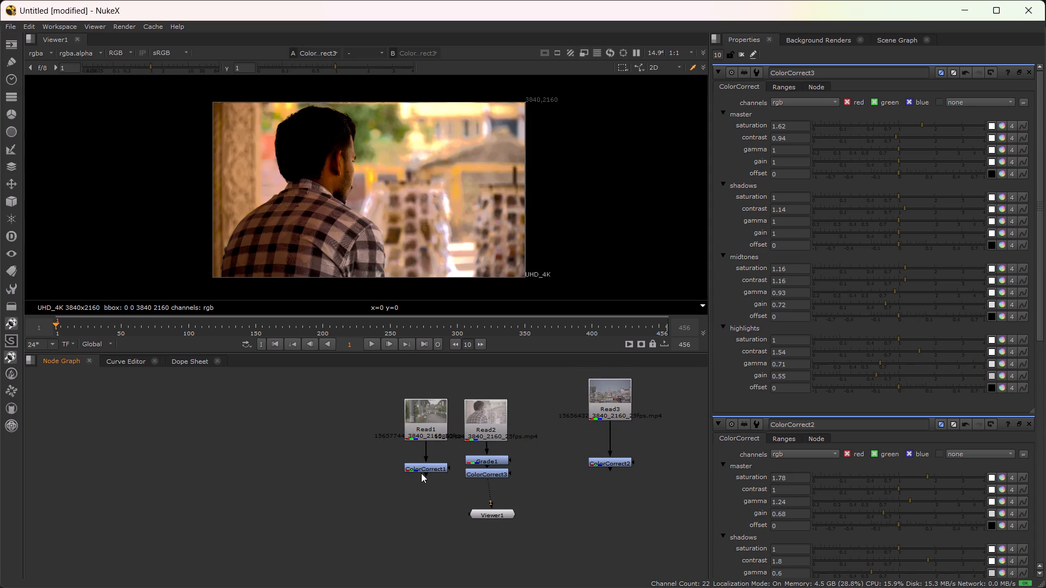
{"action": "left_click_drag", "start_coordinate": [340, 381], "coordinate": [459, 519]}
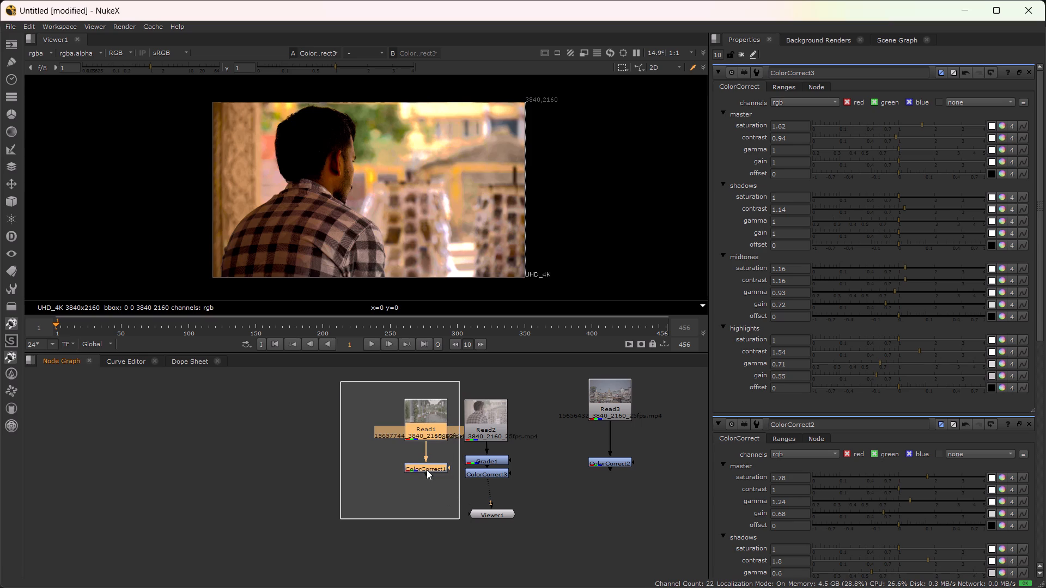
{"action": "left_click_drag", "start_coordinate": [423, 466], "coordinate": [346, 455]}
{"action": "left_click", "coordinate": [376, 541]}
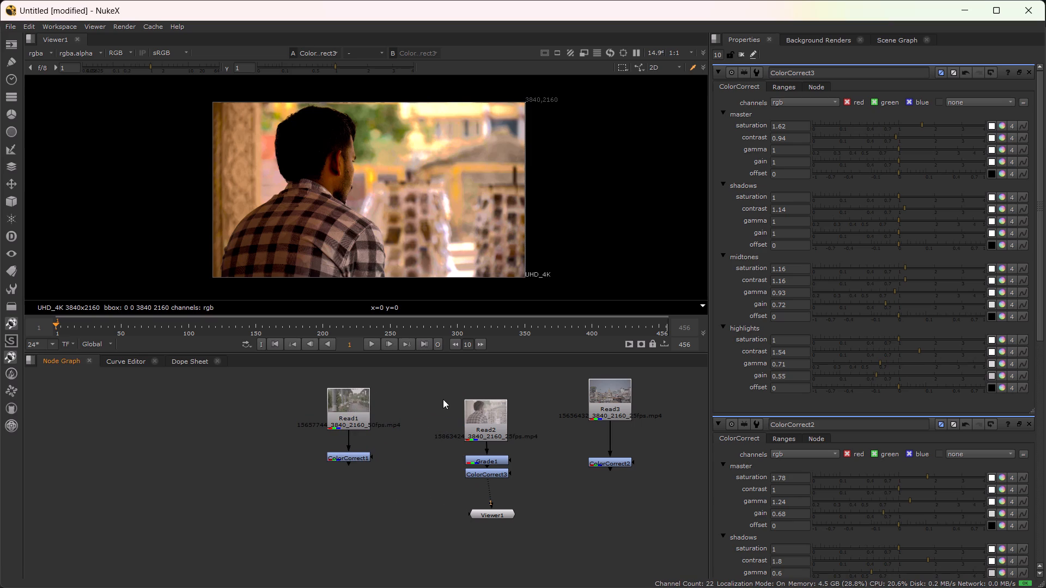
{"action": "left_click_drag", "start_coordinate": [428, 388], "coordinate": [535, 587]}
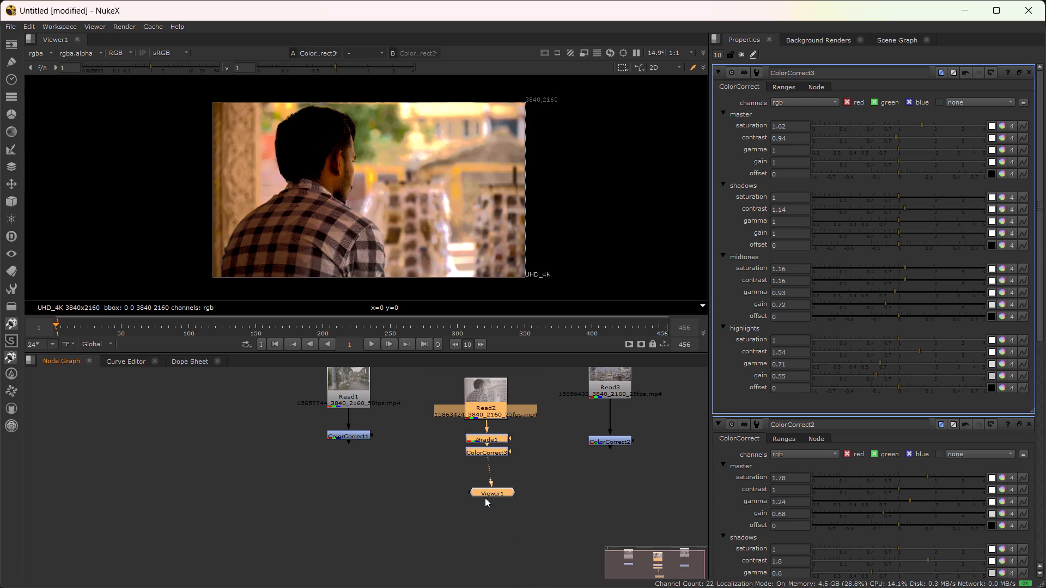
{"action": "left_click_drag", "start_coordinate": [485, 493], "coordinate": [474, 476]}
{"action": "left_click", "coordinate": [476, 525]}
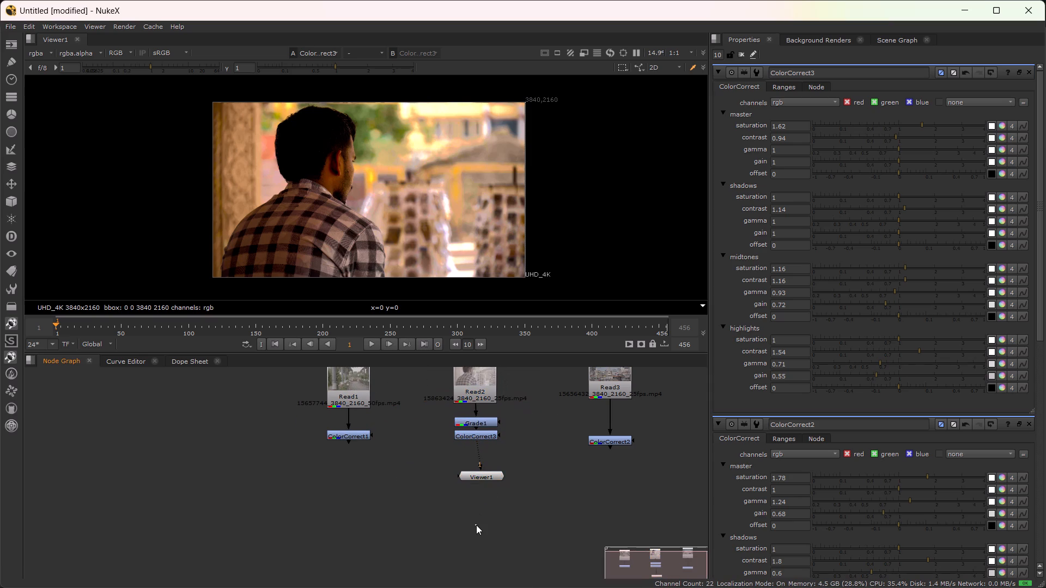
View ColorCorrect1's output and play back the corrected palm-lined path clip, including in an enlarged viewer.
{"action": "scroll", "coordinate": [476, 525], "scroll_direction": "down", "scroll_amount": 1}
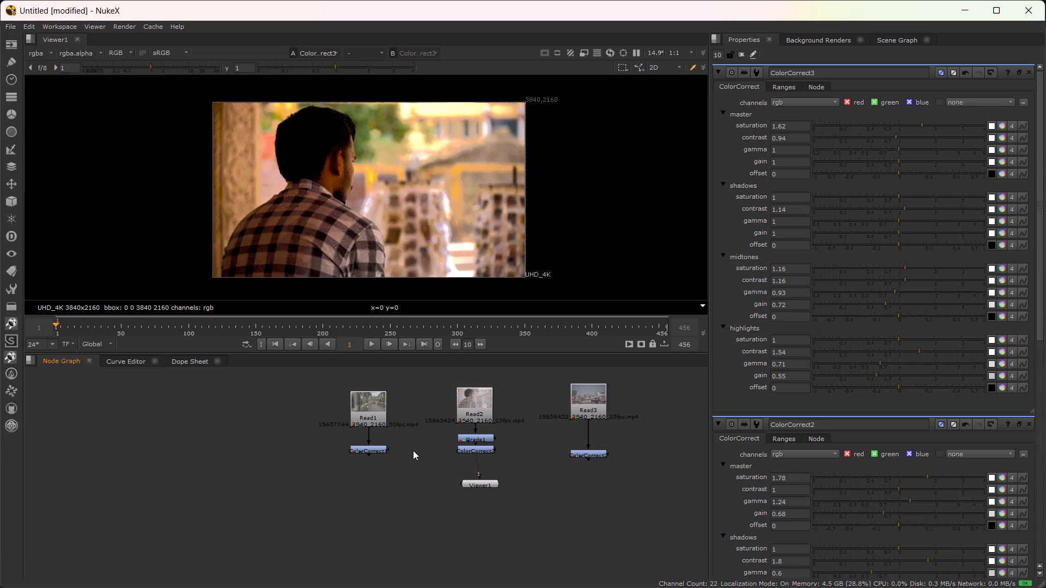
{"action": "left_click", "coordinate": [374, 448]}
{"action": "key", "text": "1"}
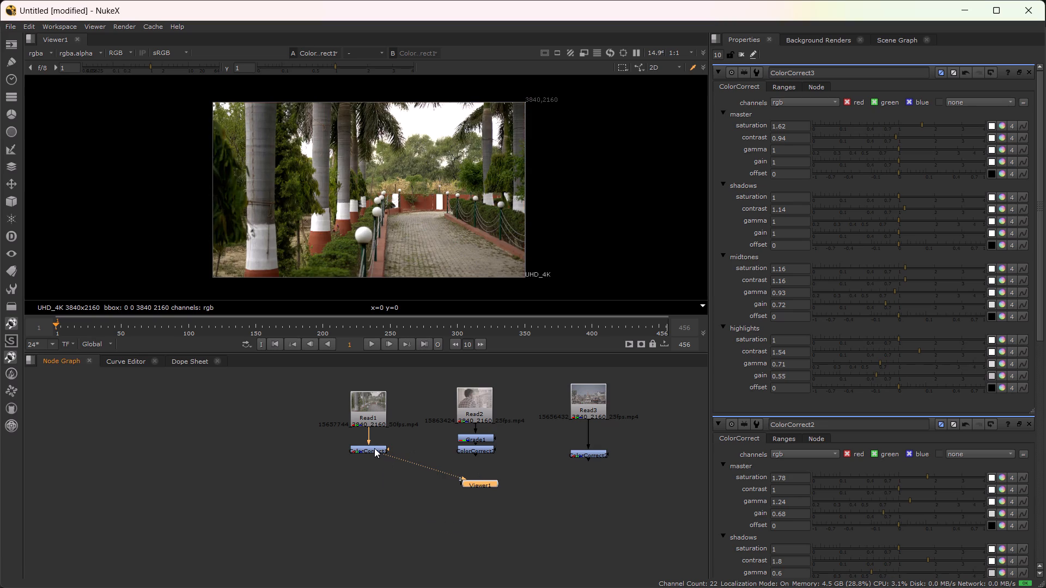
{"action": "left_click", "coordinate": [372, 345]}
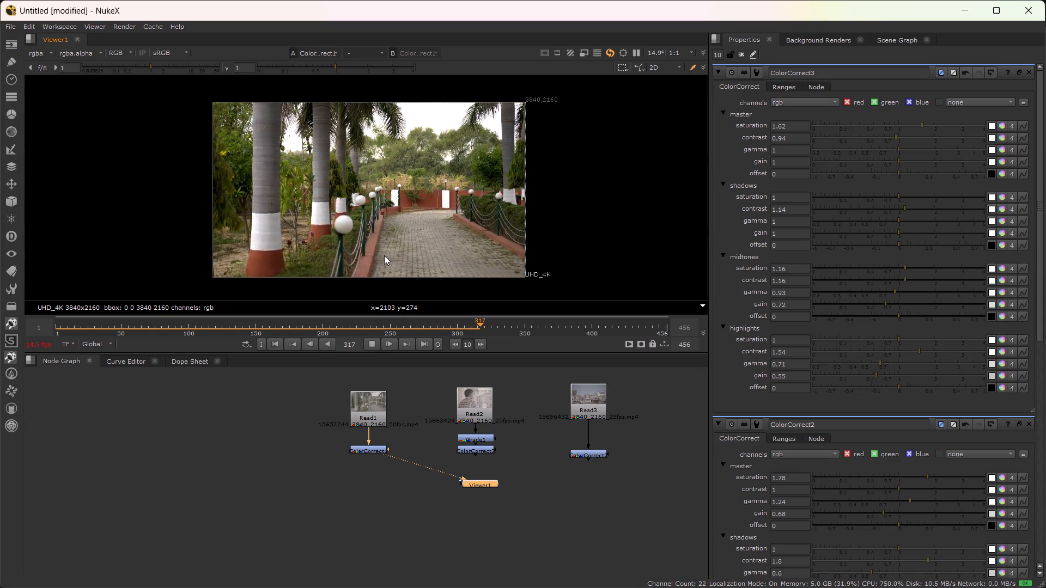
{"action": "key", "text": "Tab"}
{"action": "key", "text": "Tab"}
{"action": "key", "text": "space"}
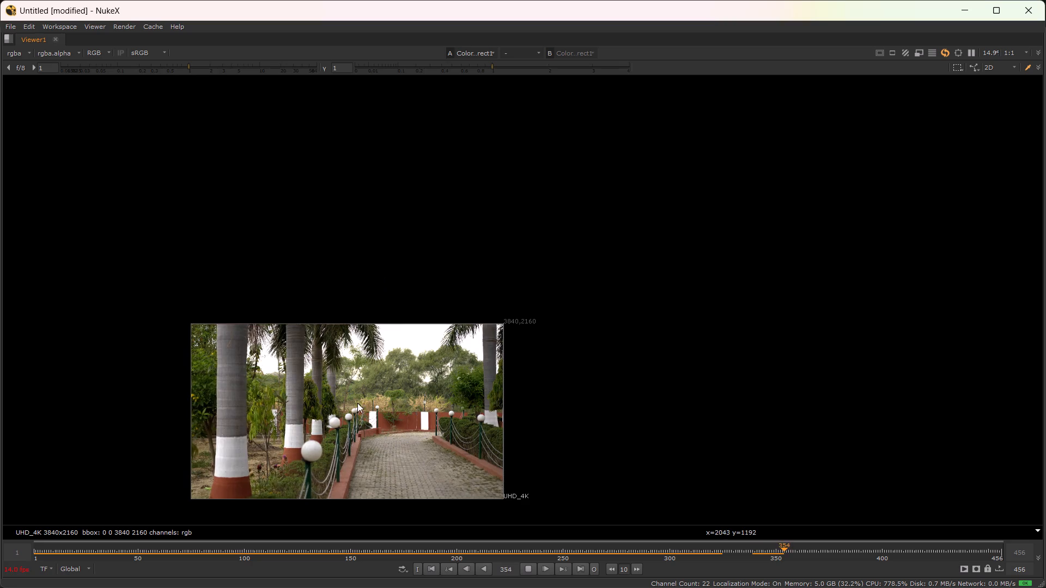
{"action": "left_click_drag", "start_coordinate": [349, 416], "coordinate": [501, 322], "text": "alt"}
{"action": "scroll", "coordinate": [491, 347], "scroll_direction": "up", "scroll_amount": 3}
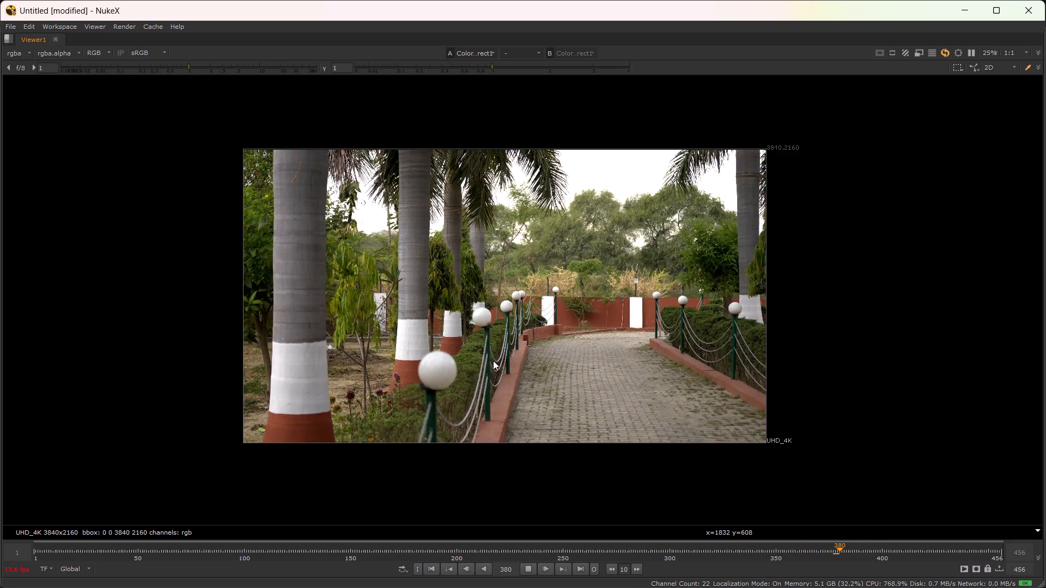
{"action": "scroll", "coordinate": [498, 383], "scroll_direction": "up", "scroll_amount": 2}
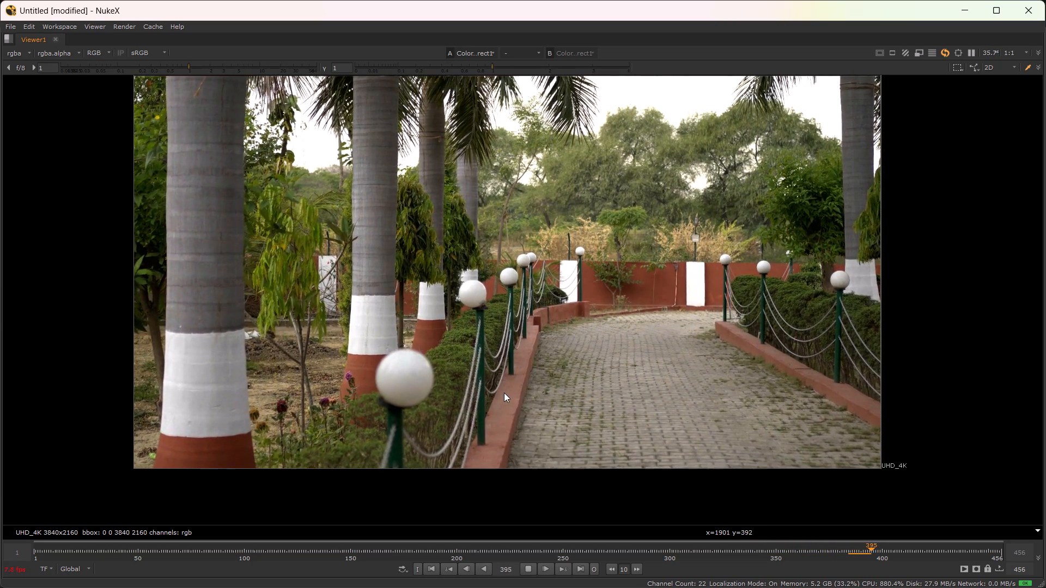
{"action": "key", "text": "space"}
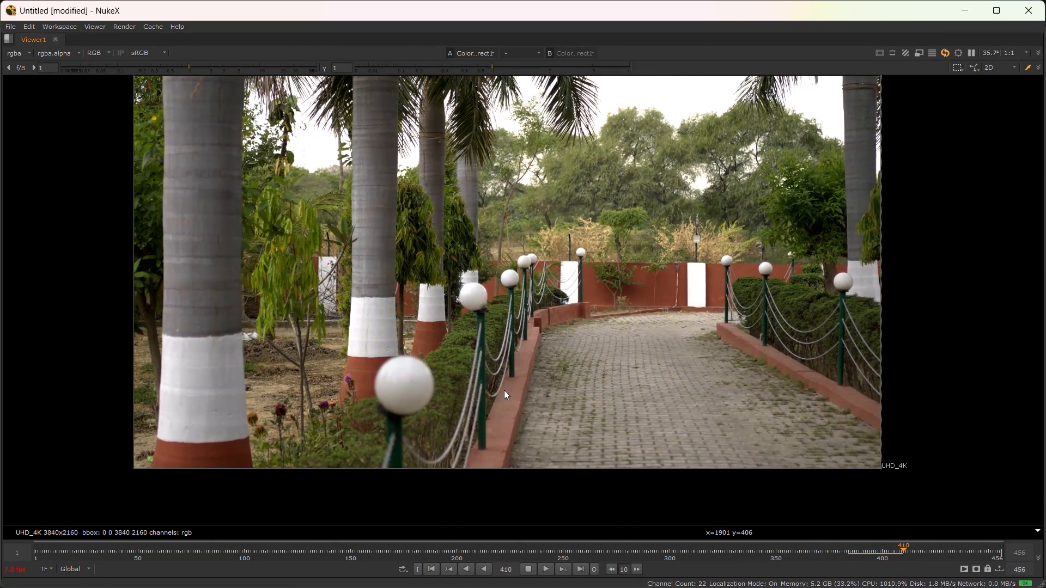
{"action": "scroll", "coordinate": [431, 205], "scroll_direction": "down", "scroll_amount": 6}
{"action": "key", "text": "f"}
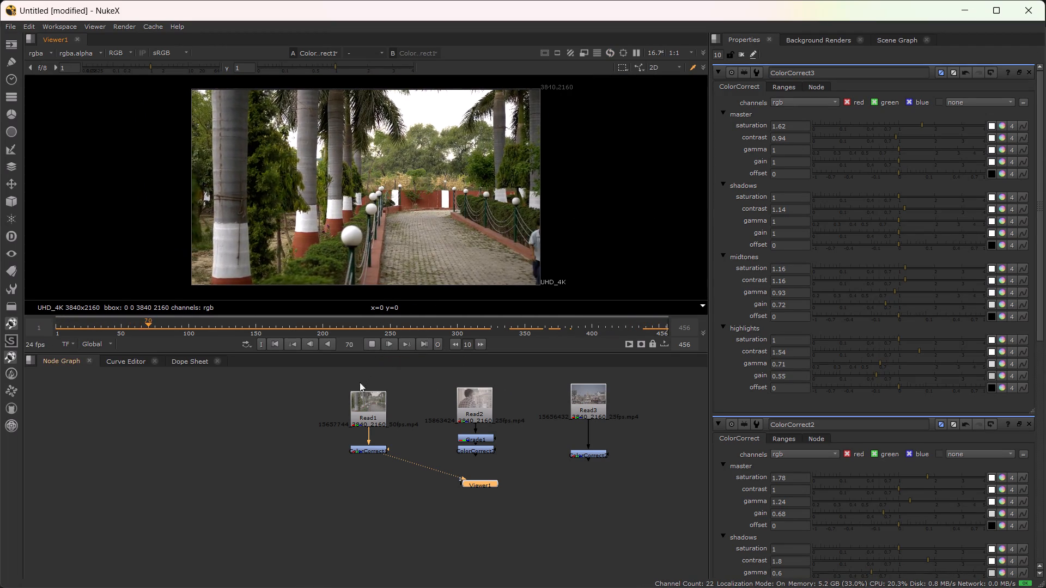
{"action": "left_click", "coordinate": [375, 342]}
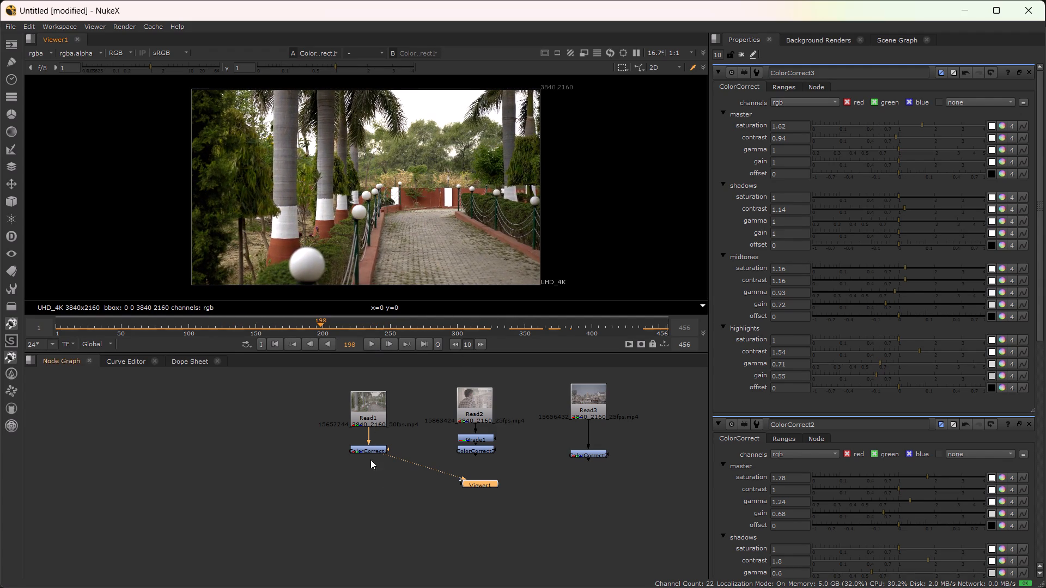
Add a Write node after ColorCorrect1 and set its output file to cc-1.mov in the Downloads folder.
{"action": "left_click", "coordinate": [373, 452]}
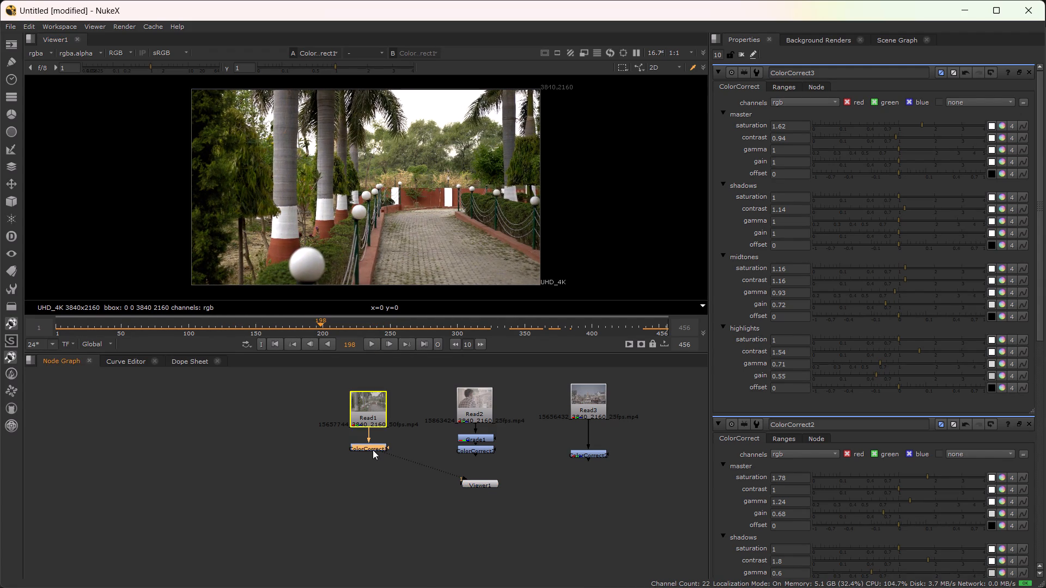
{"action": "left_click", "coordinate": [411, 513]}
{"action": "left_click", "coordinate": [375, 449]}
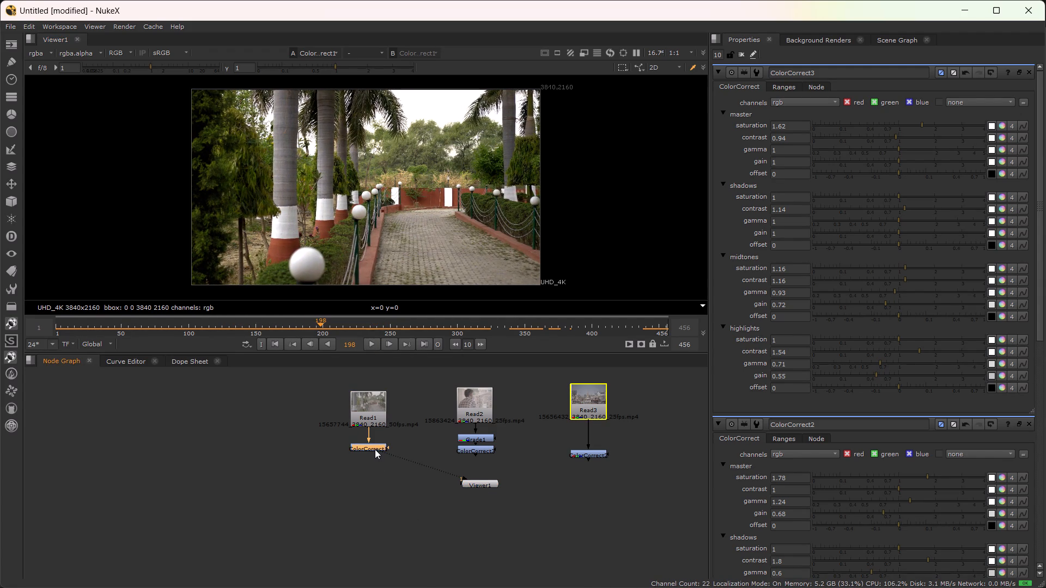
{"action": "key", "text": "w"}
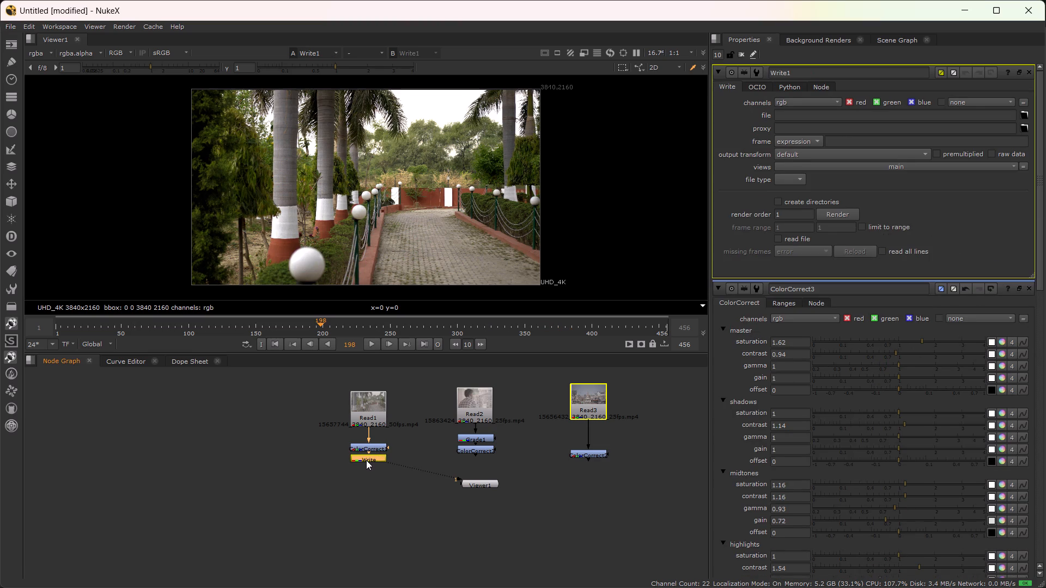
{"action": "left_click", "coordinate": [1024, 115]}
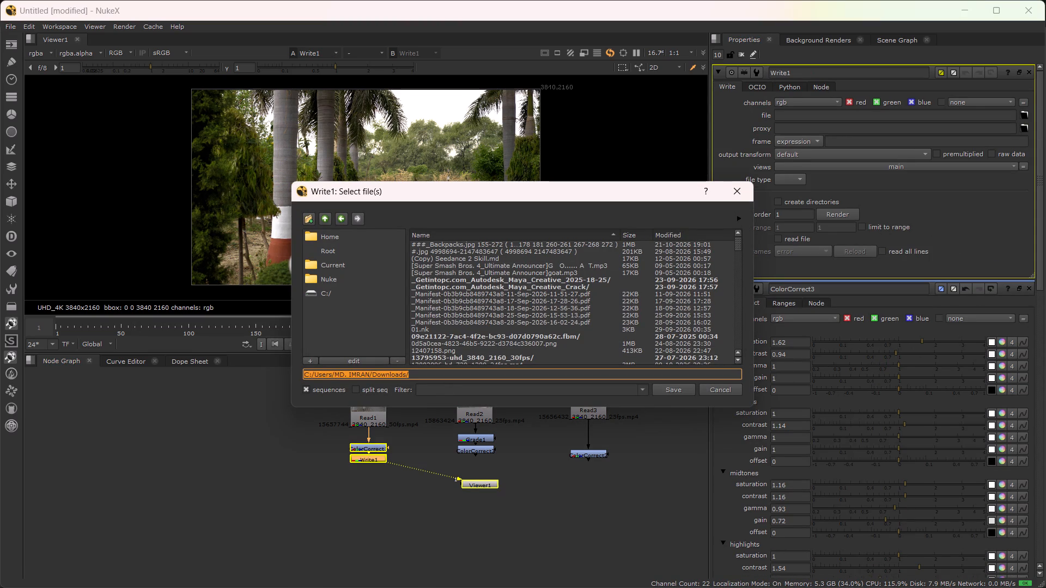
Set Write1's output file to cc-1.mov in the Downloads folder and save the file selection.
{"action": "left_click", "coordinate": [434, 373]}
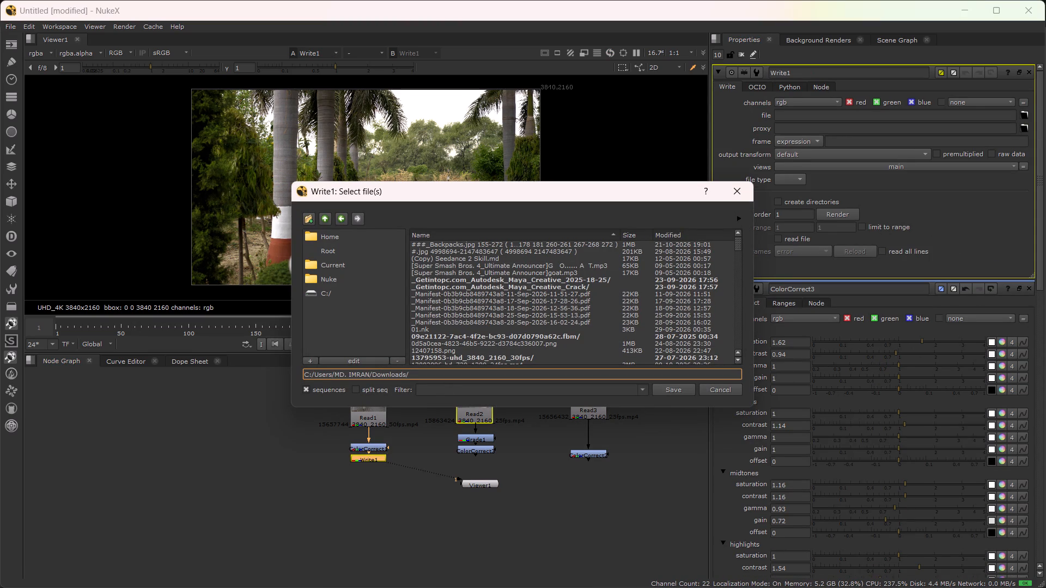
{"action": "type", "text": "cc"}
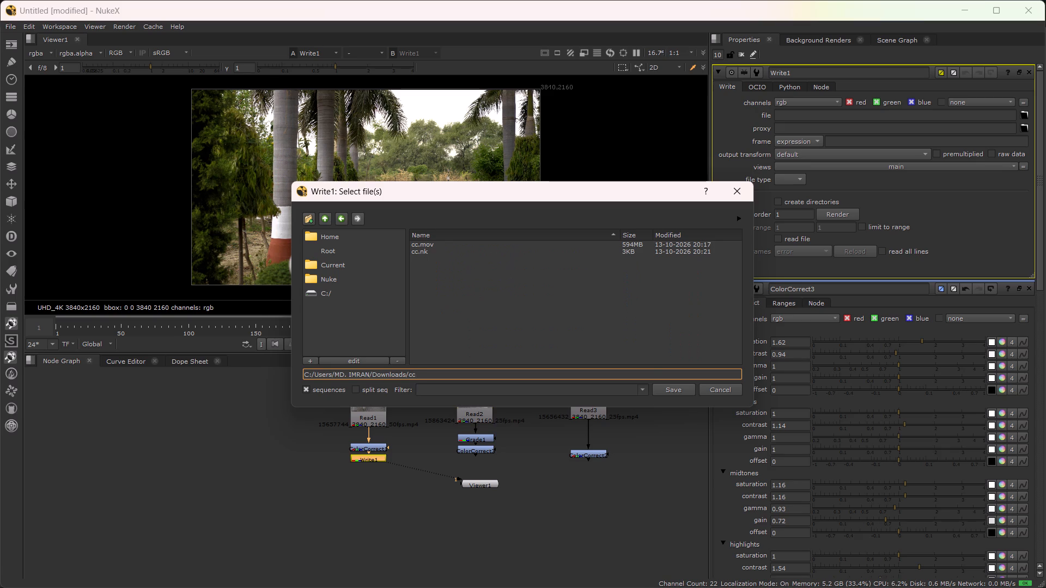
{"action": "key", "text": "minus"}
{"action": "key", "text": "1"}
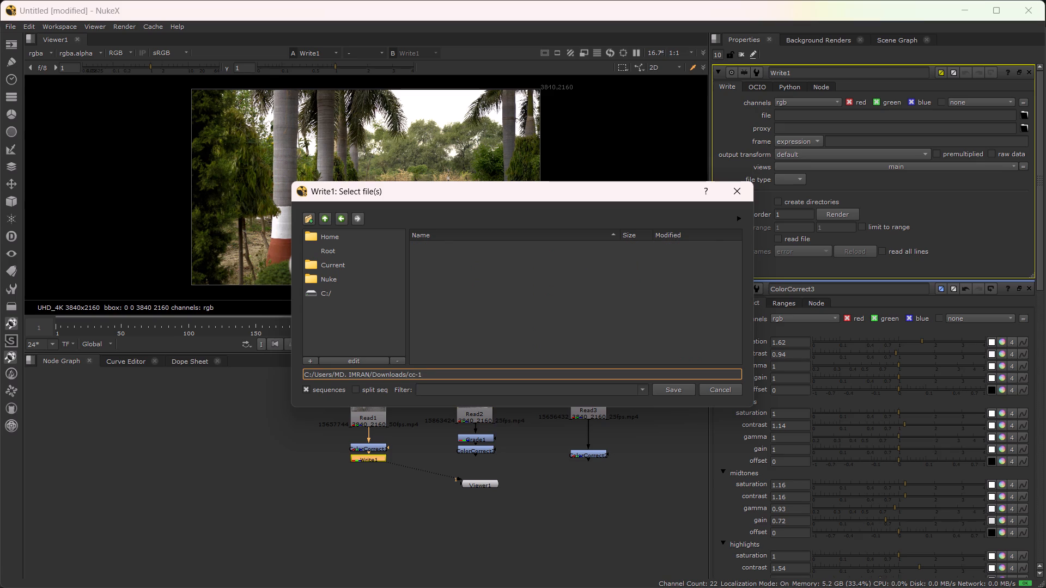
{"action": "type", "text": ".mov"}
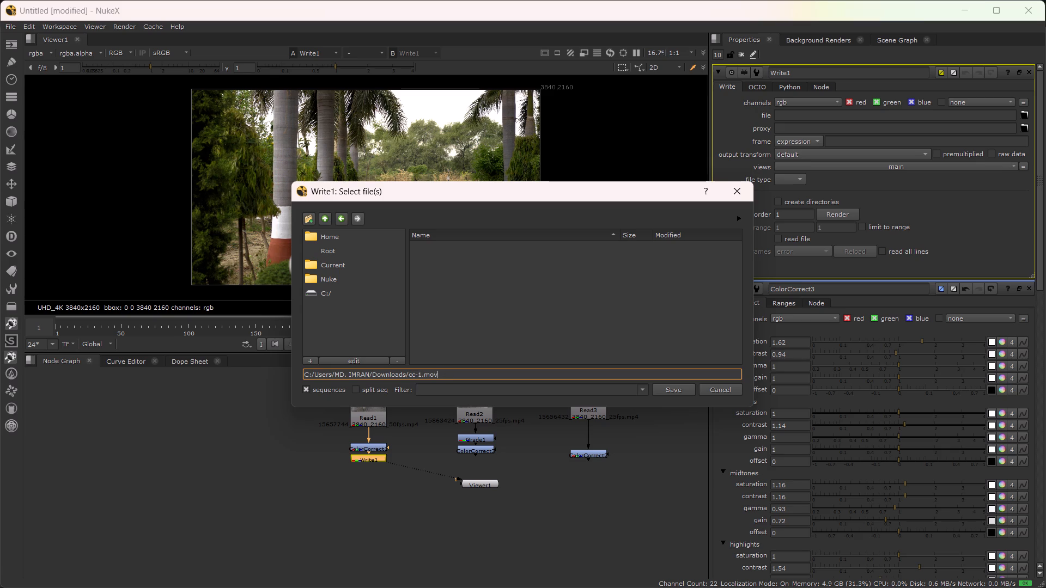
{"action": "triple_click", "coordinate": [445, 377]}
{"action": "left_click", "coordinate": [445, 377]}
{"action": "left_click_drag", "start_coordinate": [445, 373], "coordinate": [408, 376]}
{"action": "key", "text": "ctrl+c"}
{"action": "left_click", "coordinate": [515, 371]}
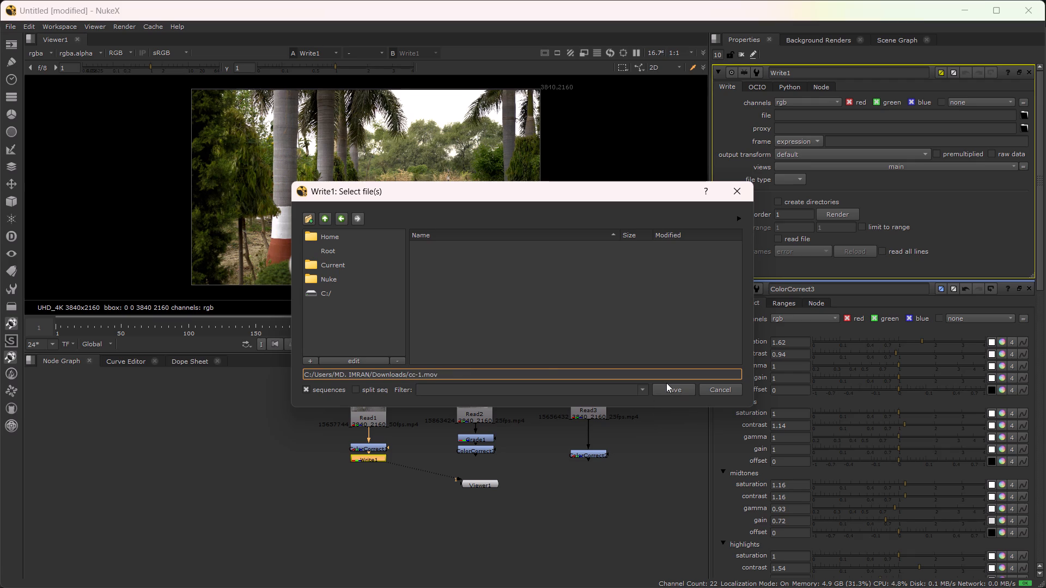
{"action": "left_click", "coordinate": [670, 390]}
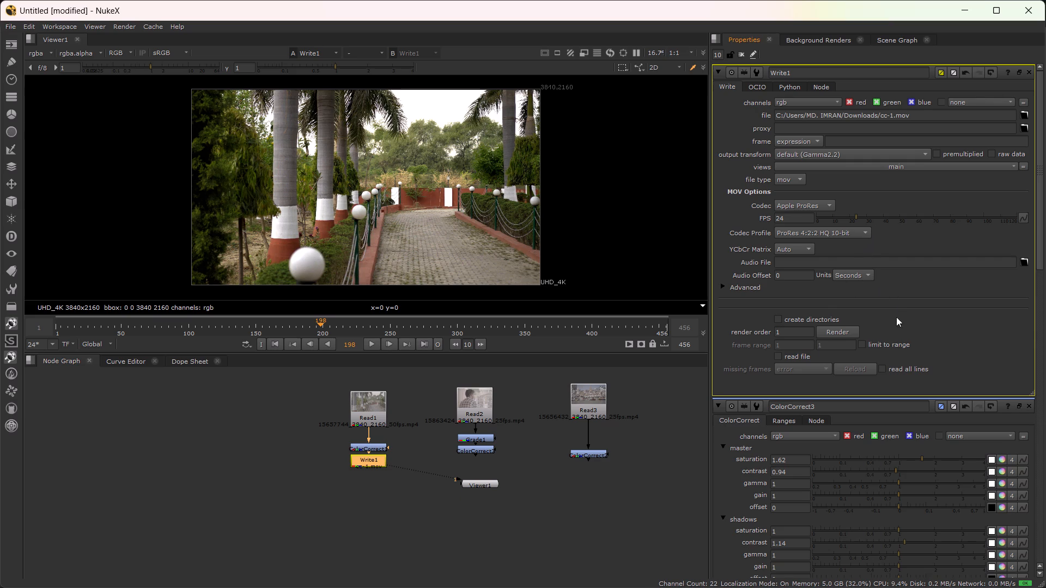
Start a render from Write1 and open the end frame of its frame range for editing.
{"action": "left_click", "coordinate": [850, 332]}
{"action": "double_click", "coordinate": [557, 272]}
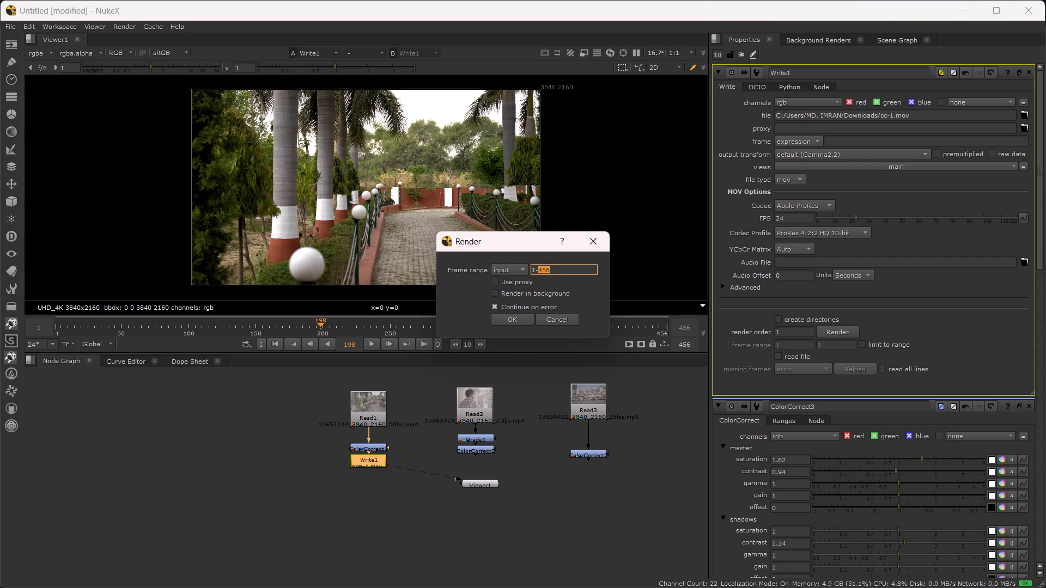
Render the Write1 node's output for frames 1-200.
{"action": "type", "text": "200"}
{"action": "left_click", "coordinate": [518, 318]}
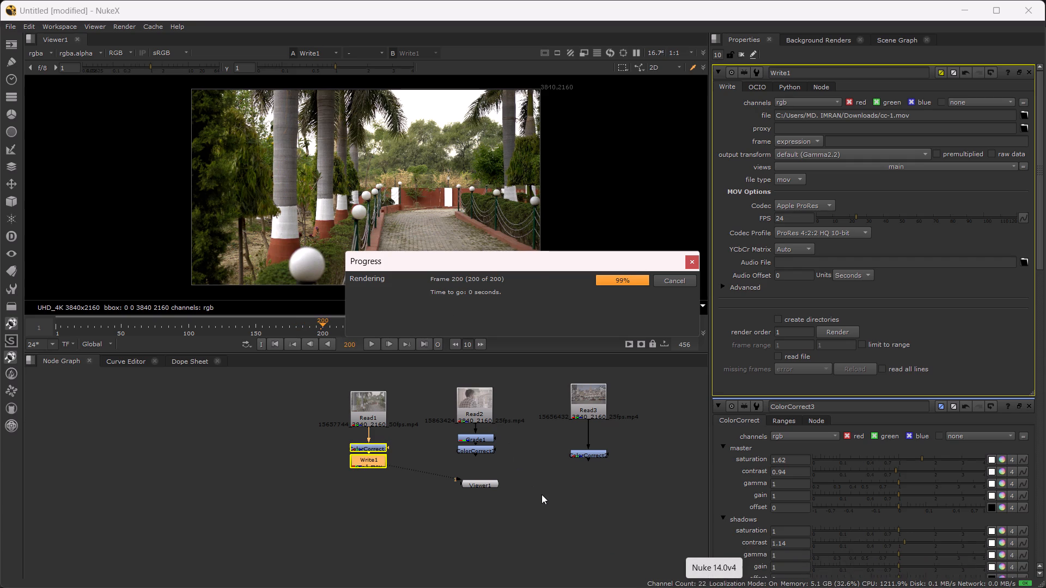
Switch to File Explorer and check the Downloads folder for the rendered cc-1.mov, then return to NukeX.
{"action": "left_click", "coordinate": [482, 450]}
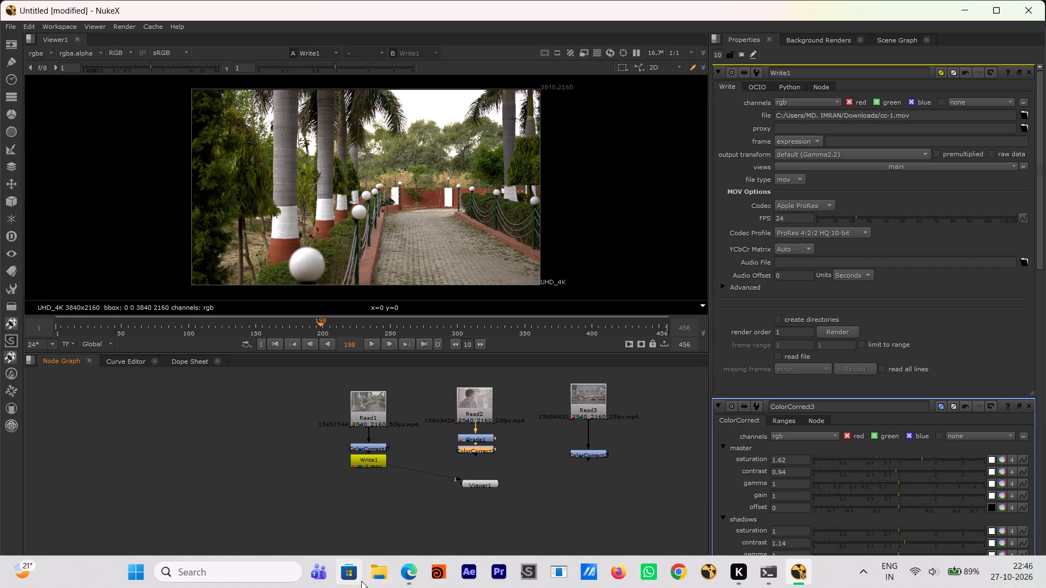
{"action": "left_click", "coordinate": [361, 581]}
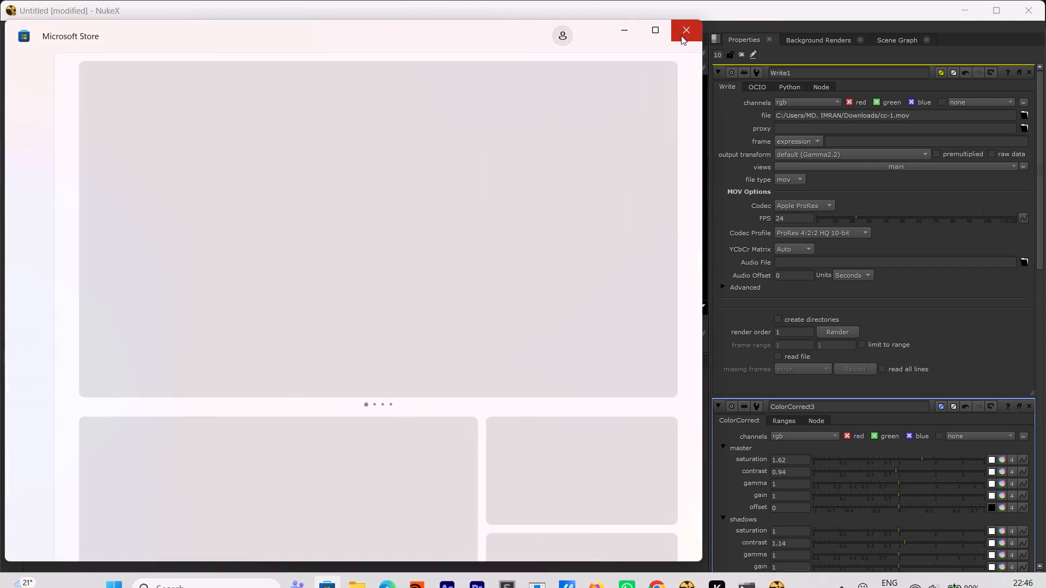
{"action": "left_click", "coordinate": [681, 35]}
{"action": "left_click", "coordinate": [370, 575]}
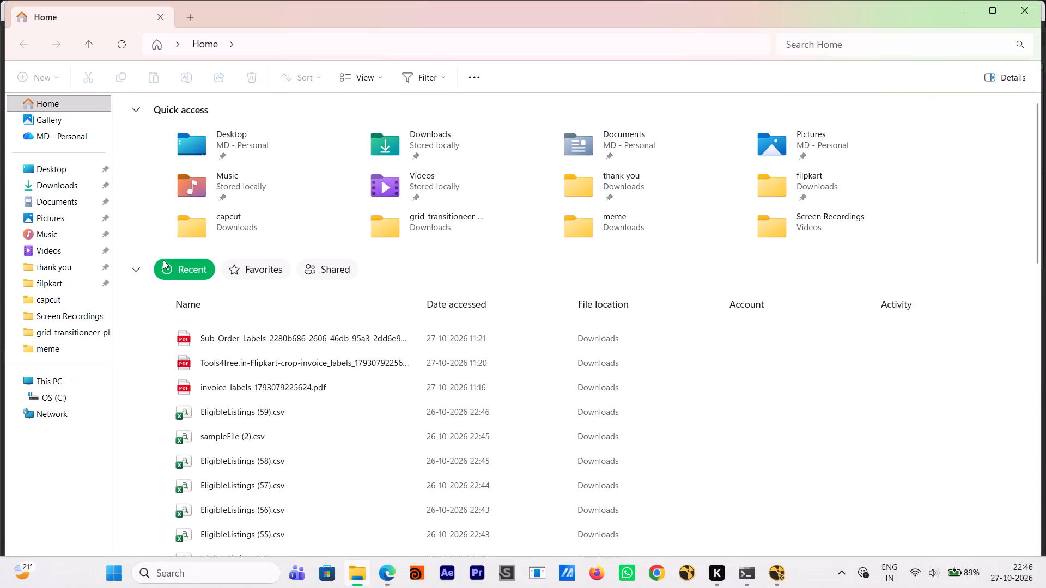
{"action": "left_click", "coordinate": [48, 189]}
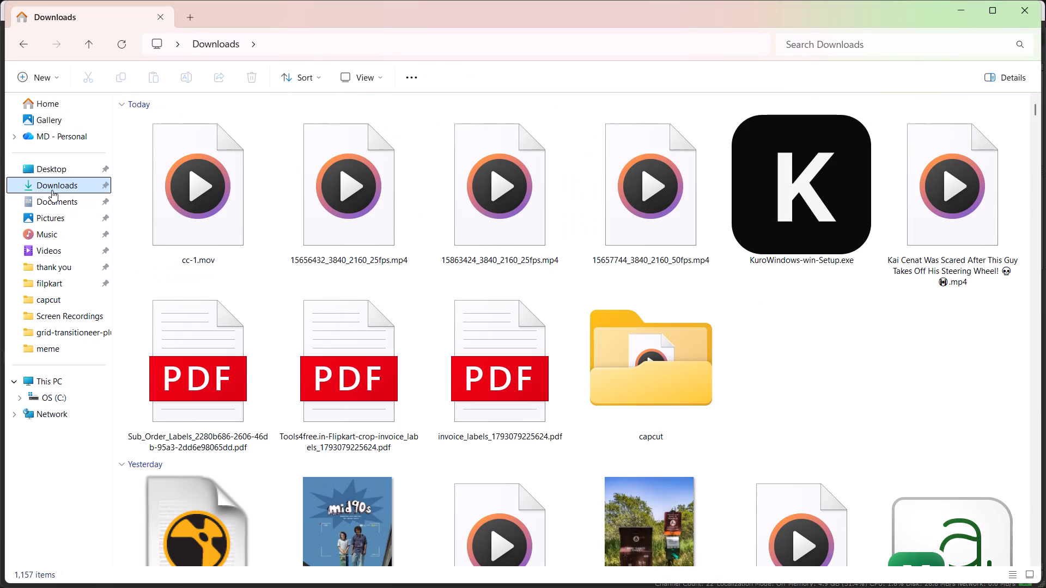
{"action": "left_click", "coordinate": [774, 567]}
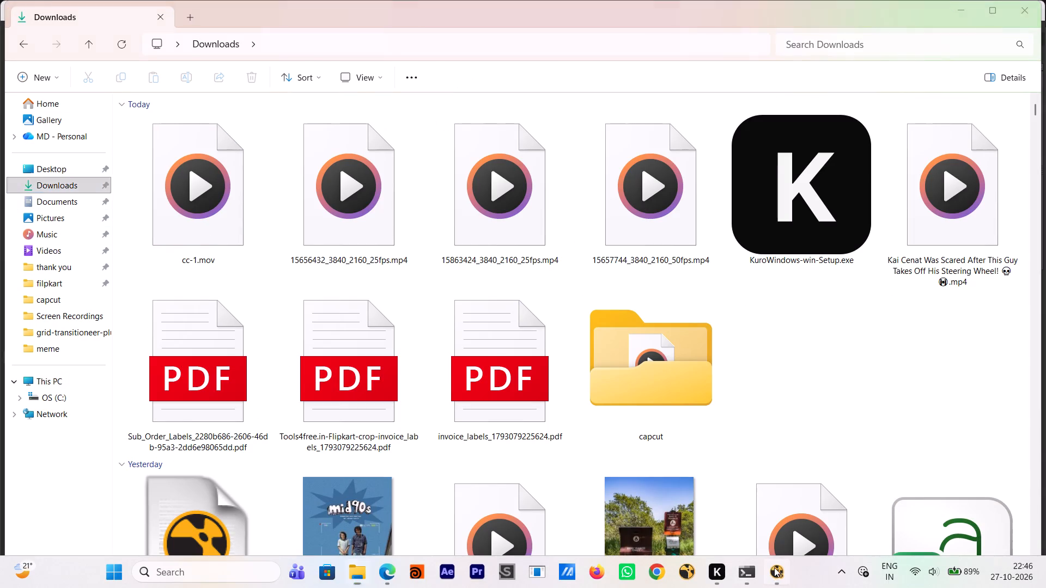
View ColorCorrect3's output and add a Write node after it, spaced out between ColorCorrect3 and Viewer1 in the Read2 branch.
{"action": "left_click", "coordinate": [481, 446]}
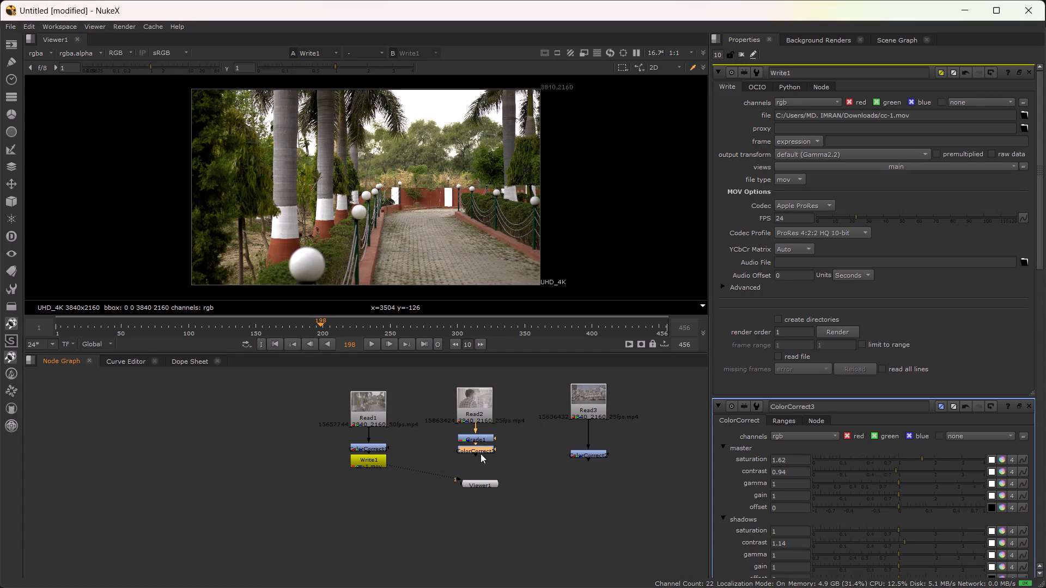
{"action": "left_click", "coordinate": [480, 444]}
{"action": "left_click", "coordinate": [480, 448]}
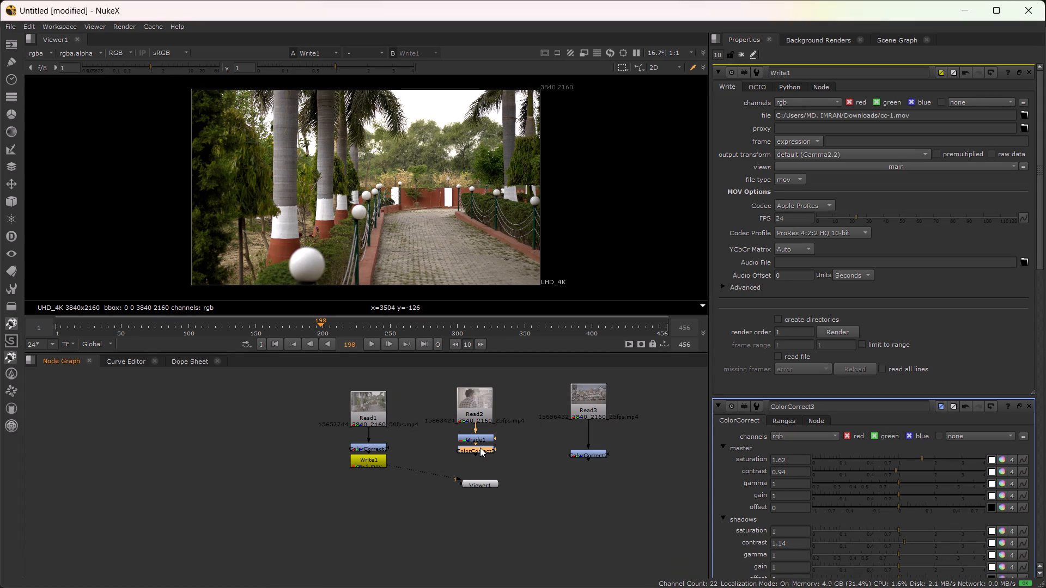
{"action": "key", "text": "1"}
{"action": "key", "text": "w"}
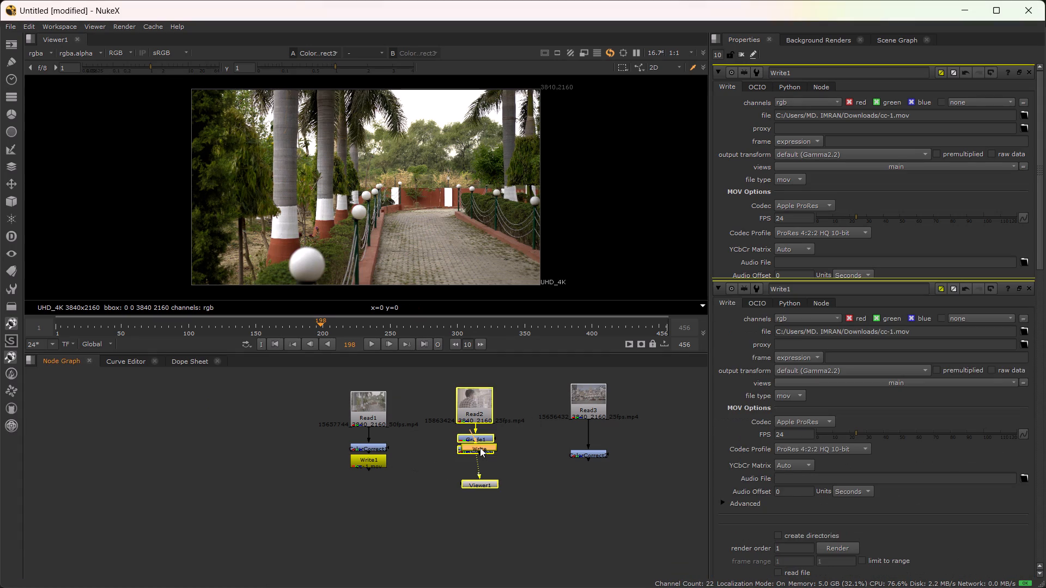
{"action": "left_click_drag", "start_coordinate": [480, 448], "coordinate": [478, 467]}
{"action": "left_click_drag", "start_coordinate": [486, 446], "coordinate": [508, 469]}
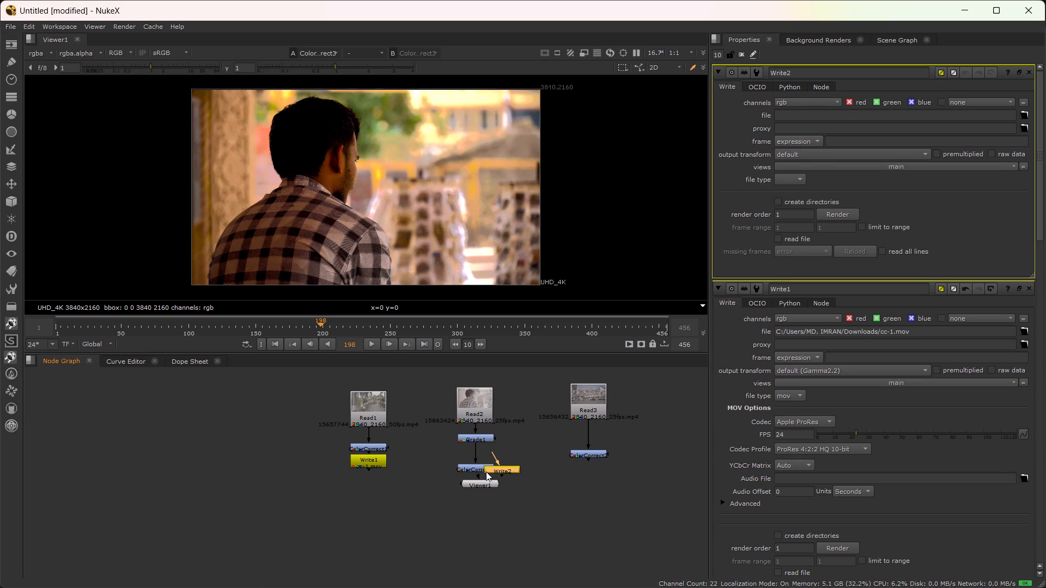
{"action": "left_click_drag", "start_coordinate": [480, 485], "coordinate": [480, 535]}
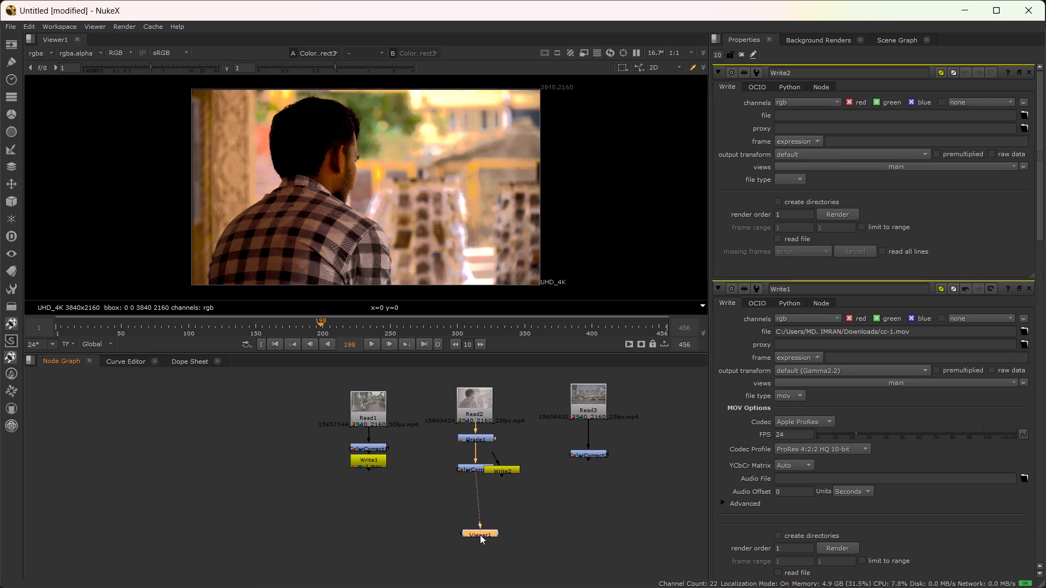
{"action": "left_click_drag", "start_coordinate": [503, 471], "coordinate": [482, 497]}
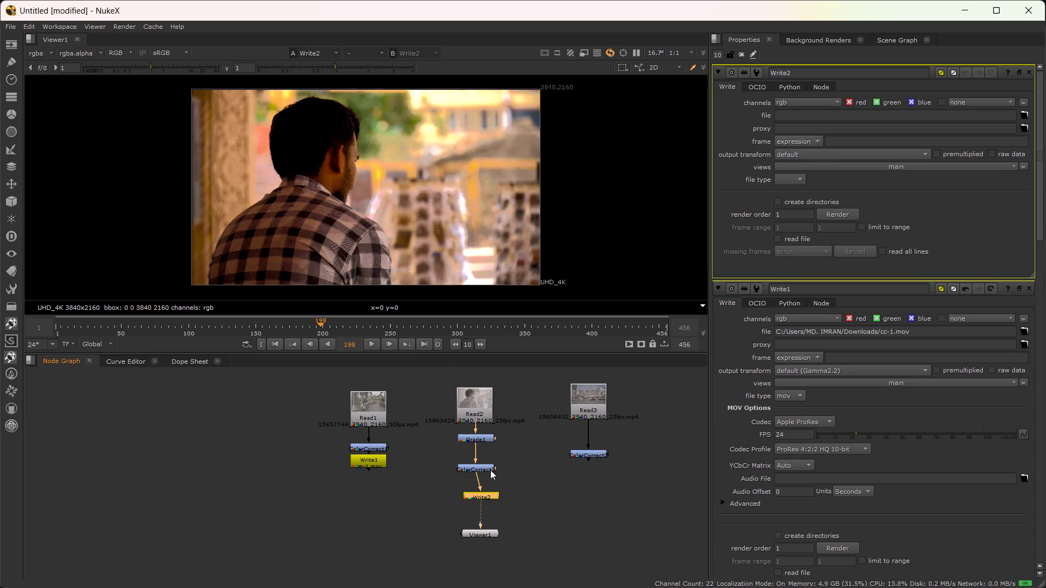
Set ColorCorrect3's master saturation to 1.34.
{"action": "left_click", "coordinate": [485, 465]}
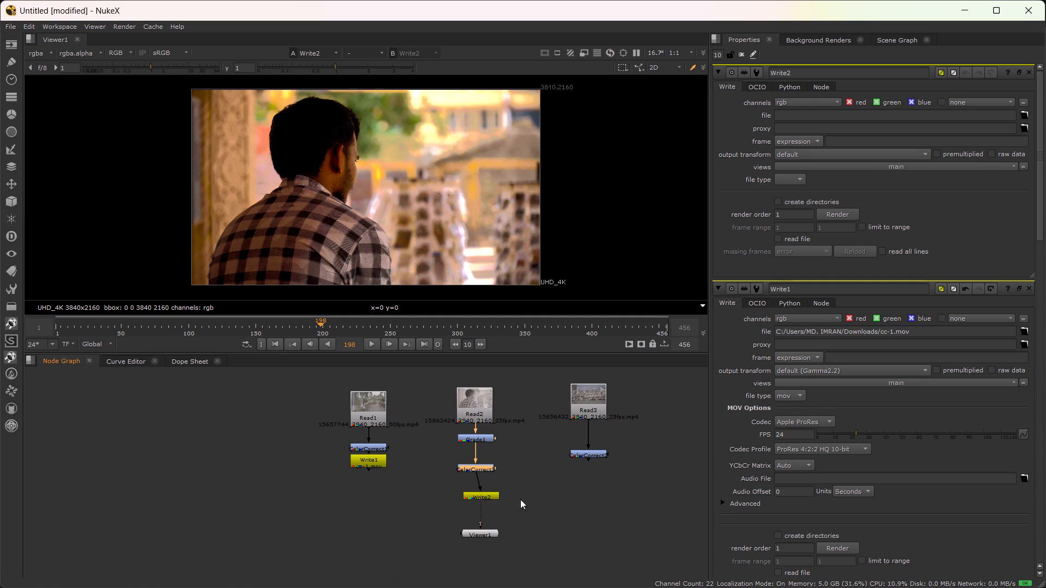
{"action": "double_click", "coordinate": [485, 470]}
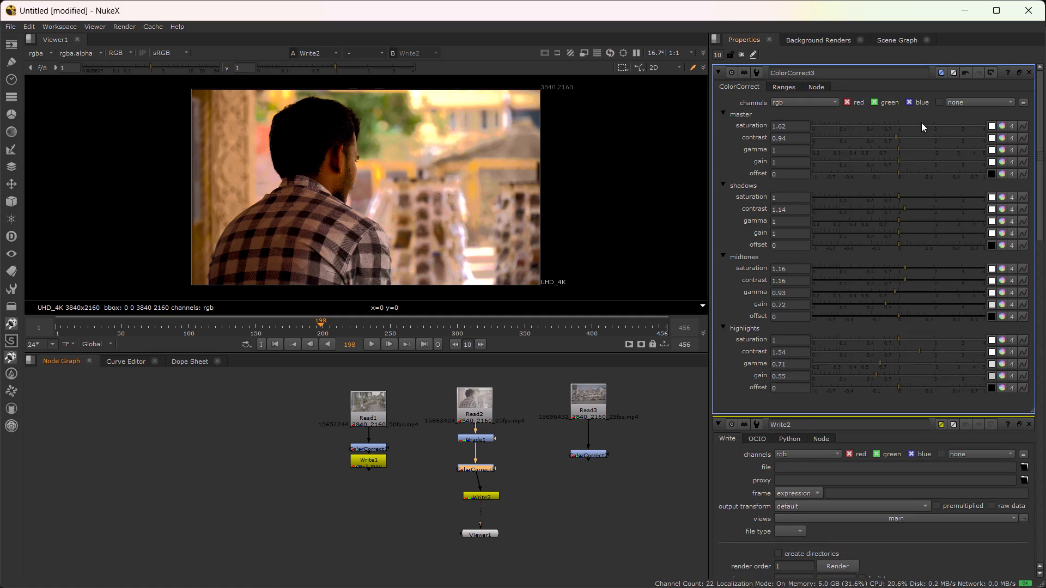
{"action": "left_click_drag", "start_coordinate": [920, 122], "coordinate": [910, 126]}
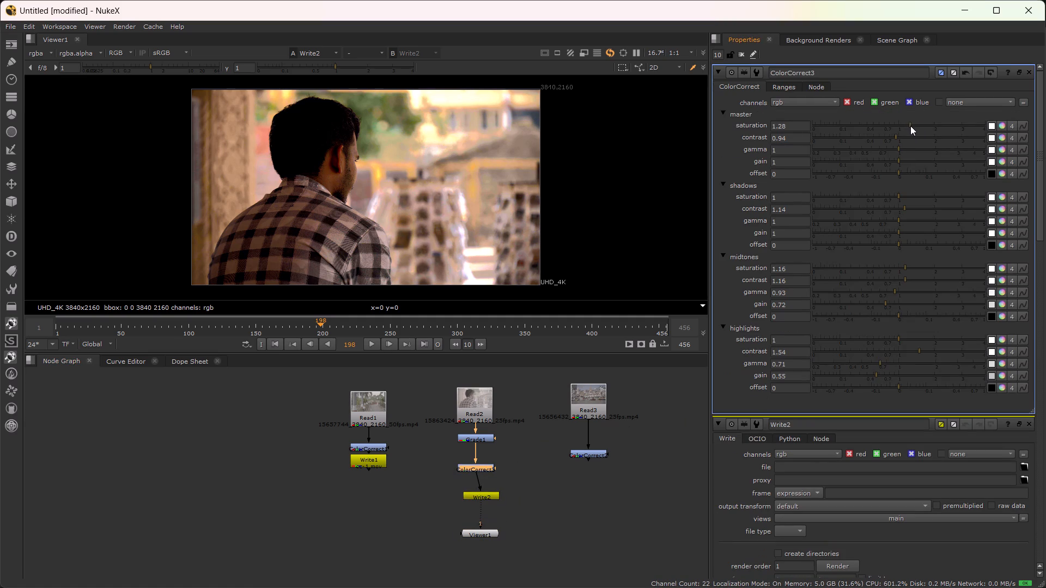
{"action": "left_click_drag", "start_coordinate": [910, 126], "coordinate": [912, 126]}
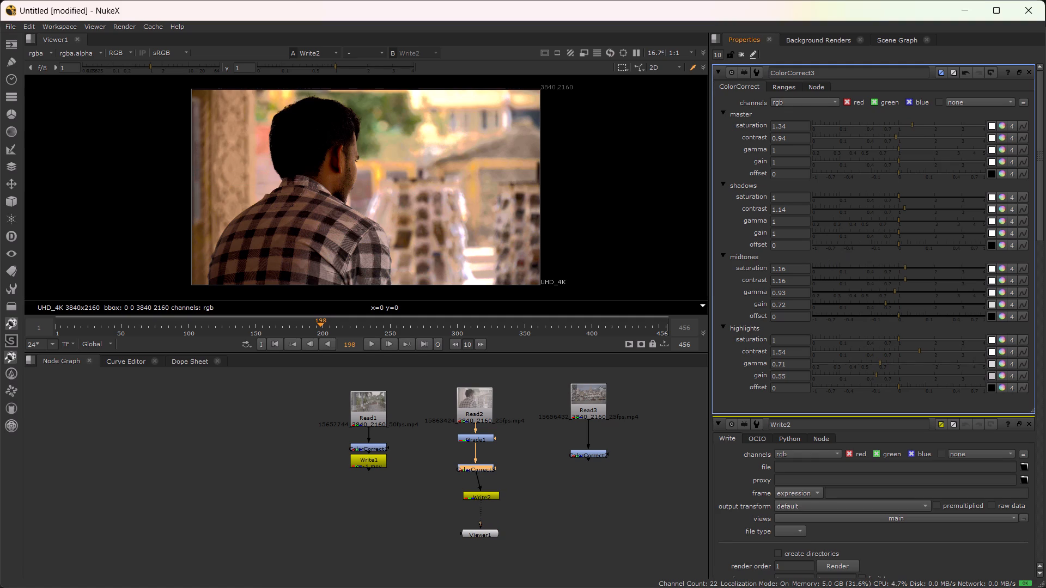
Play back the checked-shirt man clip from the first frame, toggling ColorCorrect3 and Grade1 off and on to compare the correction.
{"action": "left_click", "coordinate": [275, 342]}
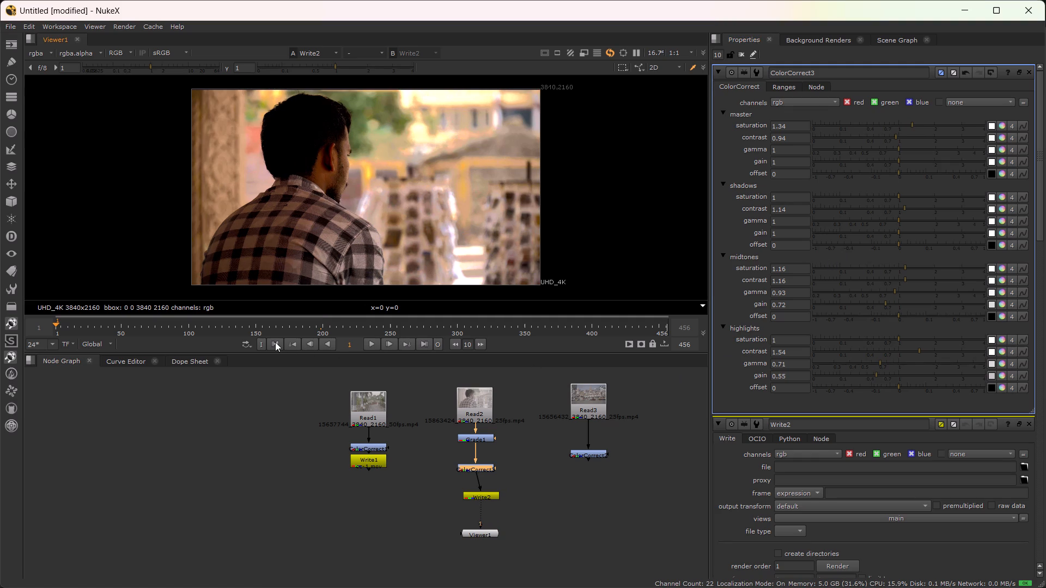
{"action": "left_click", "coordinate": [366, 342]}
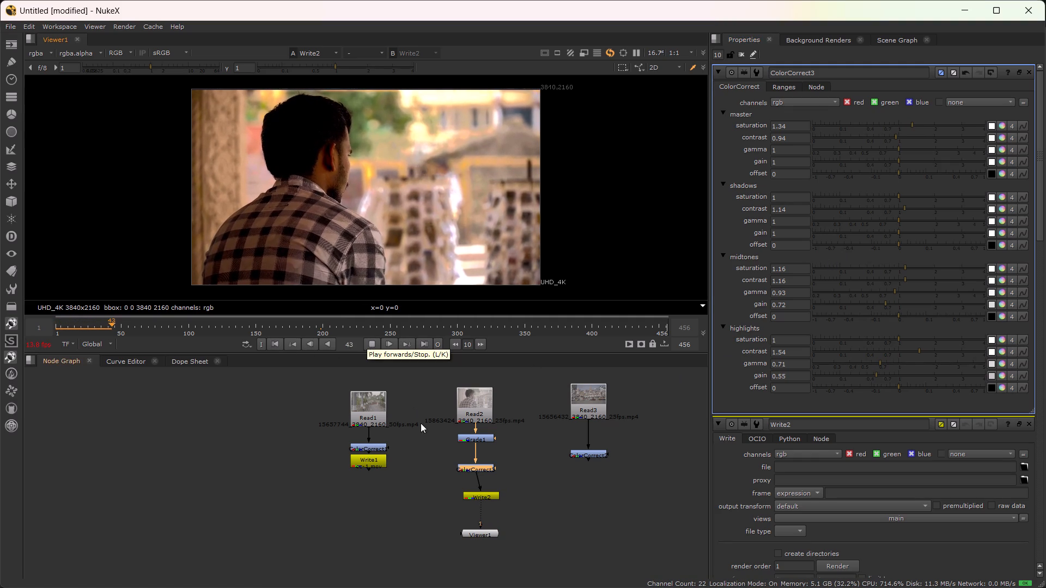
{"action": "left_click", "coordinate": [474, 468]}
{"action": "type", "text": "dddd"}
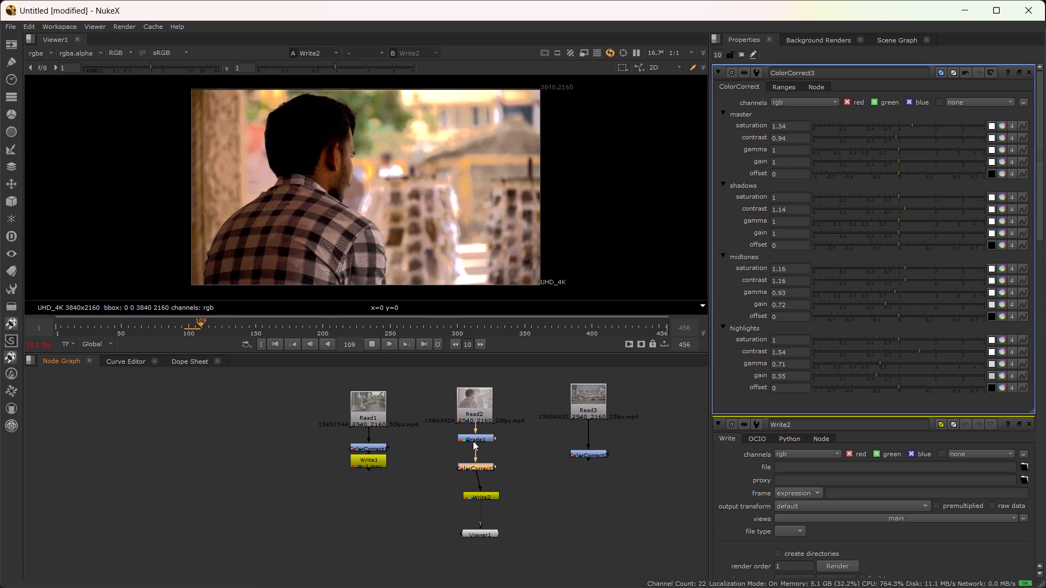
{"action": "left_click", "coordinate": [473, 441]}
{"action": "type", "text": "dd"}
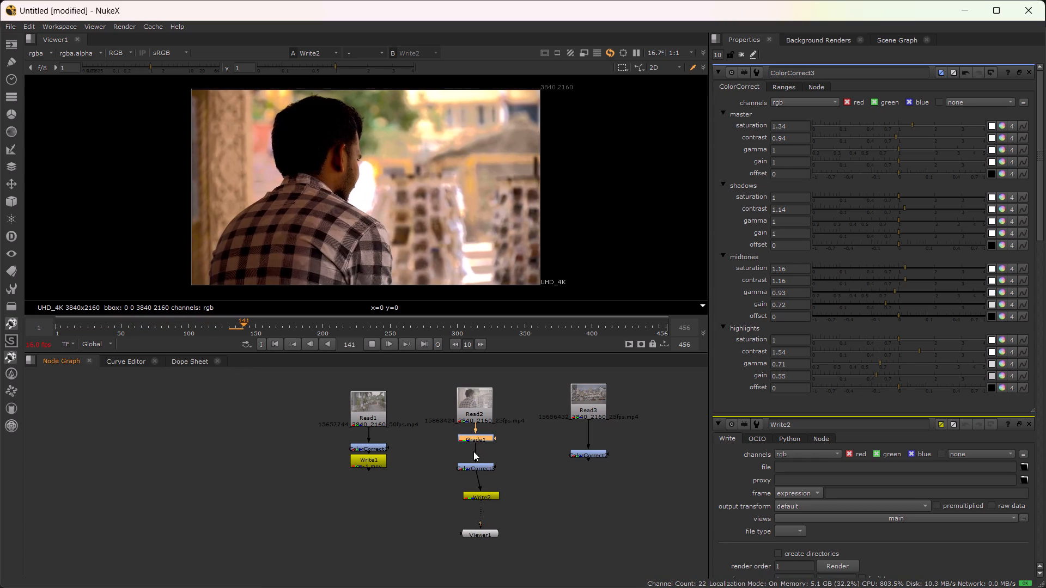
{"action": "left_click", "coordinate": [474, 465]}
{"action": "type", "text": "dd"}
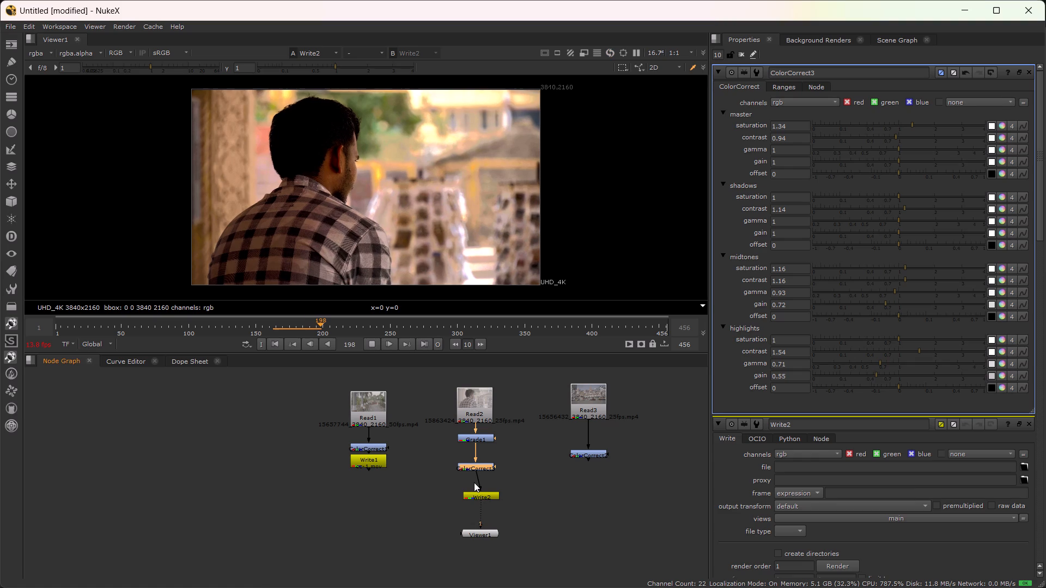
{"action": "left_click", "coordinate": [274, 345]}
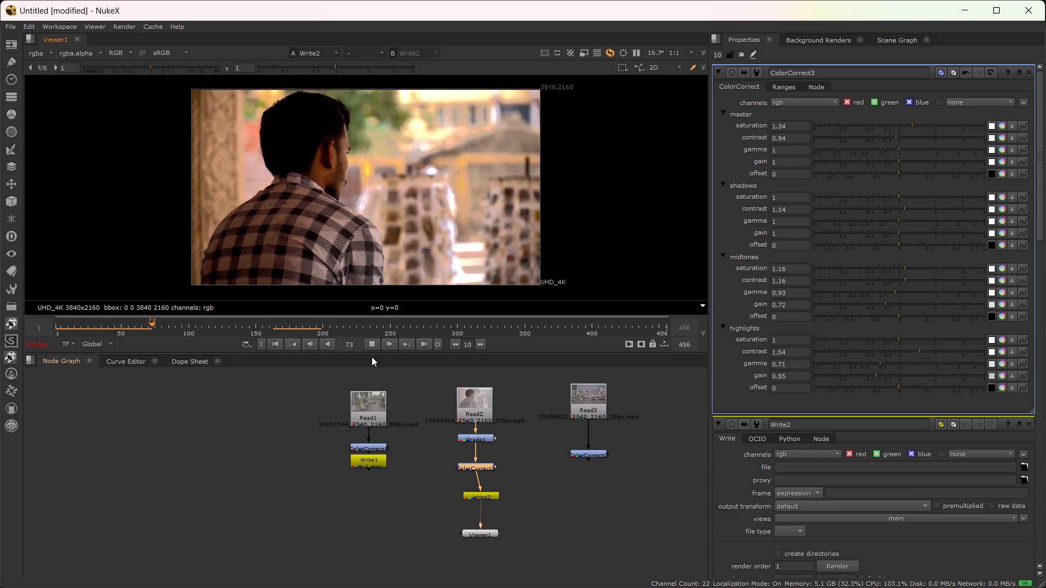
{"action": "left_click", "coordinate": [374, 343]}
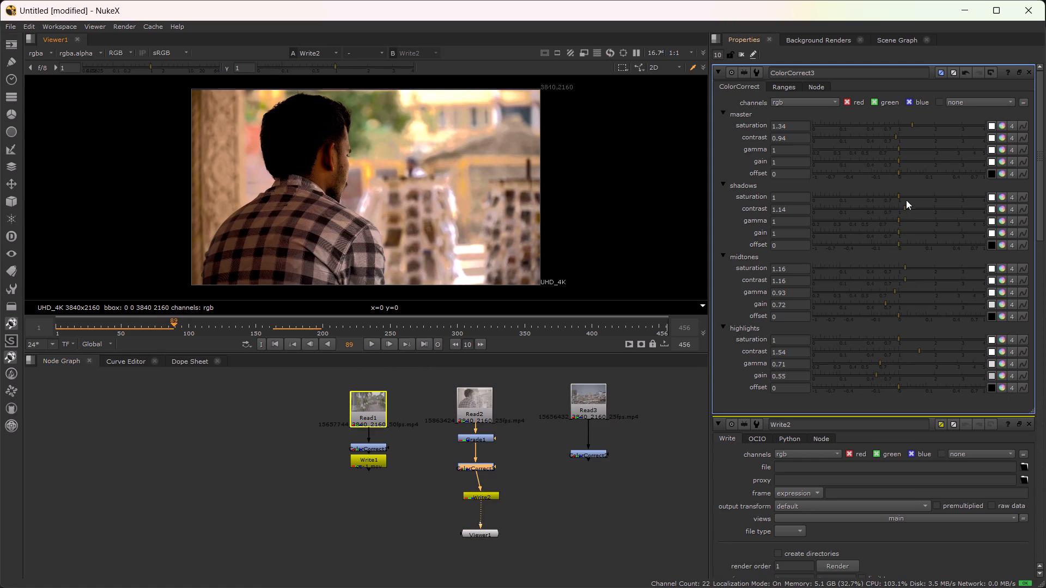
Try lower and higher shadows contrast on ColorCorrect3 and settle on 1.24.
{"action": "left_click_drag", "start_coordinate": [907, 207], "coordinate": [891, 206]}
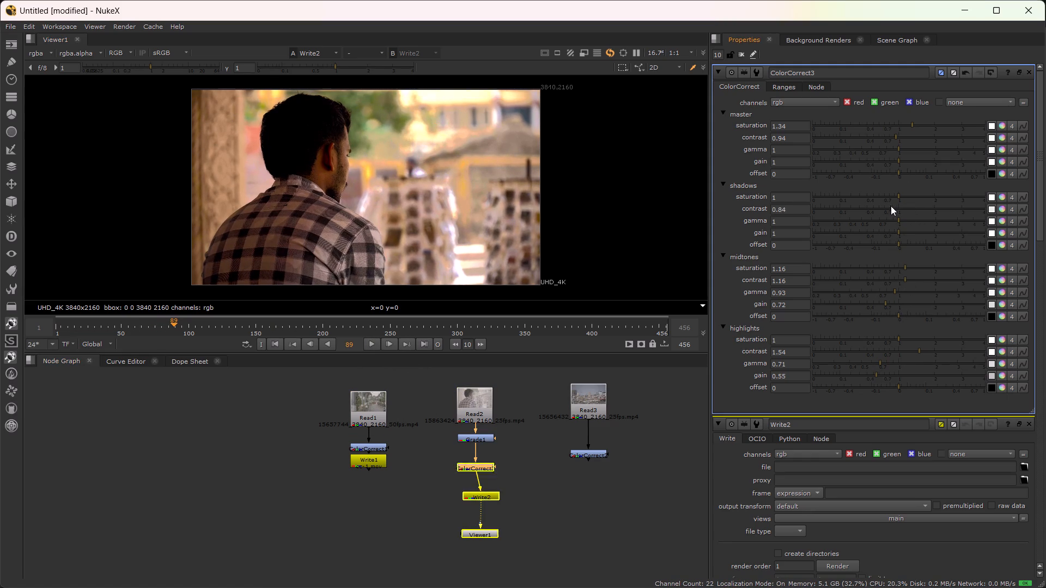
{"action": "left_click_drag", "start_coordinate": [891, 206], "coordinate": [886, 213]}
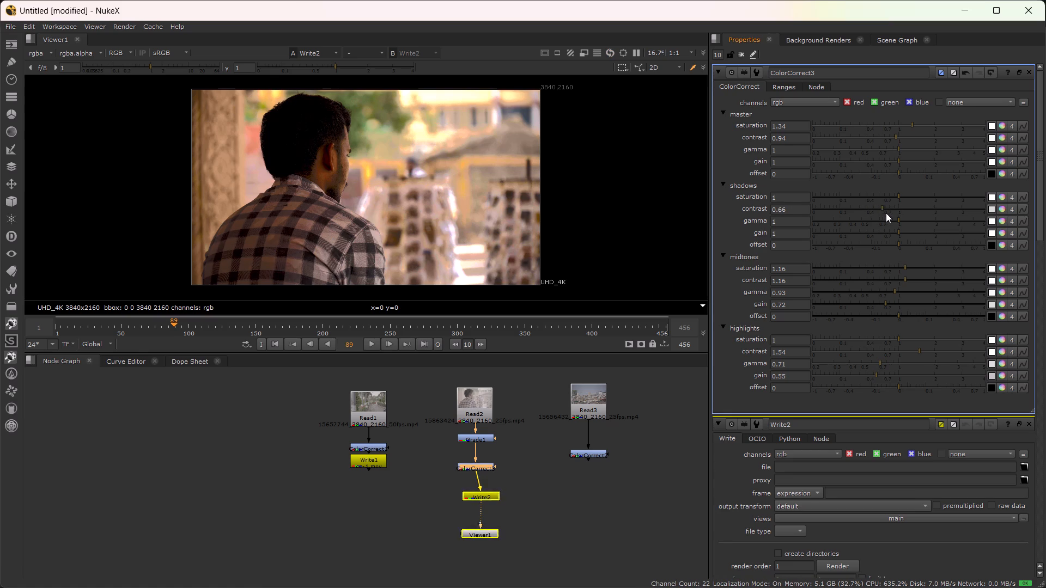
{"action": "left_click_drag", "start_coordinate": [886, 213], "coordinate": [821, 226]}
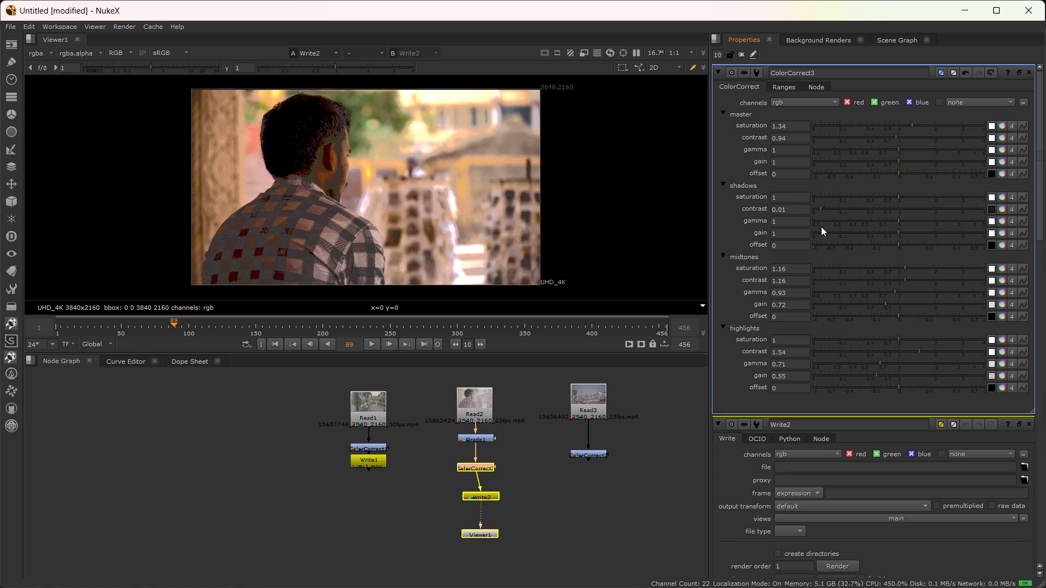
{"action": "left_click_drag", "start_coordinate": [821, 226], "coordinate": [823, 226]}
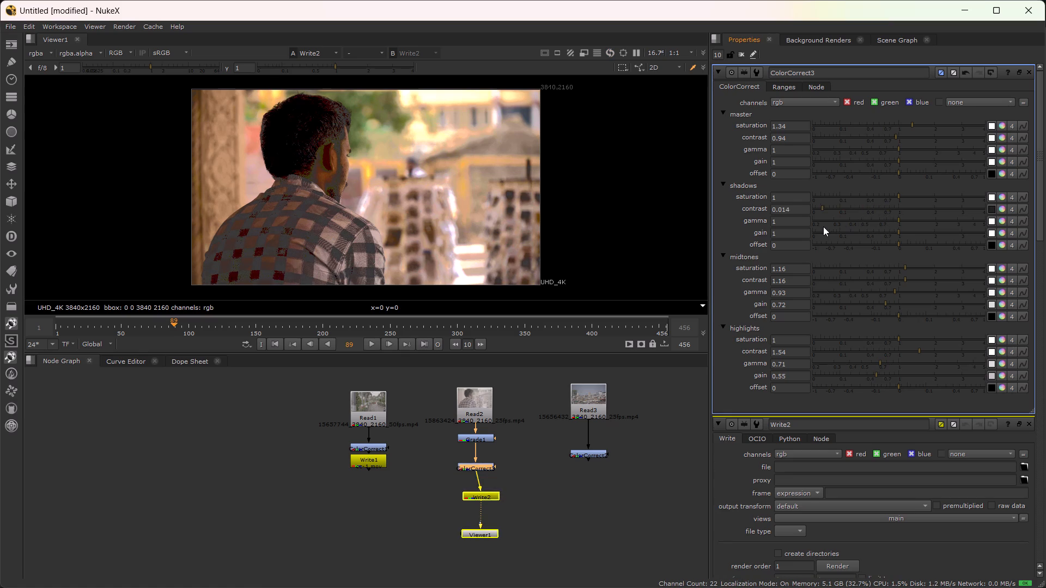
{"action": "left_click_drag", "start_coordinate": [823, 226], "coordinate": [890, 225]}
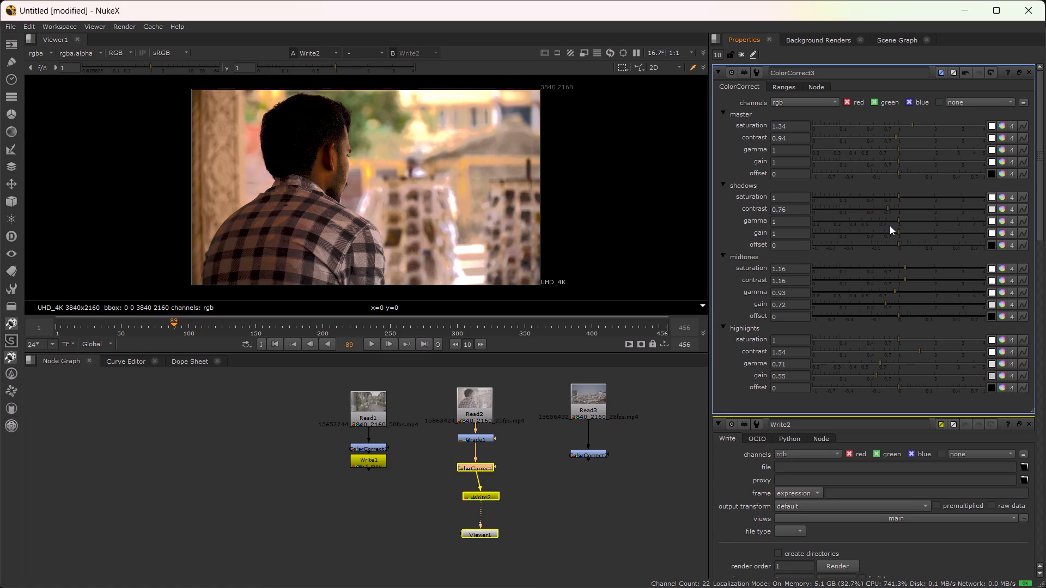
{"action": "left_click_drag", "start_coordinate": [890, 225], "coordinate": [934, 219]}
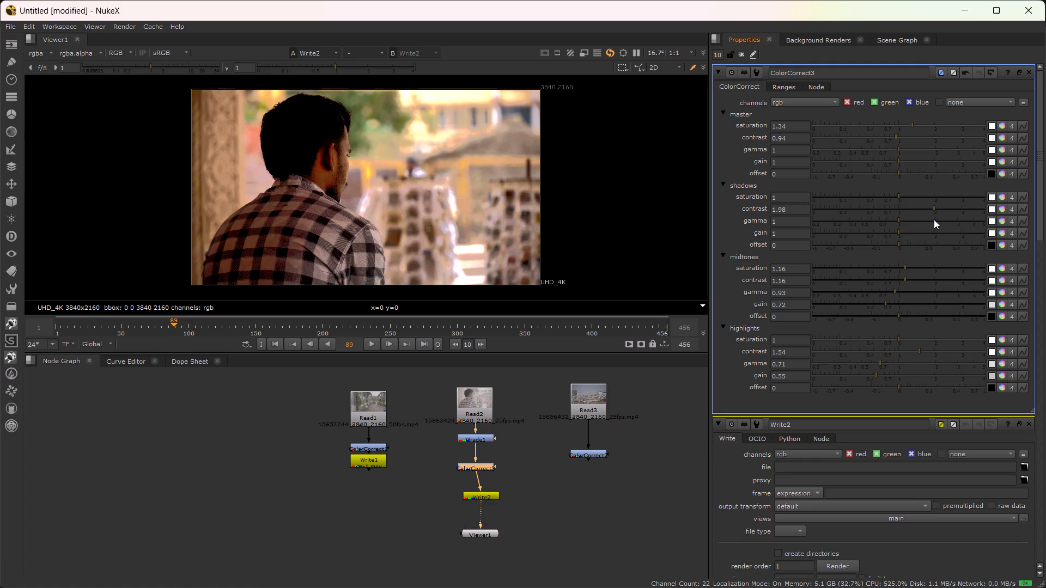
{"action": "left_click_drag", "start_coordinate": [934, 219], "coordinate": [904, 225]}
{"action": "left_click_drag", "start_coordinate": [904, 225], "coordinate": [908, 225]}
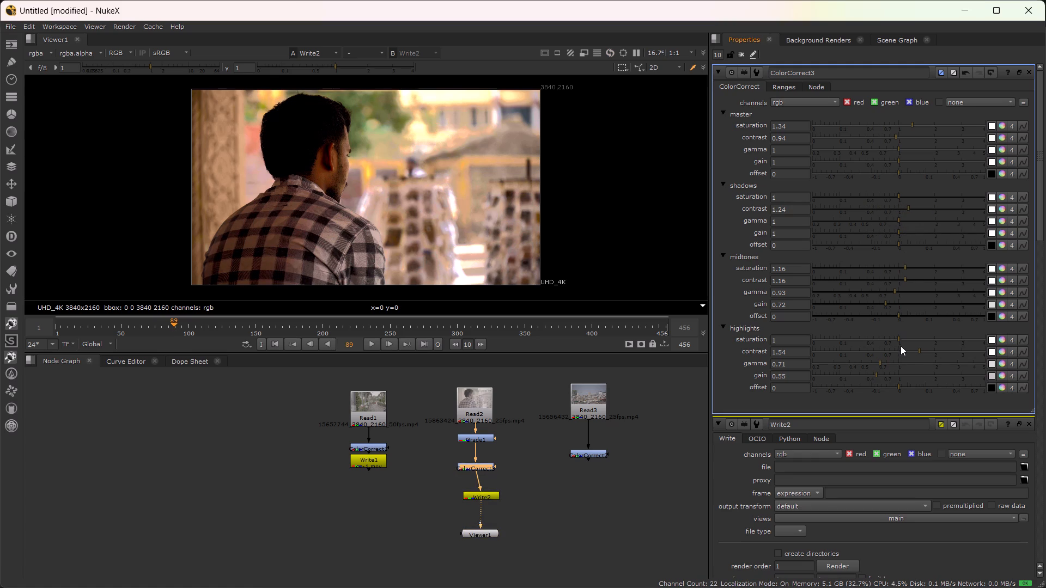
Set ColorCorrect3's shadows gamma to 0.95 and shadows gain to 1.6.
{"action": "left_click", "coordinate": [898, 219]}
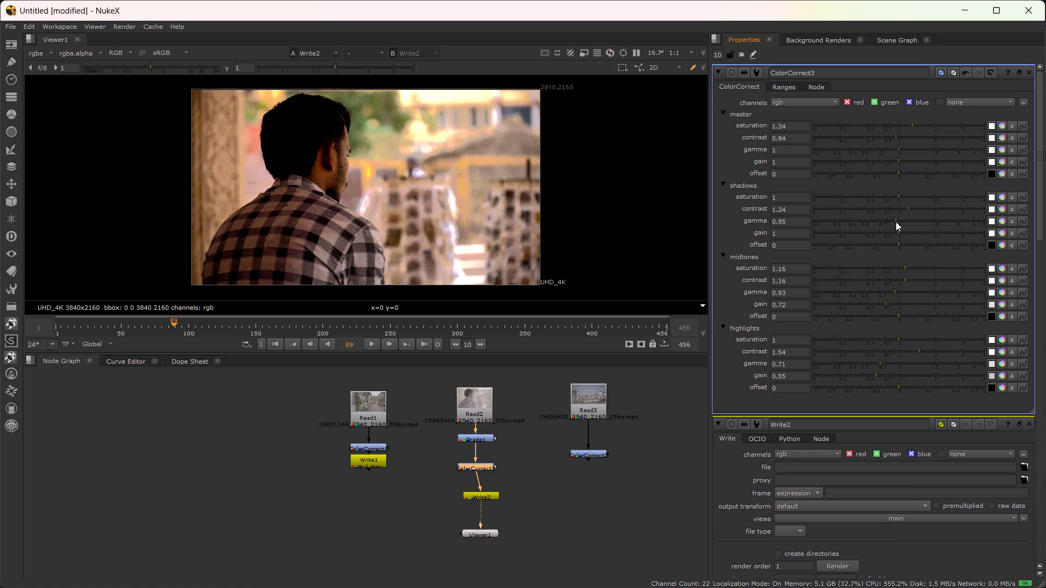
{"action": "left_click_drag", "start_coordinate": [898, 229], "coordinate": [928, 229]}
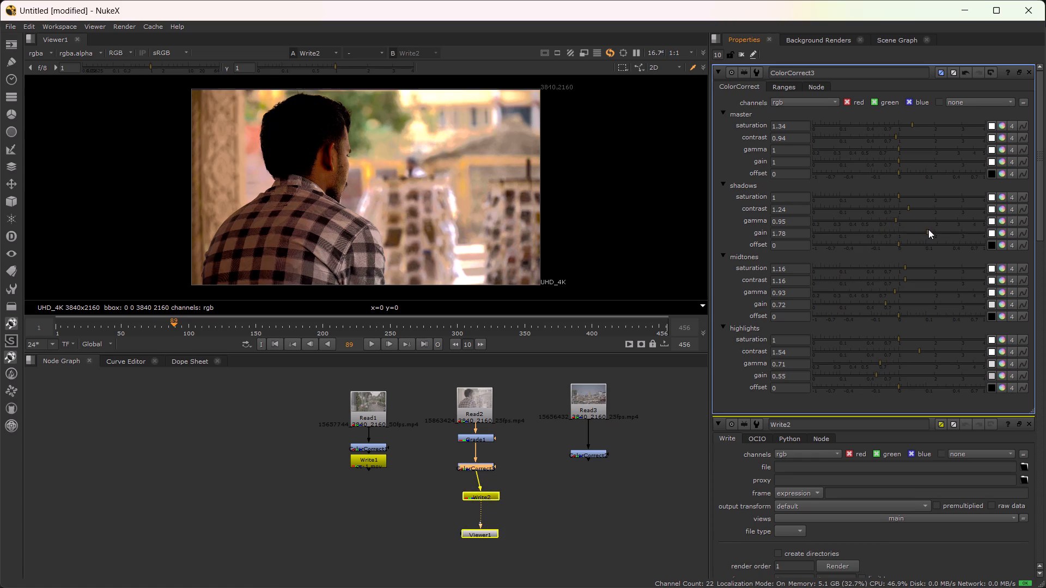
{"action": "left_click_drag", "start_coordinate": [928, 229], "coordinate": [911, 233]}
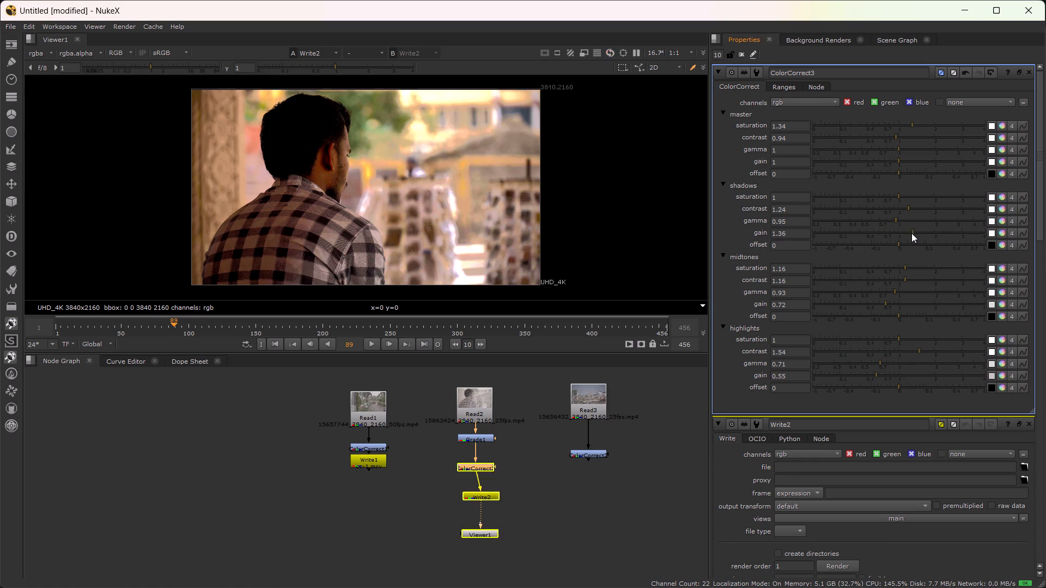
{"action": "left_click_drag", "start_coordinate": [911, 233], "coordinate": [922, 232]}
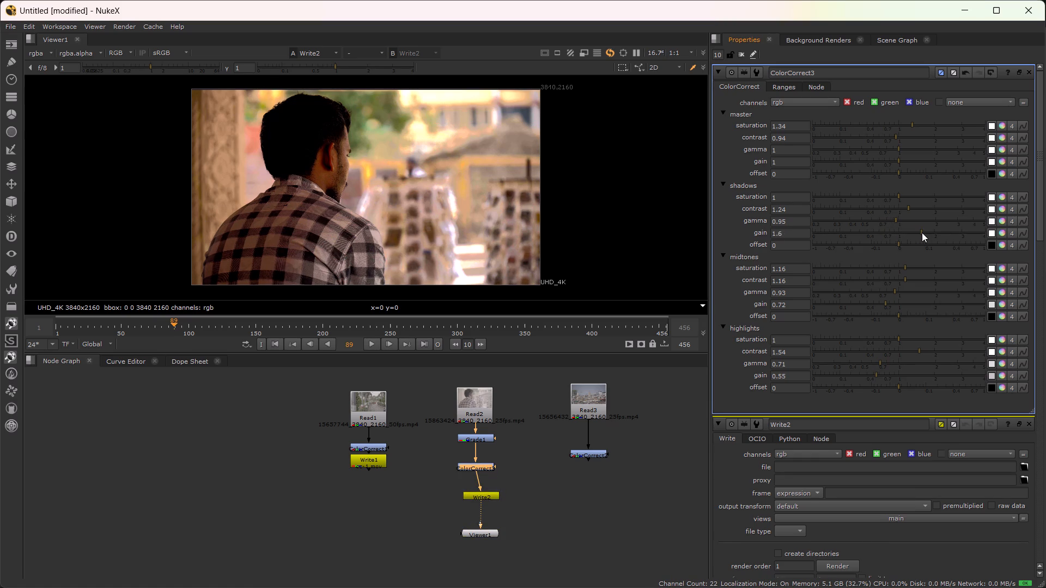
{"action": "left_click_drag", "start_coordinate": [922, 232], "coordinate": [921, 234]}
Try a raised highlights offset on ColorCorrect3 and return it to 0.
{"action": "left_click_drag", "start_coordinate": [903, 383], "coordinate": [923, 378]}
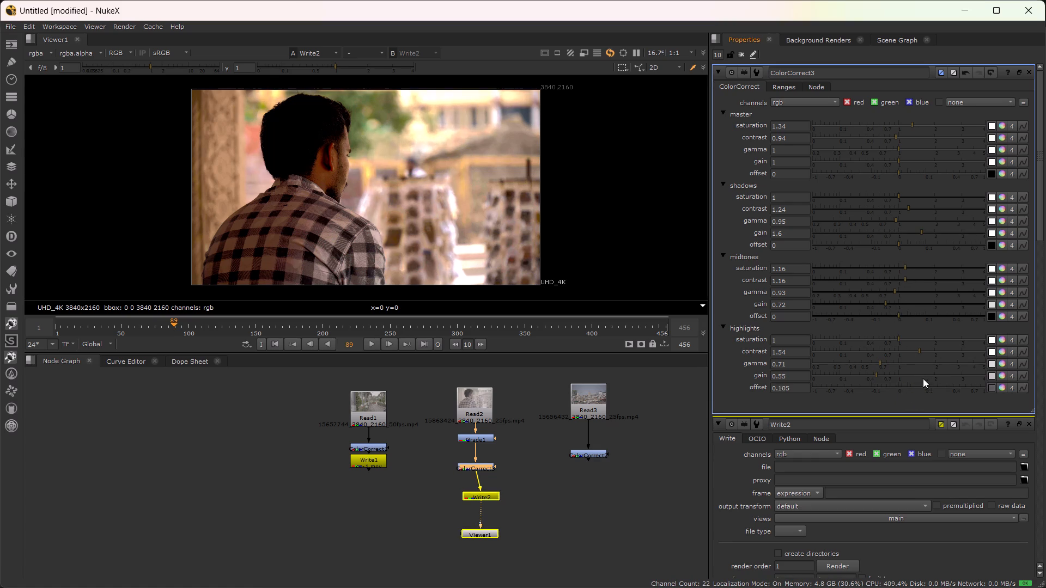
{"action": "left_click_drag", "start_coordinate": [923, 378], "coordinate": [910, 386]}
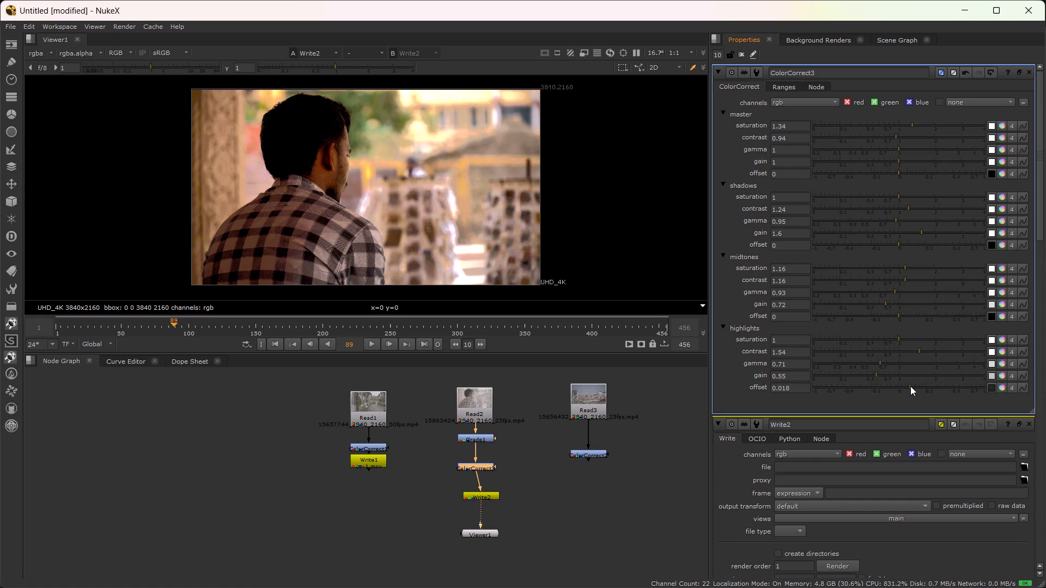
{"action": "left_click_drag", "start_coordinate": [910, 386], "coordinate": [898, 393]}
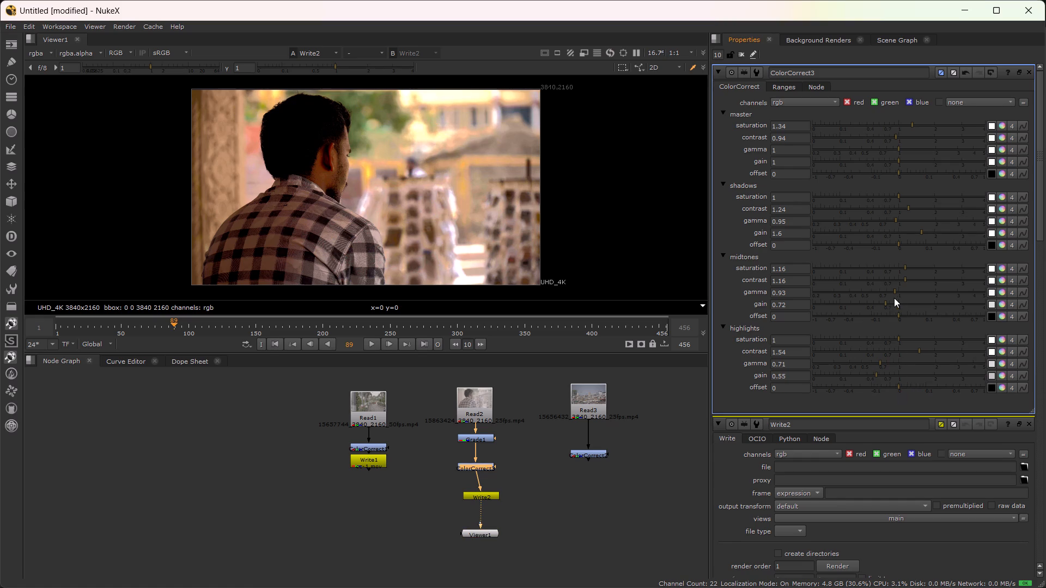
Set ColorCorrect3's midtones gain to 0.64 and midtones gamma to 0.96.
{"action": "left_click_drag", "start_coordinate": [883, 301], "coordinate": [871, 304]}
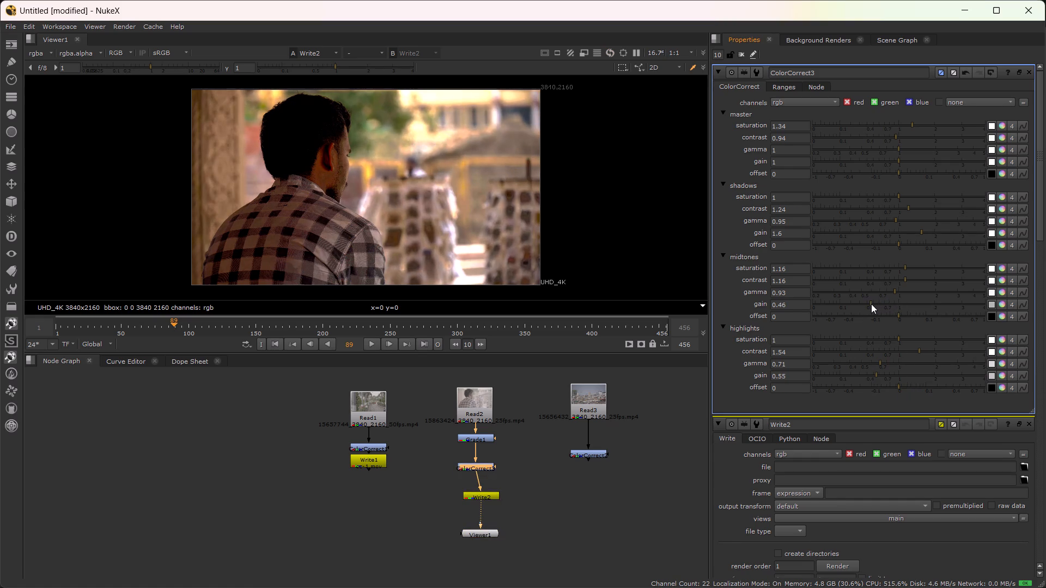
{"action": "left_click_drag", "start_coordinate": [871, 304], "coordinate": [865, 310]}
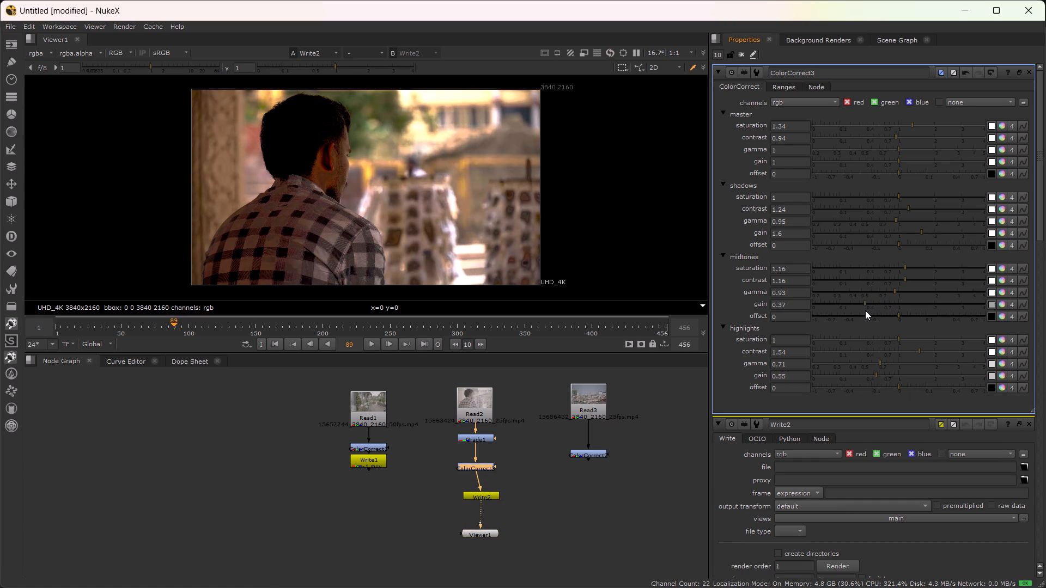
{"action": "left_click_drag", "start_coordinate": [865, 310], "coordinate": [881, 314]}
{"action": "left_click_drag", "start_coordinate": [894, 289], "coordinate": [902, 289]}
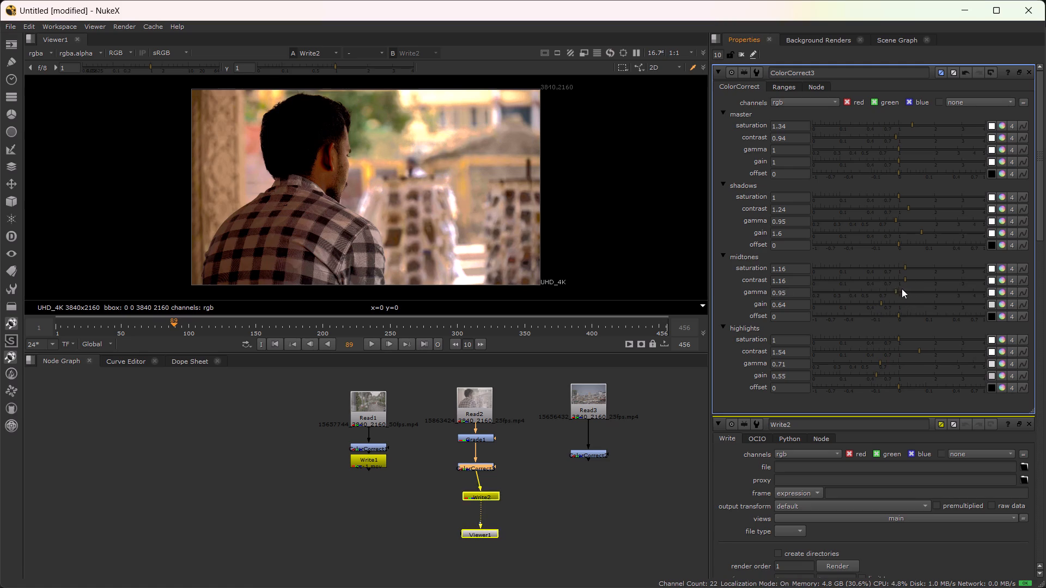
{"action": "left_click_drag", "start_coordinate": [902, 289], "coordinate": [889, 293]}
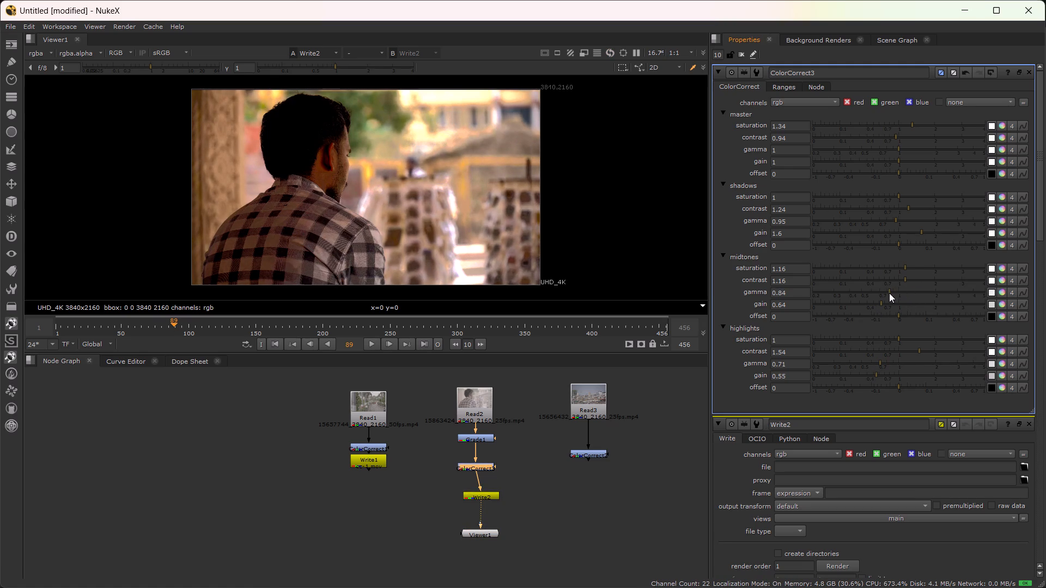
{"action": "left_click_drag", "start_coordinate": [889, 293], "coordinate": [889, 297]}
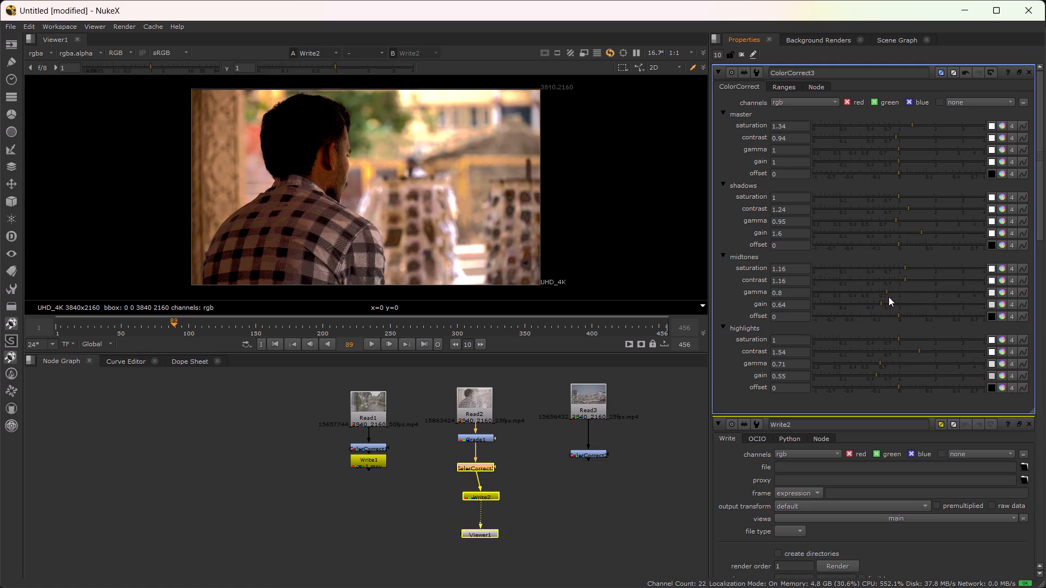
{"action": "left_click_drag", "start_coordinate": [889, 297], "coordinate": [896, 297]}
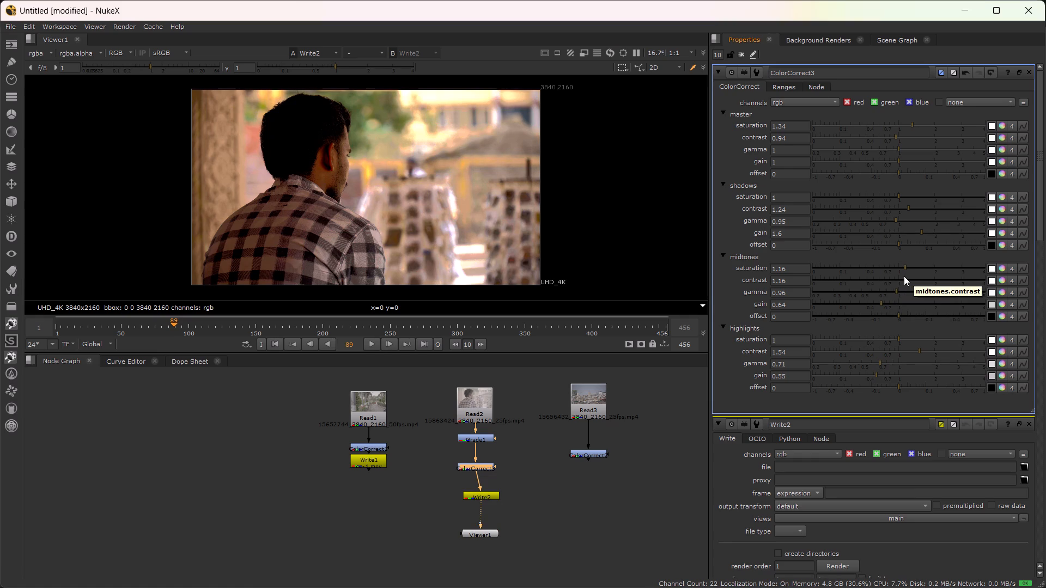
Try stronger and weaker midtones contrast on ColorCorrect3 and settle on 1.14.
{"action": "left_click_drag", "start_coordinate": [900, 276], "coordinate": [913, 280]}
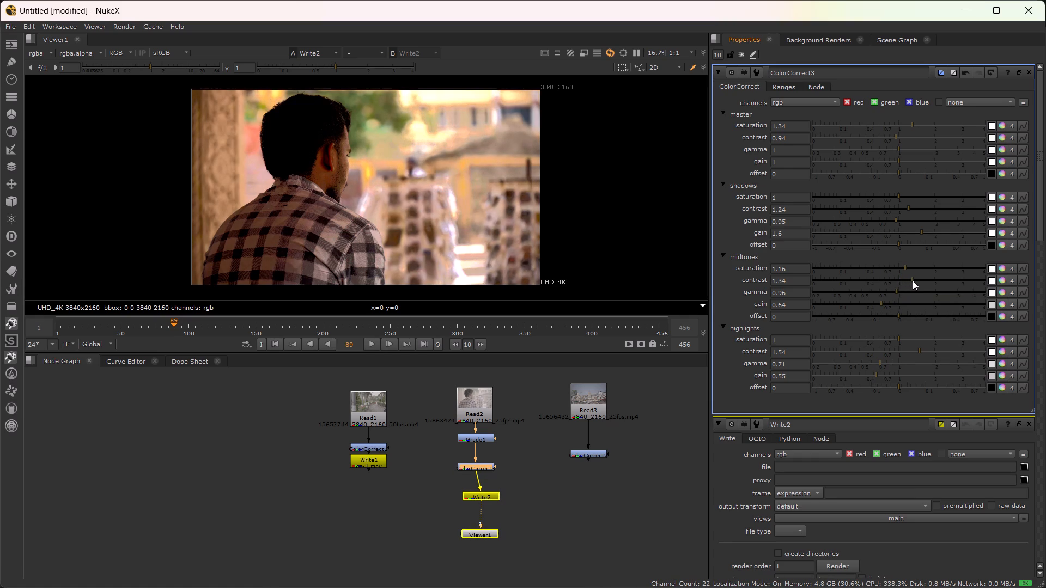
{"action": "left_click_drag", "start_coordinate": [913, 280], "coordinate": [919, 280]}
{"action": "left_click_drag", "start_coordinate": [920, 280], "coordinate": [913, 286]}
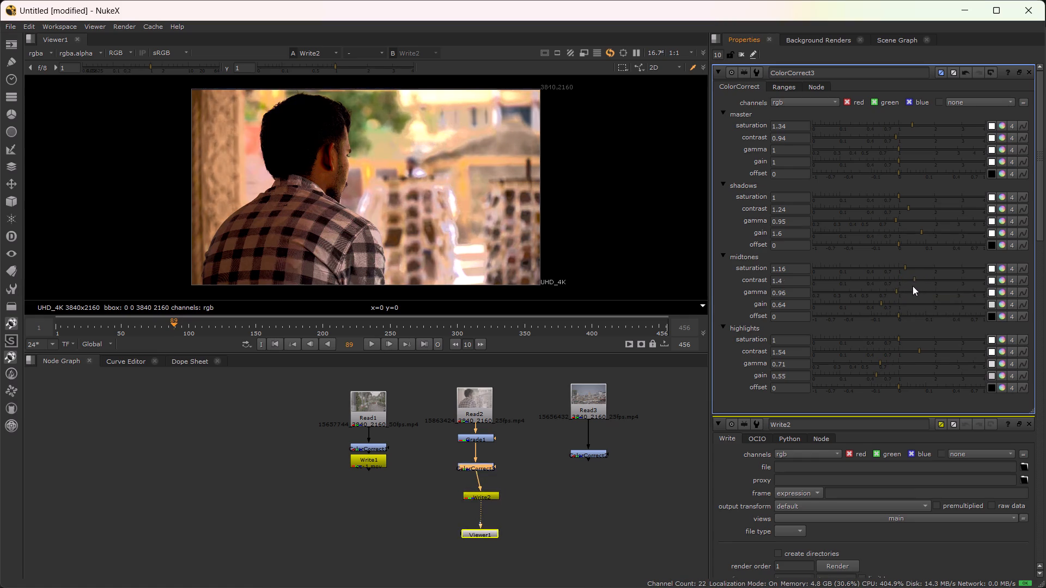
{"action": "left_click_drag", "start_coordinate": [913, 286], "coordinate": [904, 287]}
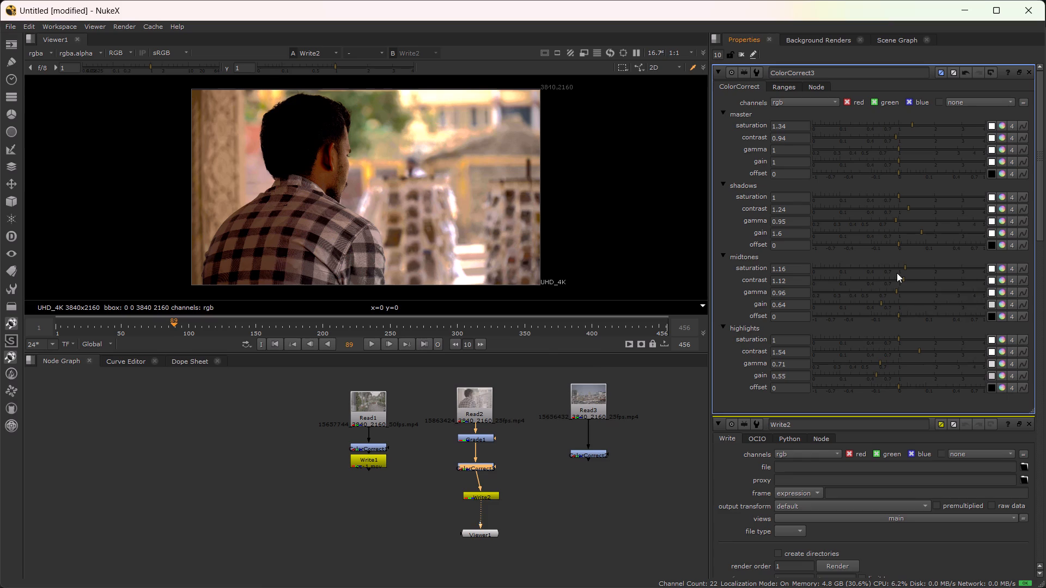
{"action": "left_click_drag", "start_coordinate": [902, 279], "coordinate": [901, 283]}
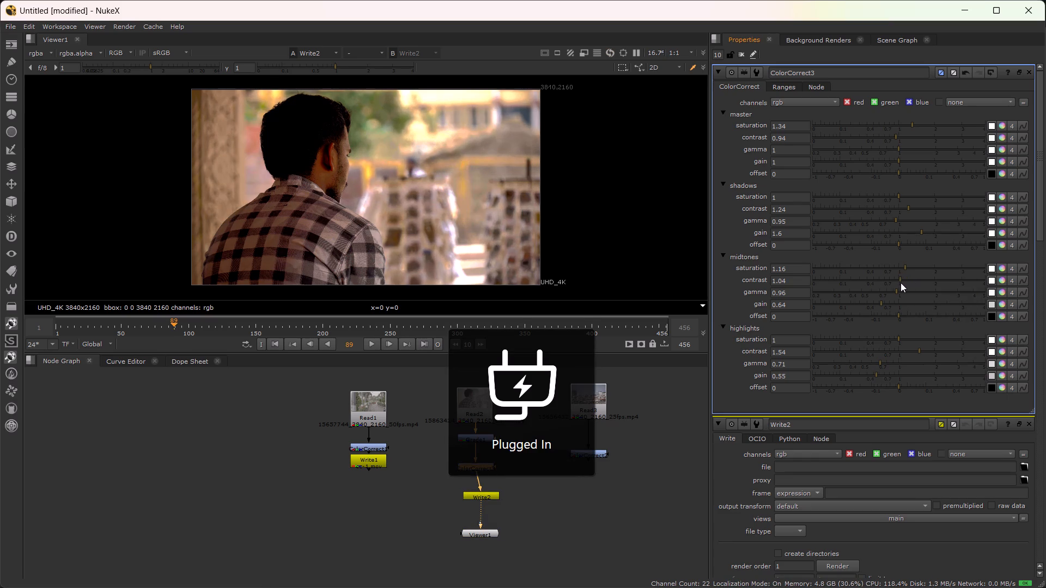
{"action": "left_click_drag", "start_coordinate": [901, 283], "coordinate": [904, 287]}
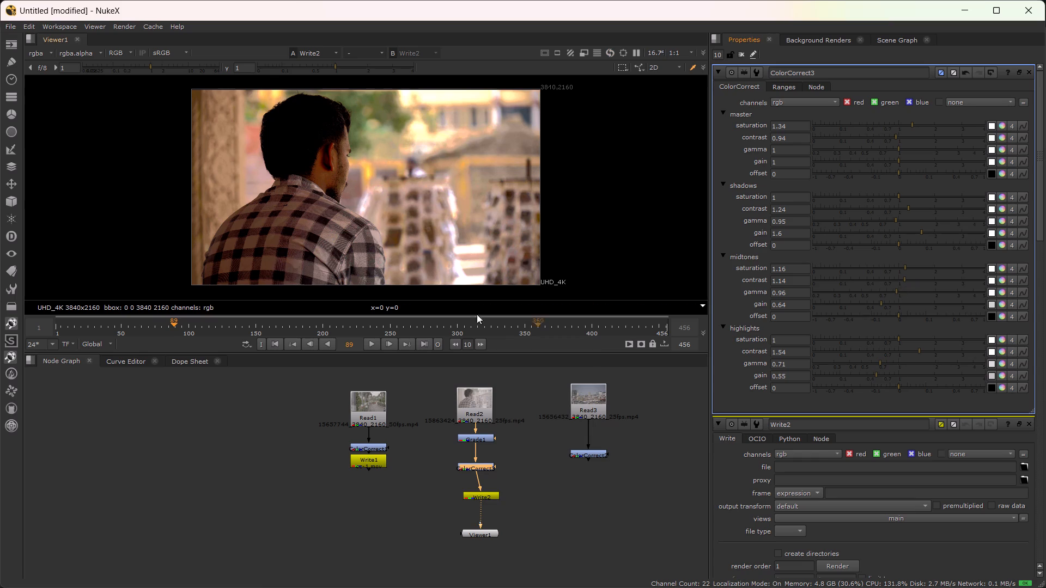
Play back the corrected checked-shirt man clip from the first frame in an enlarged viewer to check the grade.
{"action": "key", "text": "space"}
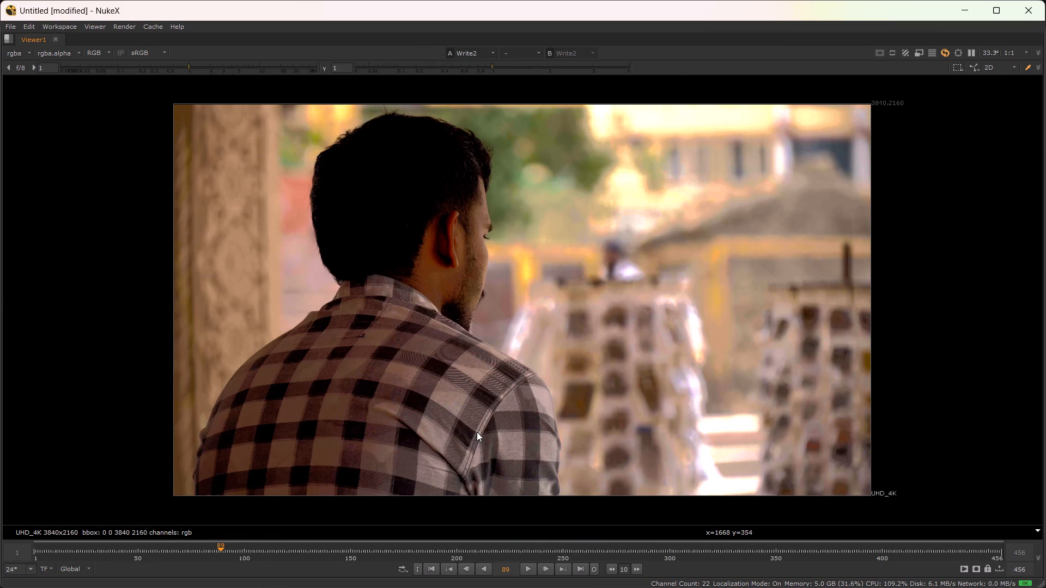
{"action": "left_click", "coordinate": [431, 570]}
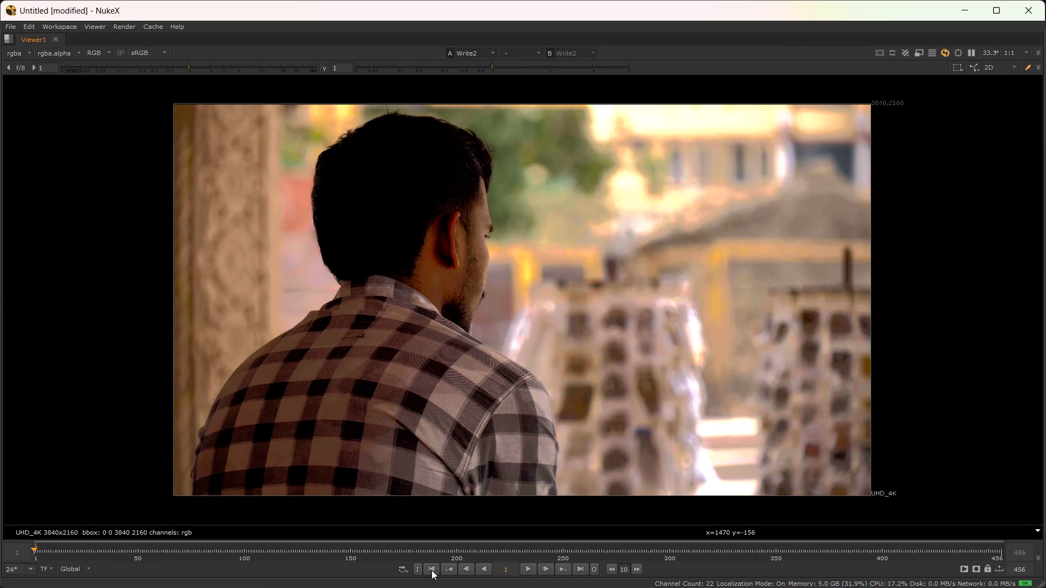
{"action": "left_click", "coordinate": [526, 573]}
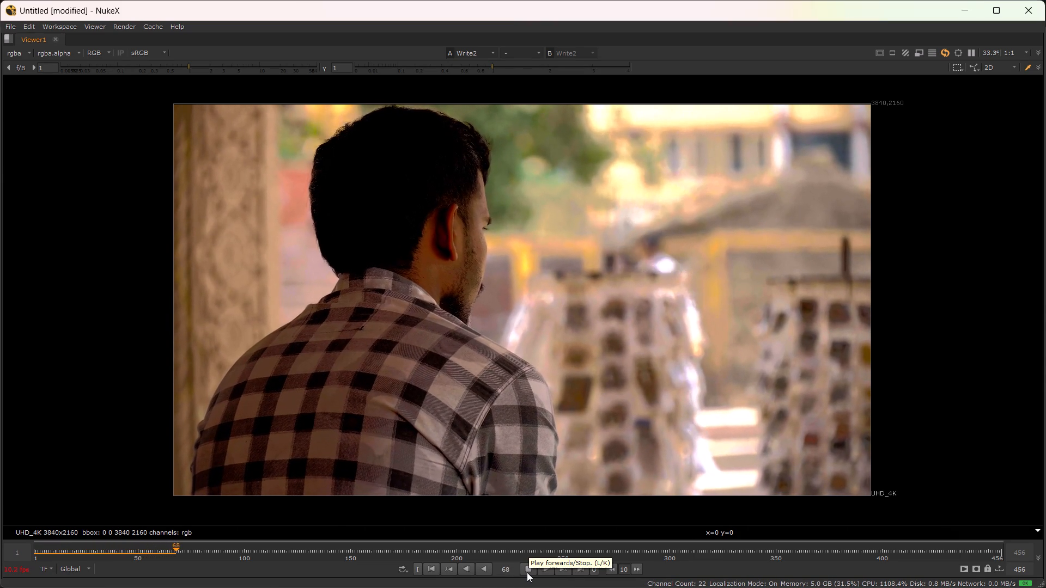
{"action": "left_click", "coordinate": [525, 566]}
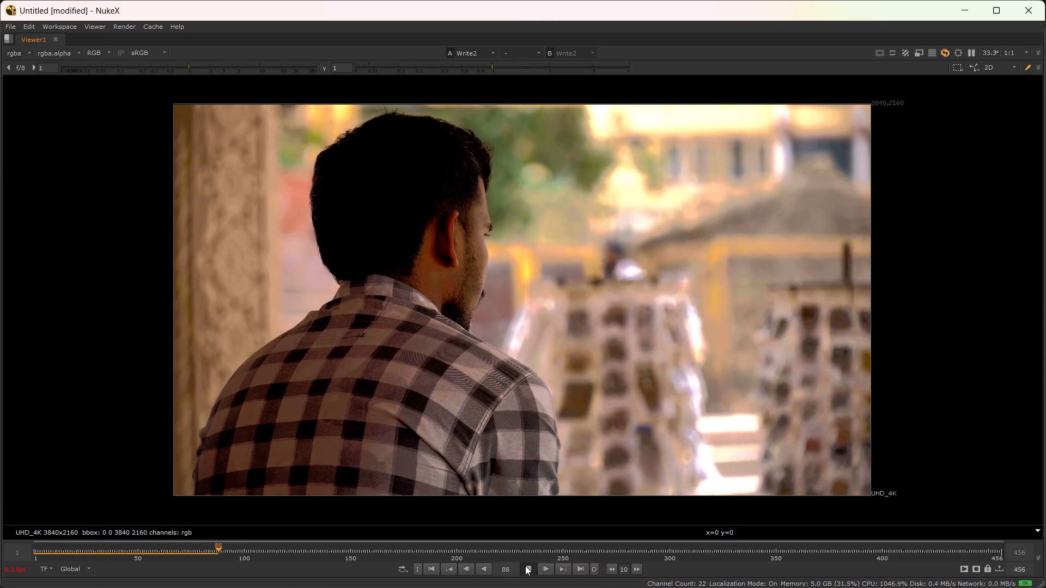
{"action": "key", "text": "Escape"}
{"action": "key", "text": "grave"}
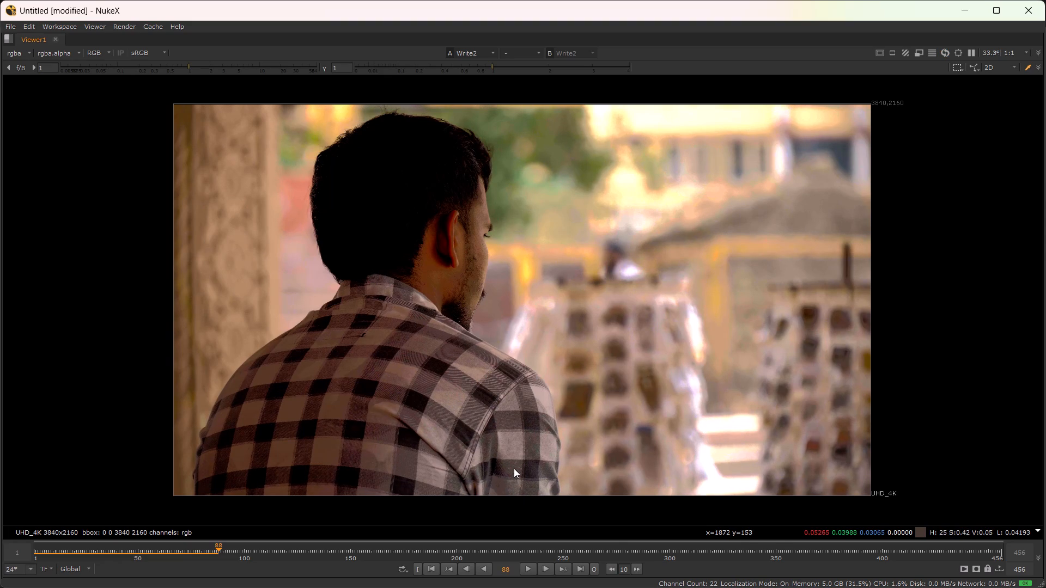
{"action": "key", "text": "space"}
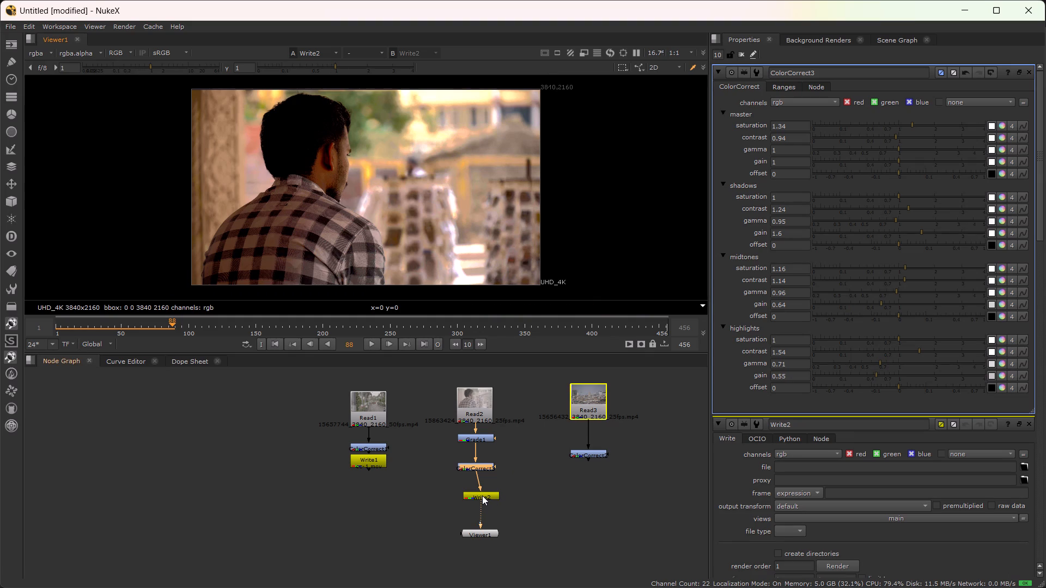
Set Write2's output file to cc-2.mov in the Downloads folder.
{"action": "left_click", "coordinate": [482, 495]}
{"action": "double_click", "coordinate": [482, 494]}
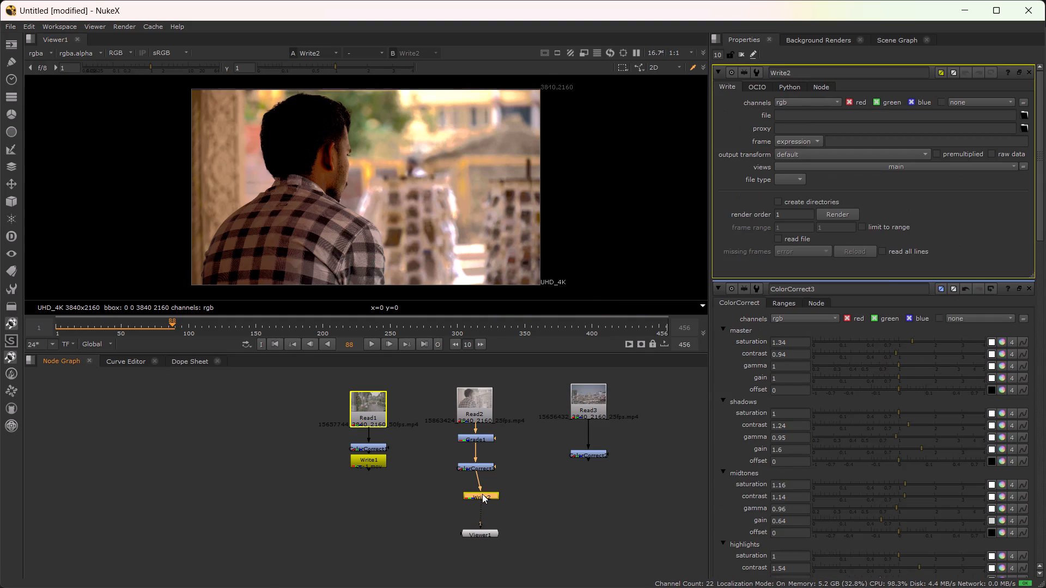
{"action": "left_click", "coordinate": [1020, 114]}
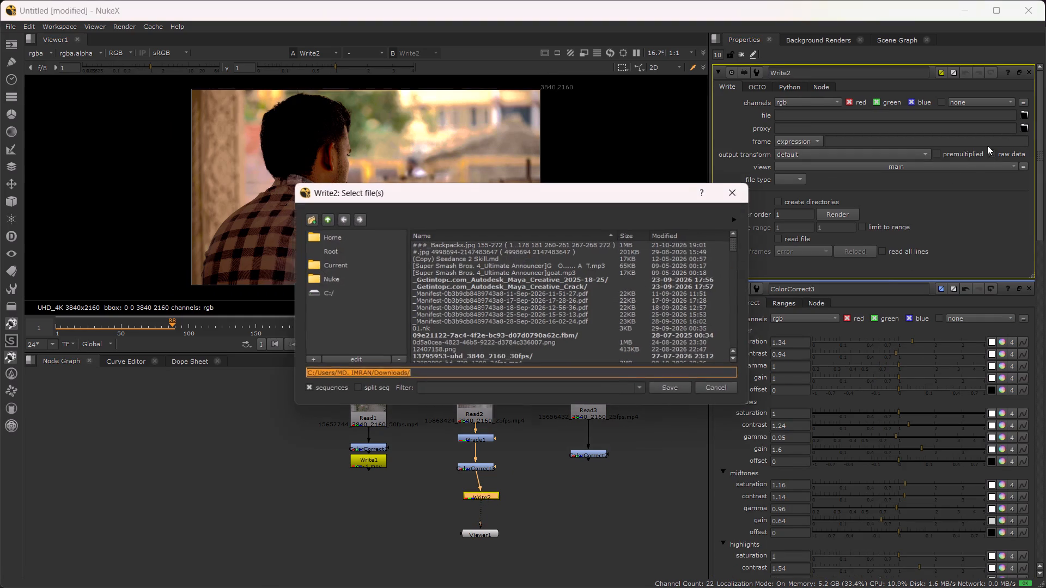
{"action": "left_click", "coordinate": [480, 373]}
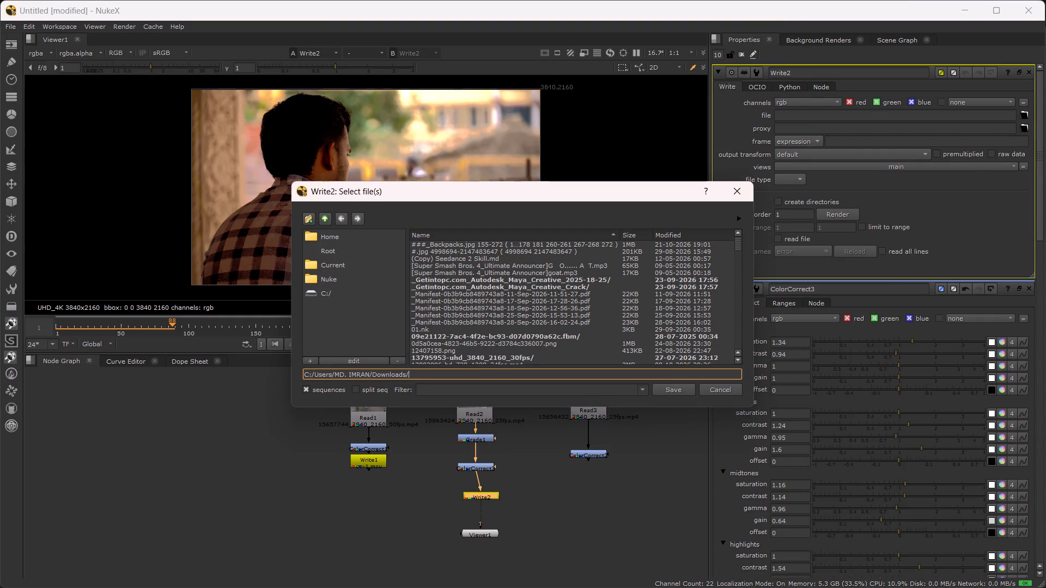
{"action": "key", "text": "ctrl+v"}
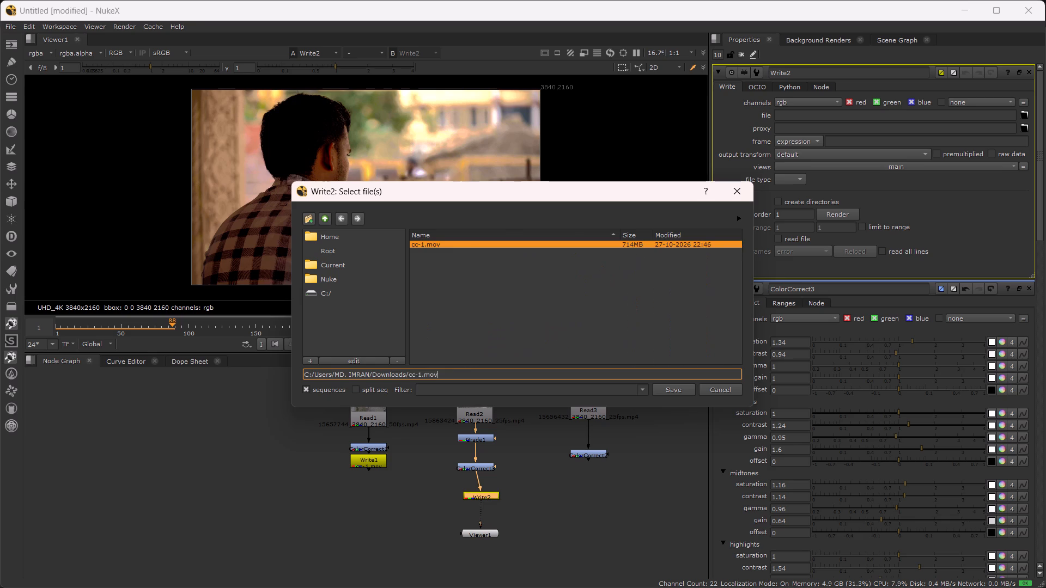
{"action": "left_click", "coordinate": [421, 372]}
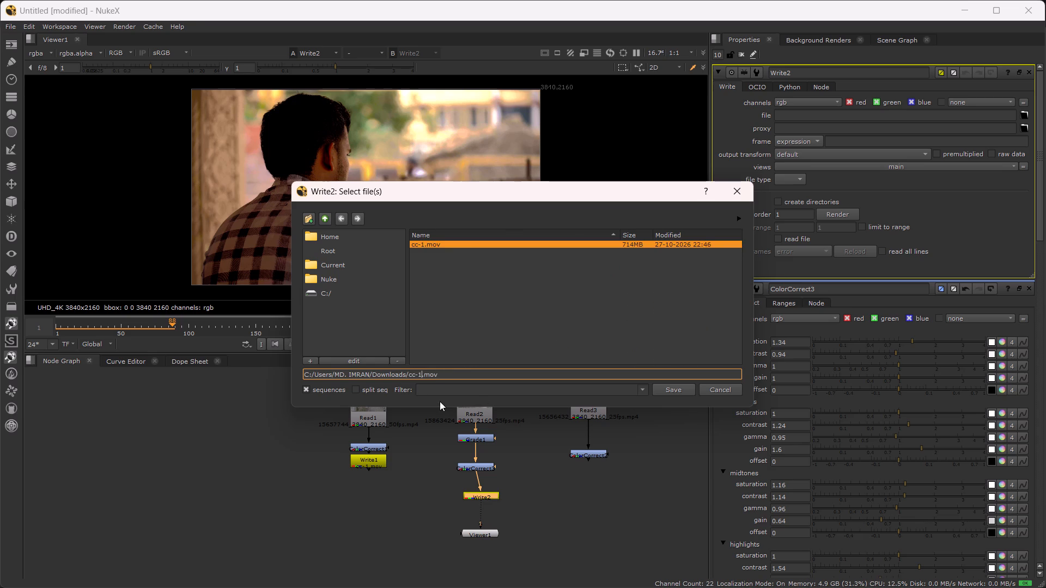
{"action": "key", "text": "BackSpace"}
{"action": "key", "text": "2"}
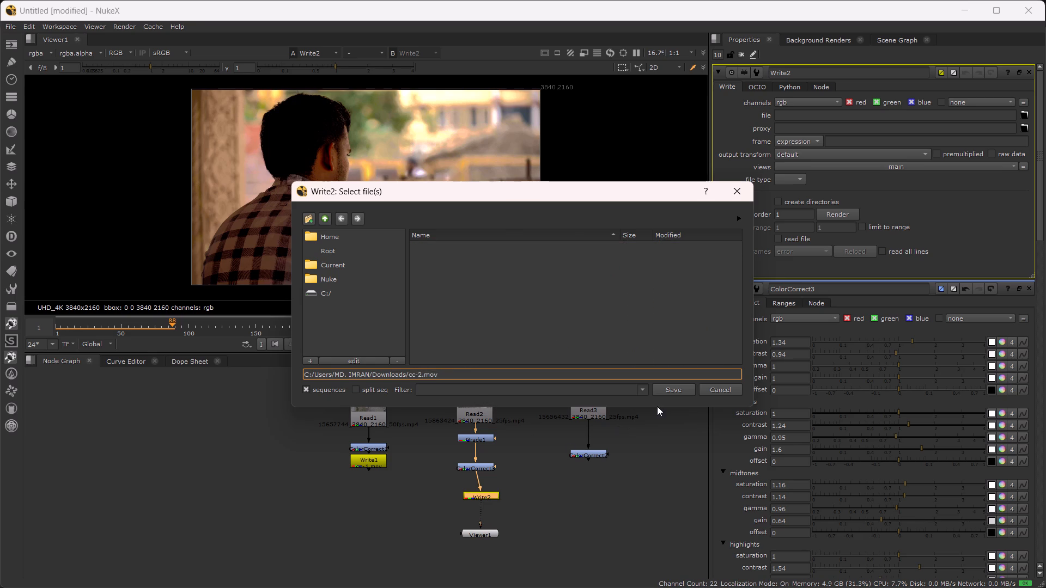
{"action": "left_click", "coordinate": [670, 387]}
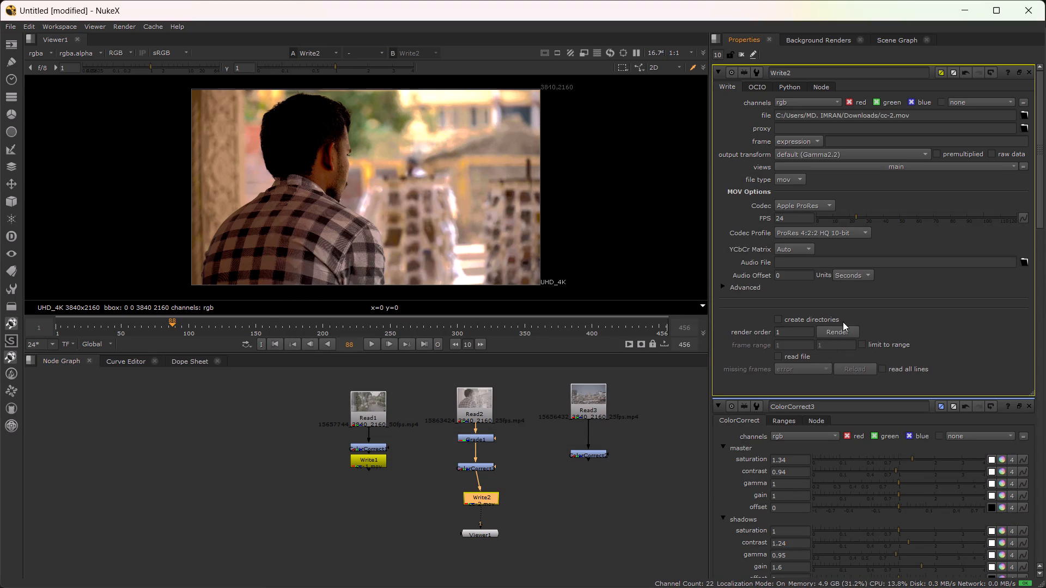
Render Write2 over the custom frame range 1-200.
{"action": "left_click", "coordinate": [827, 331]}
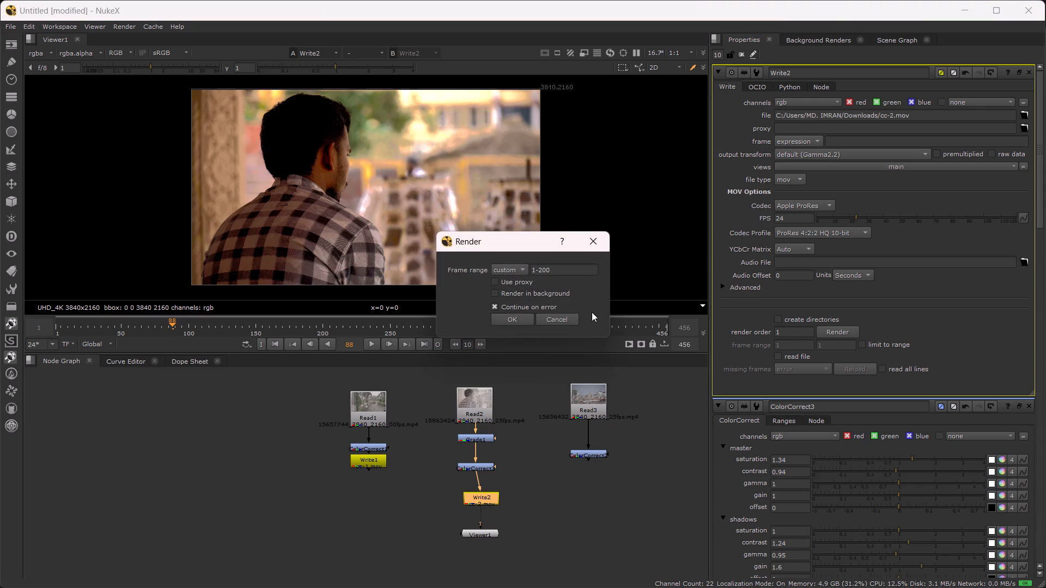
{"action": "left_click", "coordinate": [514, 322]}
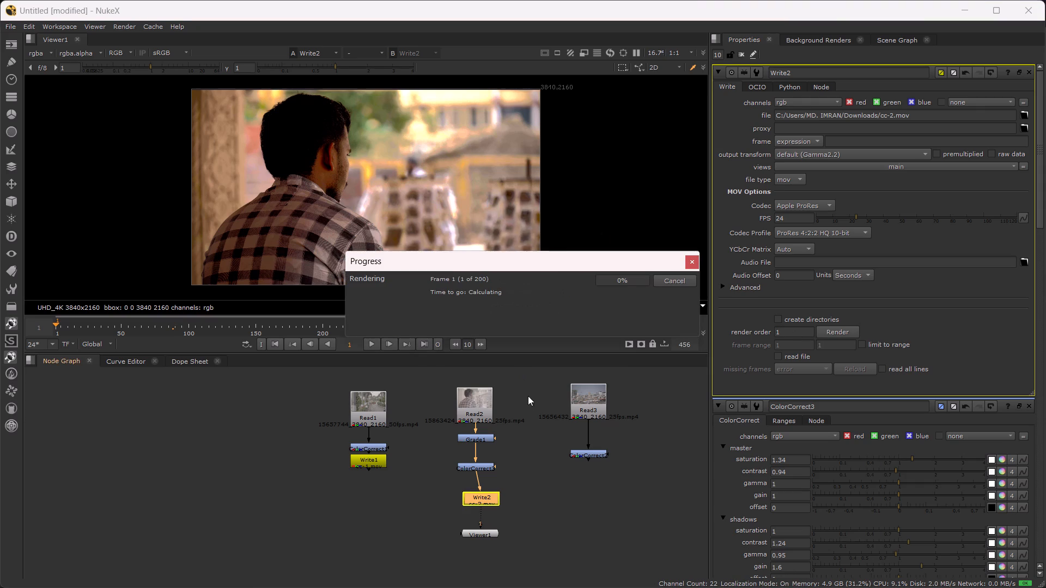
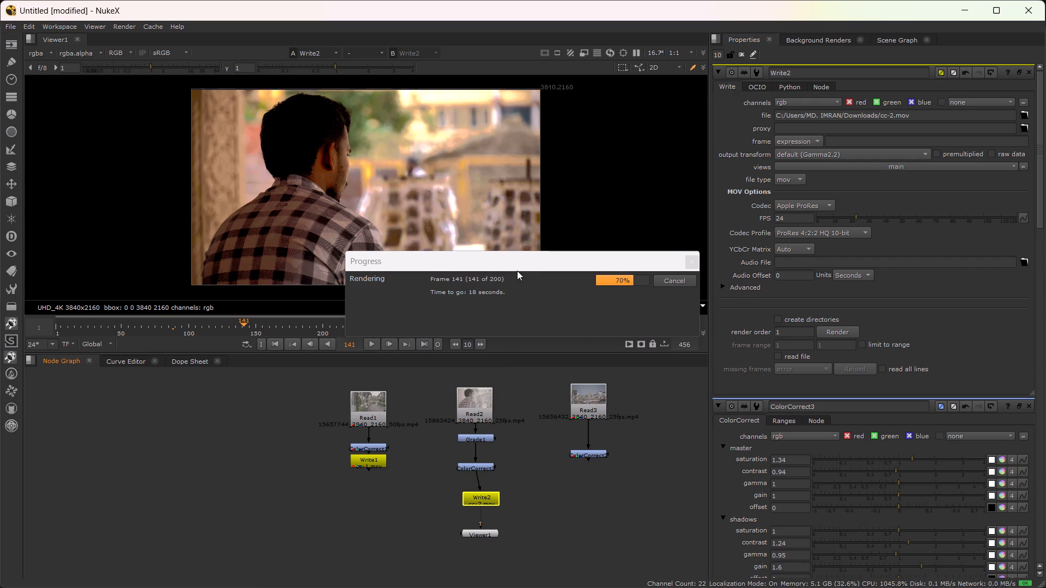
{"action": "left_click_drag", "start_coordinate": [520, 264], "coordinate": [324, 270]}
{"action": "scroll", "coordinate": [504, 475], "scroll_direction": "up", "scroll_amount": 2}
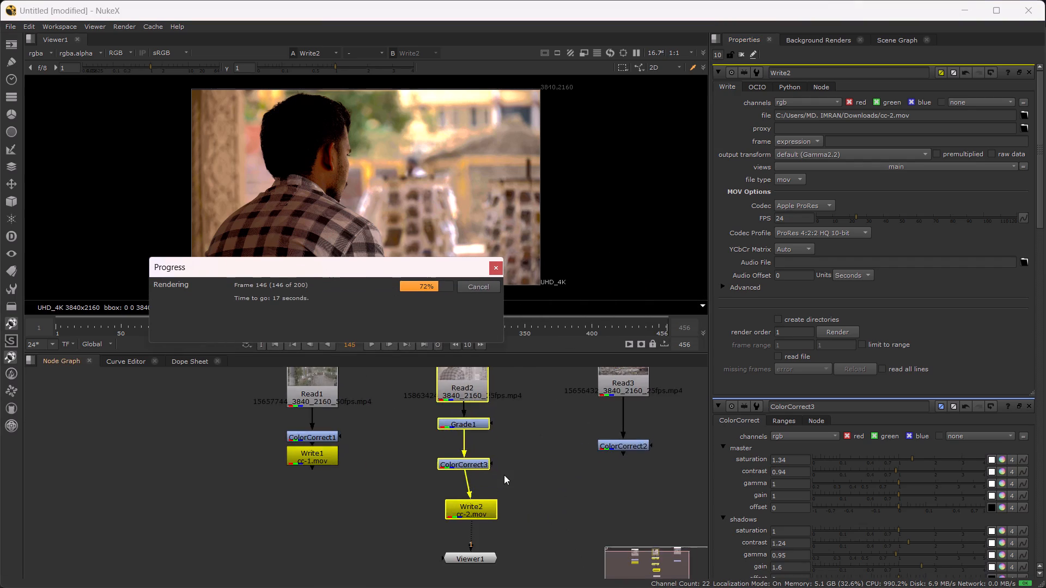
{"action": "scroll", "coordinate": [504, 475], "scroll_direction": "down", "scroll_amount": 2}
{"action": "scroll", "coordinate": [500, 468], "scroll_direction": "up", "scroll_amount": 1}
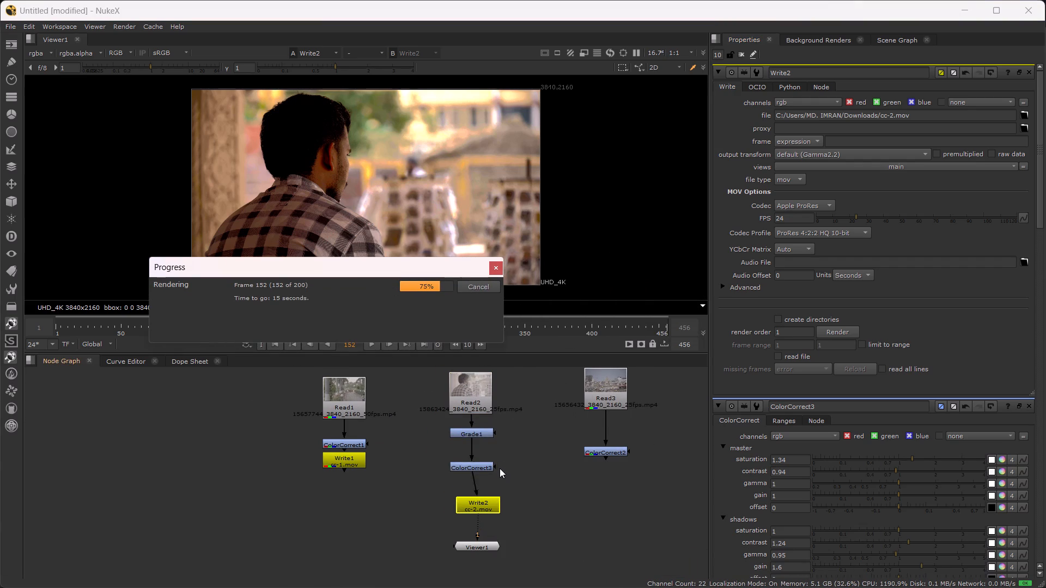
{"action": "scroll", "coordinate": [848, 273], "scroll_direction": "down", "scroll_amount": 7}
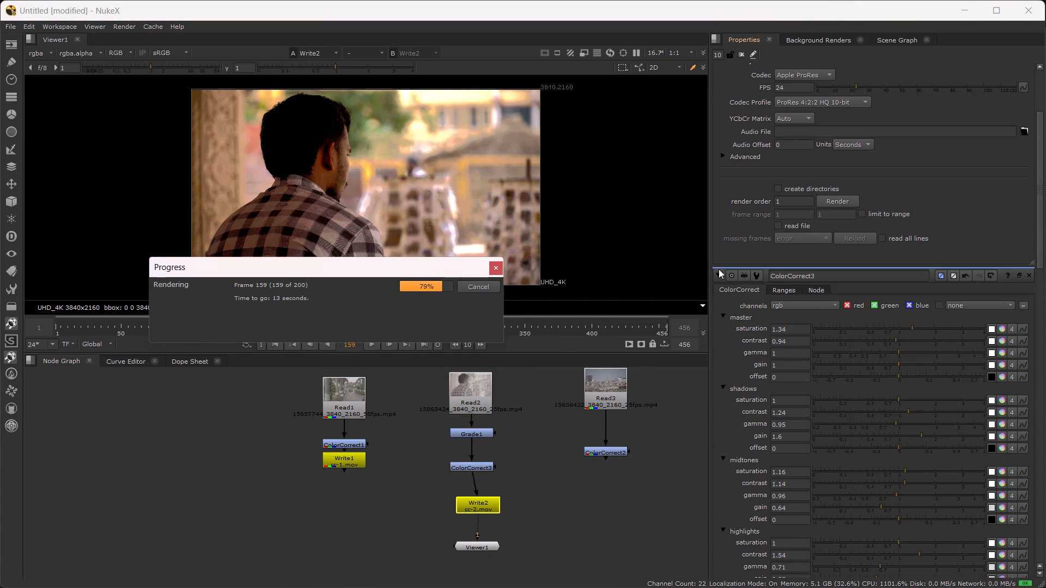
Collapse the open property panels of ColorCorrect3, Write1, ColorCorrect2, Grade1 and Write2.
{"action": "left_click", "coordinate": [715, 275]}
{"action": "left_click", "coordinate": [721, 292]}
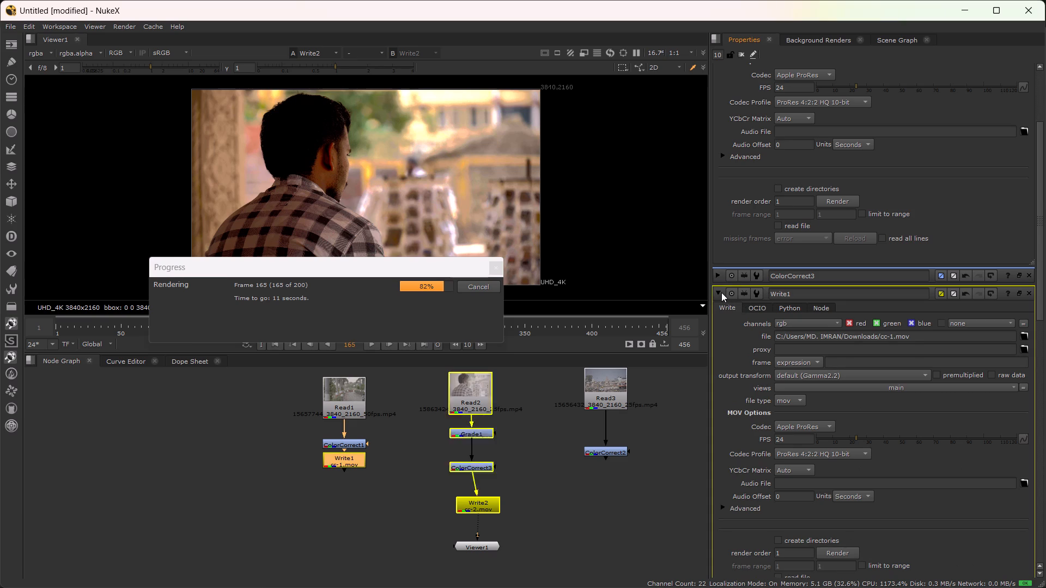
{"action": "left_click", "coordinate": [715, 294]}
{"action": "left_click", "coordinate": [717, 307]}
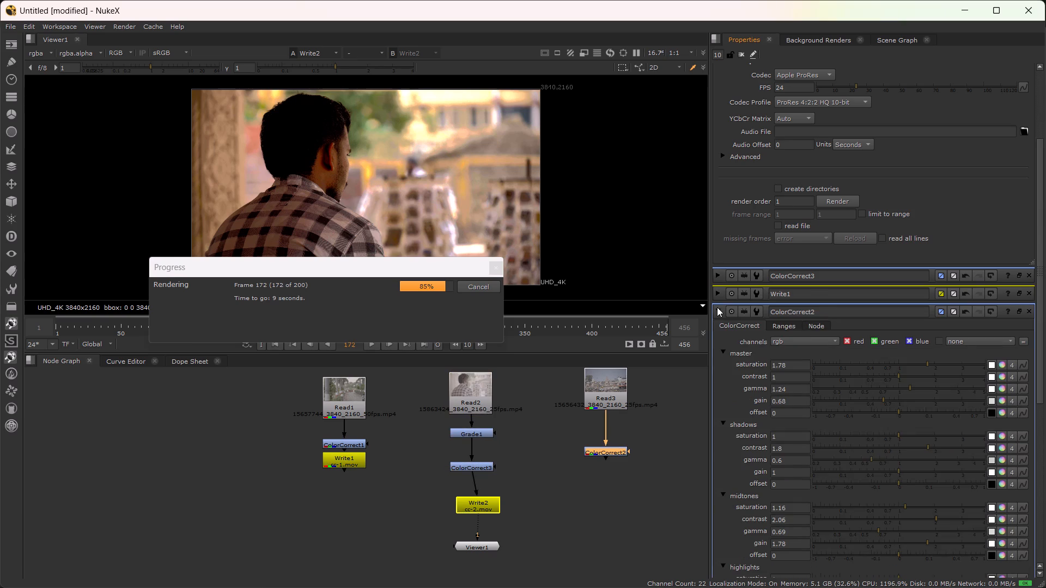
{"action": "left_click", "coordinate": [717, 315]}
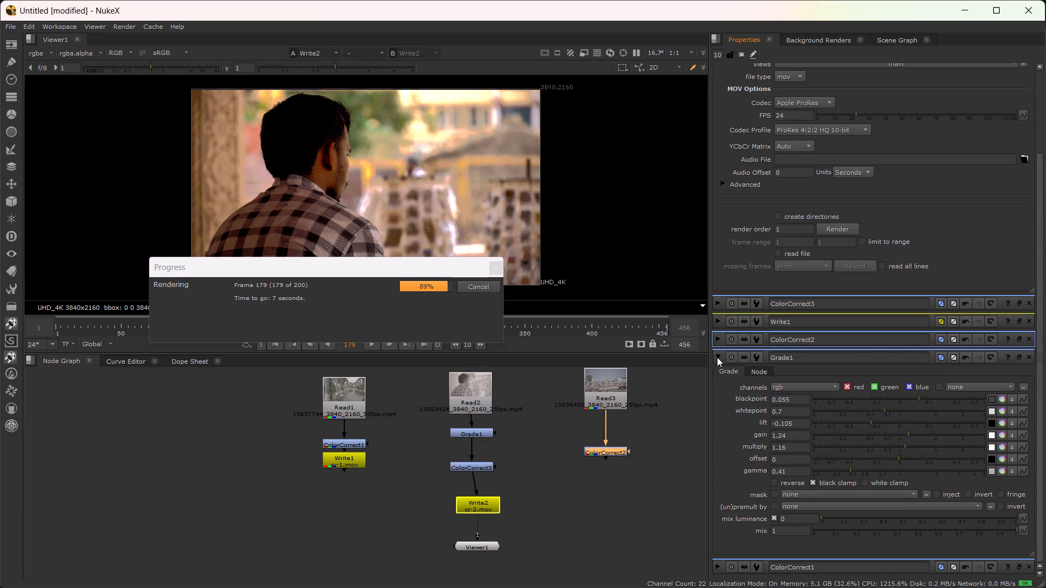
{"action": "left_click", "coordinate": [717, 357]}
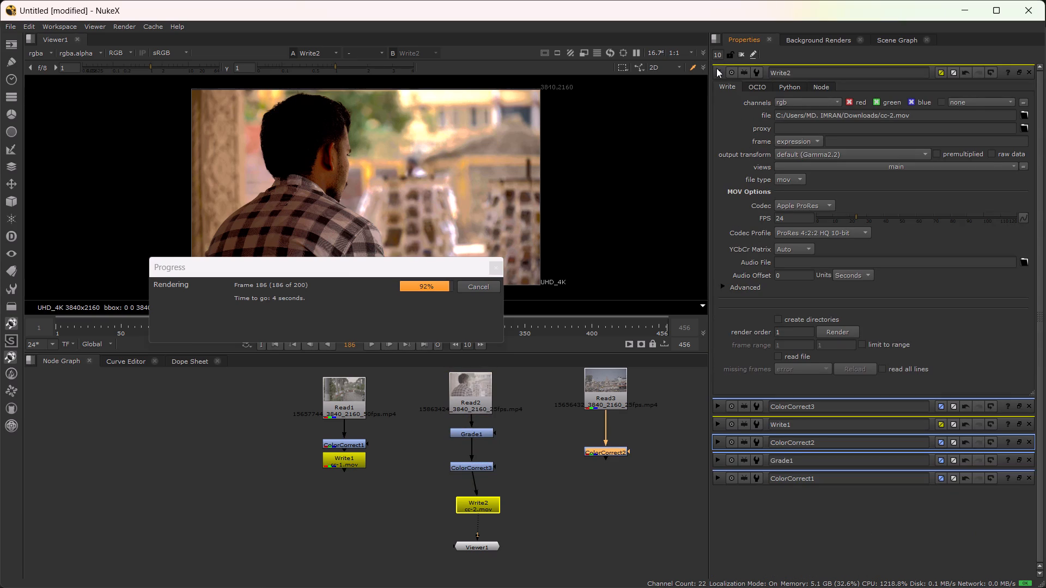
{"action": "left_click", "coordinate": [721, 71]}
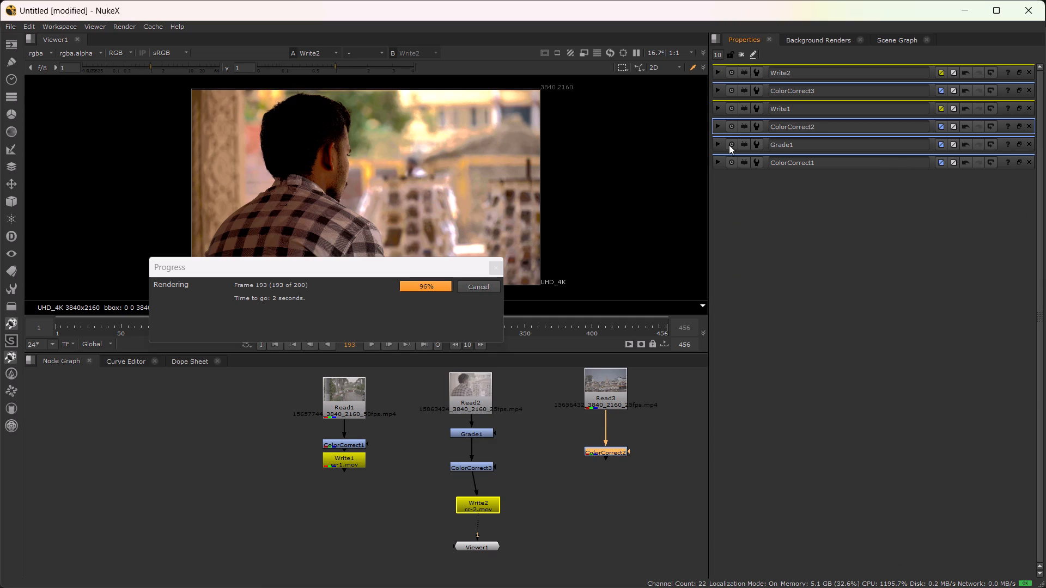
Set the last frame of the project's frame range to 200 in the Project Settings.
{"action": "left_click", "coordinate": [621, 474]}
{"action": "left_click", "coordinate": [647, 492]}
{"action": "key", "text": "s"}
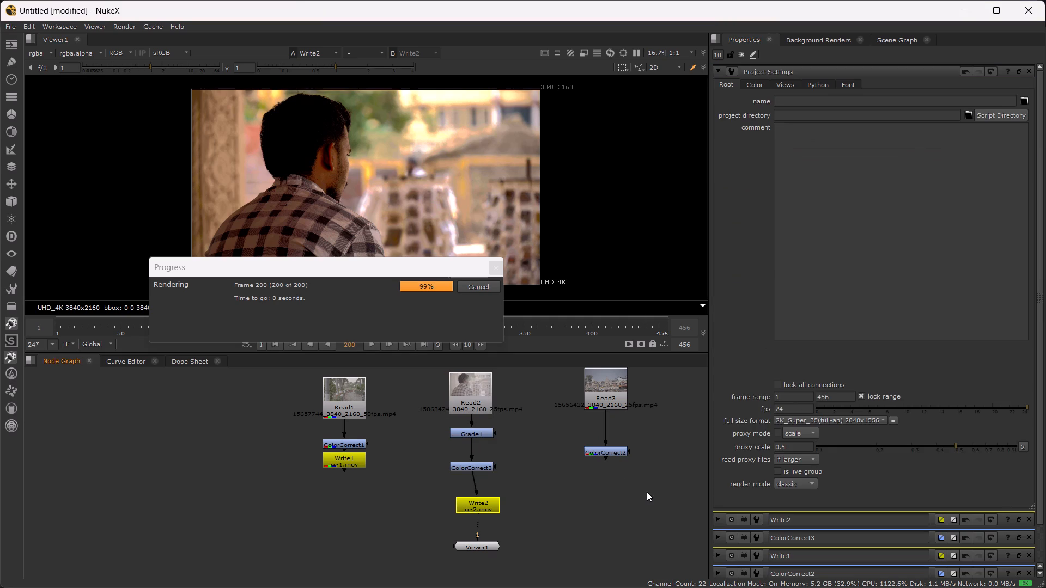
{"action": "double_click", "coordinate": [840, 399]}
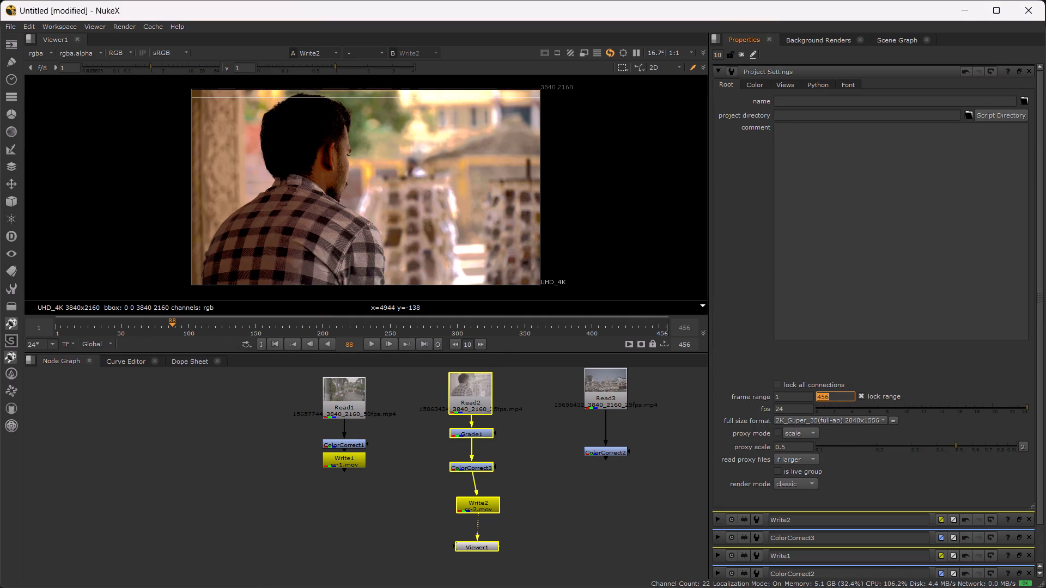
{"action": "type", "text": "200"}
{"action": "key", "text": "Return"}
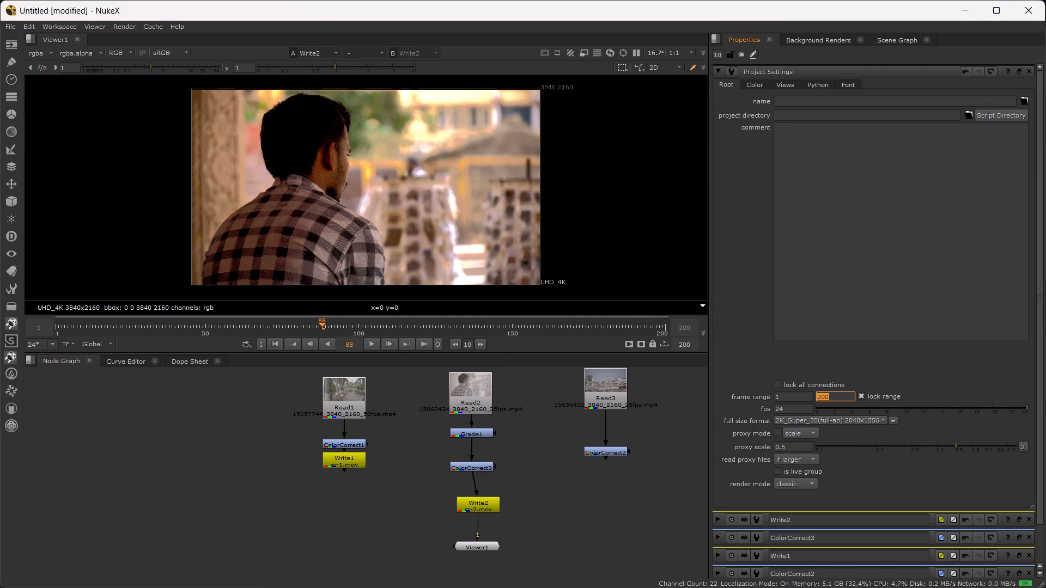
Show ColorCorrect2 of the Read3 clip in Viewer1 and move the Viewer1 node slightly closer to that branch.
{"action": "left_click", "coordinate": [621, 450]}
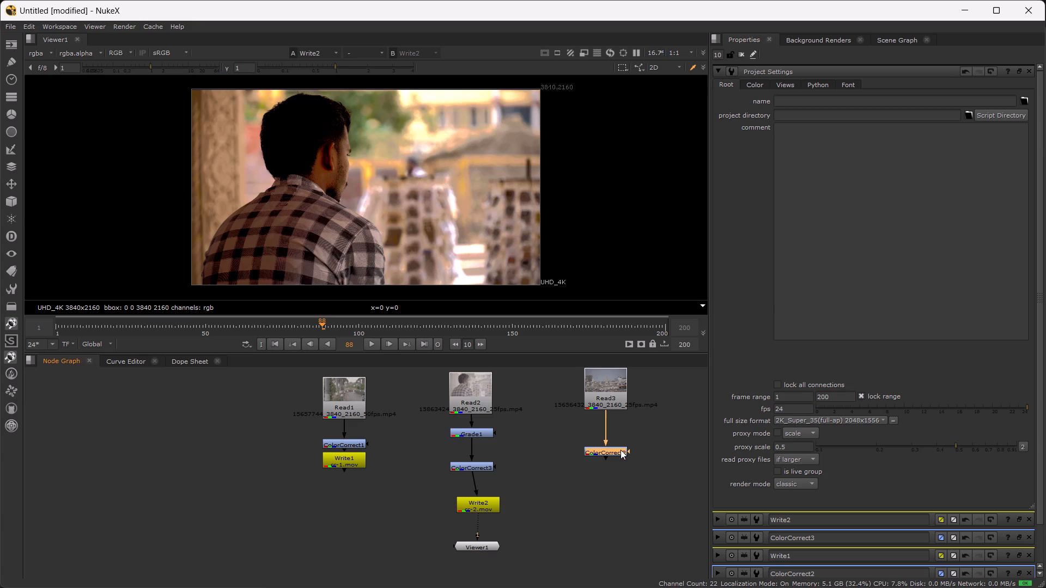
{"action": "key", "text": "1"}
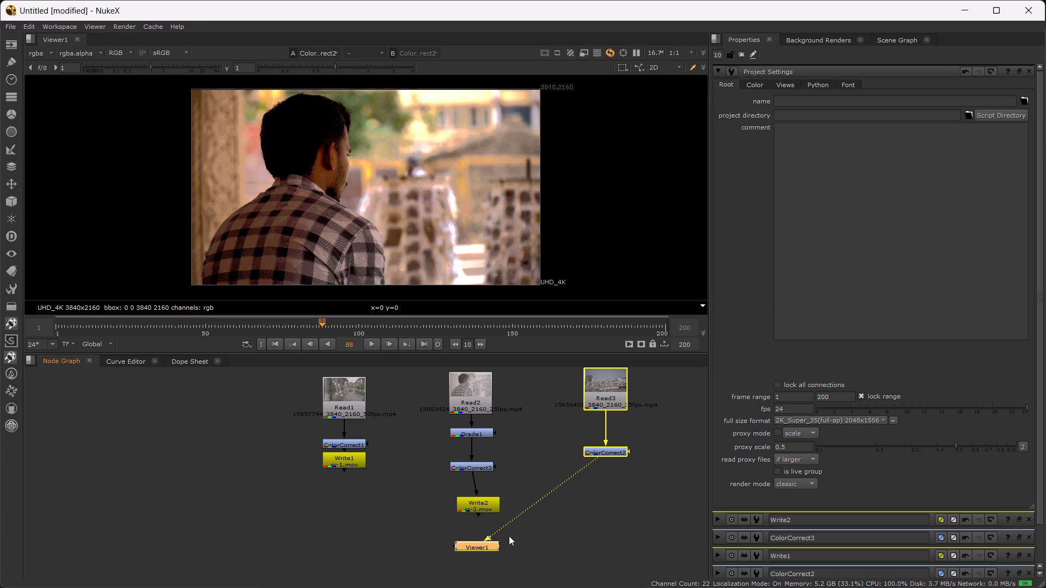
{"action": "left_click_drag", "start_coordinate": [490, 544], "coordinate": [523, 549]}
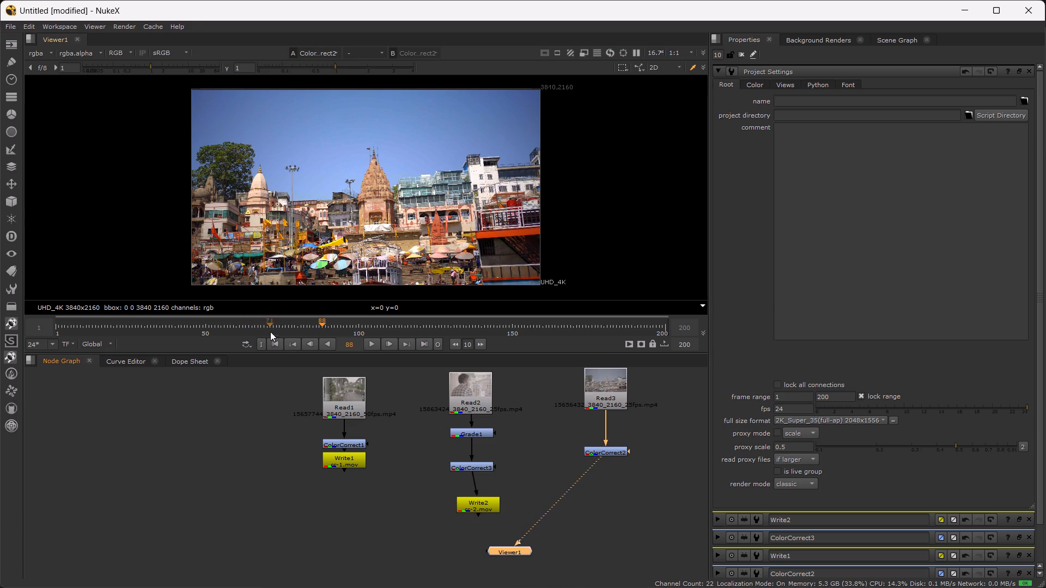
Return to the first frame and toggle ColorCorrect2 off and on repeatedly to compare the Read3 clip with and without correction.
{"action": "left_click", "coordinate": [275, 343]}
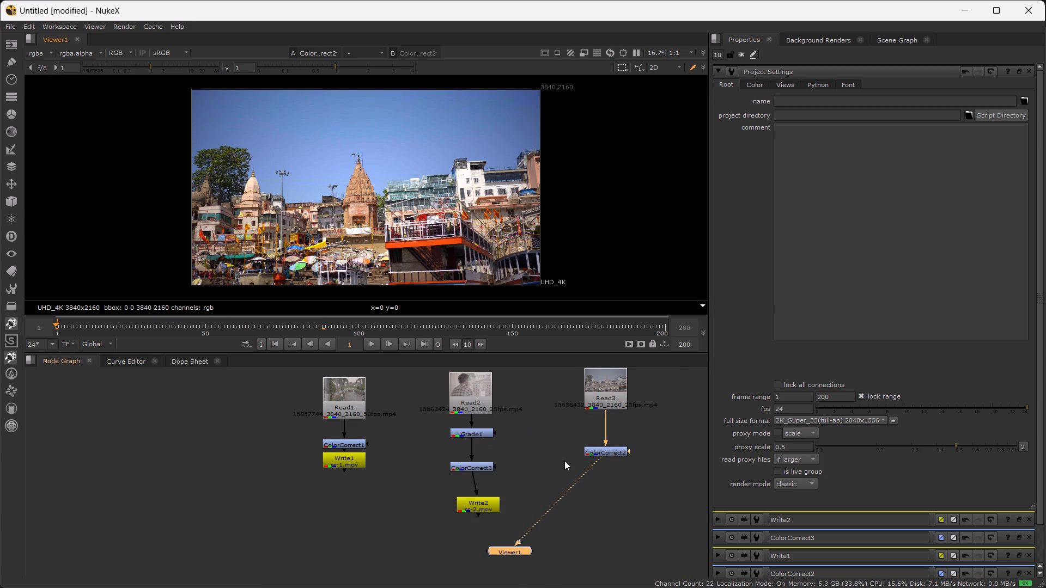
{"action": "left_click", "coordinate": [604, 448]}
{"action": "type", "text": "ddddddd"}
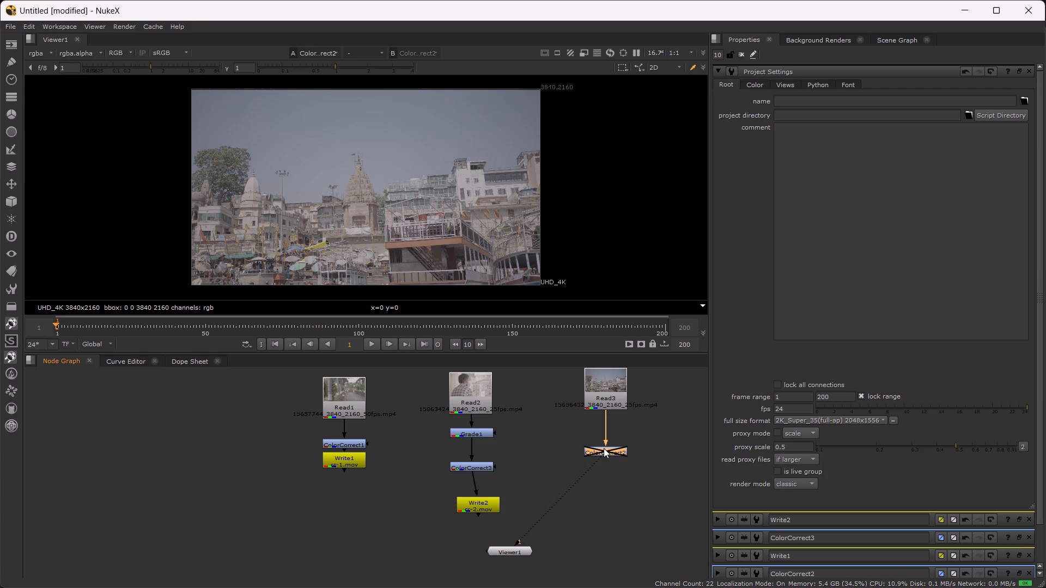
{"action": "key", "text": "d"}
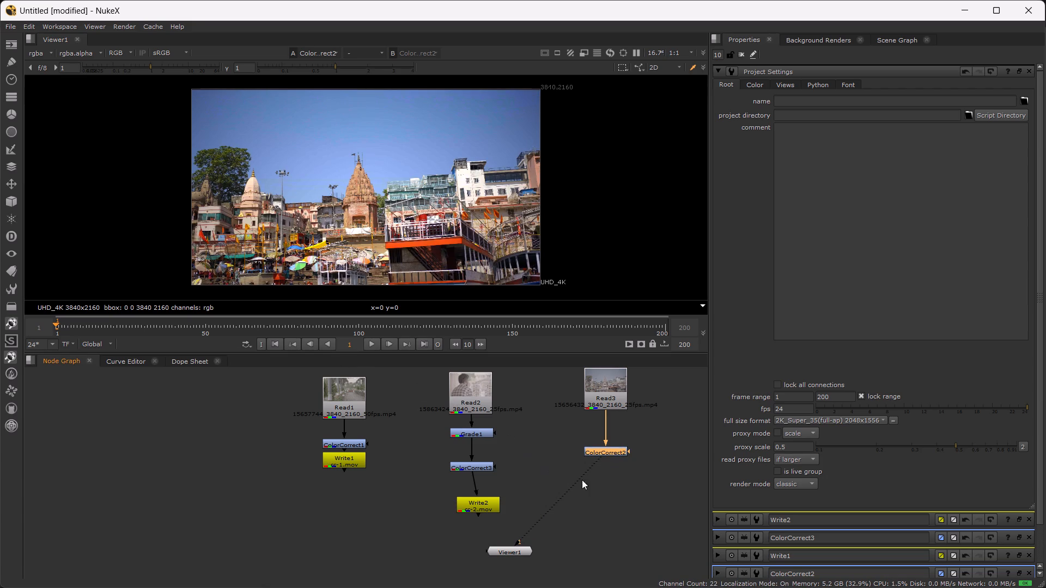
{"action": "left_click", "coordinate": [613, 504]}
Add a Write node after ColorCorrect2 in the Read3 branch and set its output file to cc-3.mov in the Downloads folder.
{"action": "left_click", "coordinate": [615, 451]}
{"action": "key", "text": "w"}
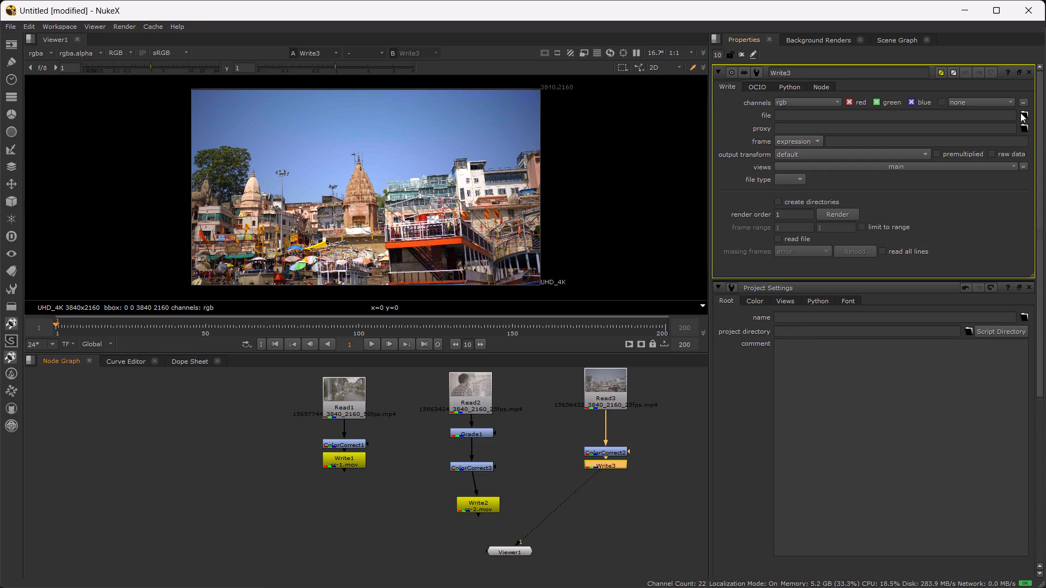
{"action": "left_click", "coordinate": [1020, 113]}
{"action": "left_click", "coordinate": [455, 371]}
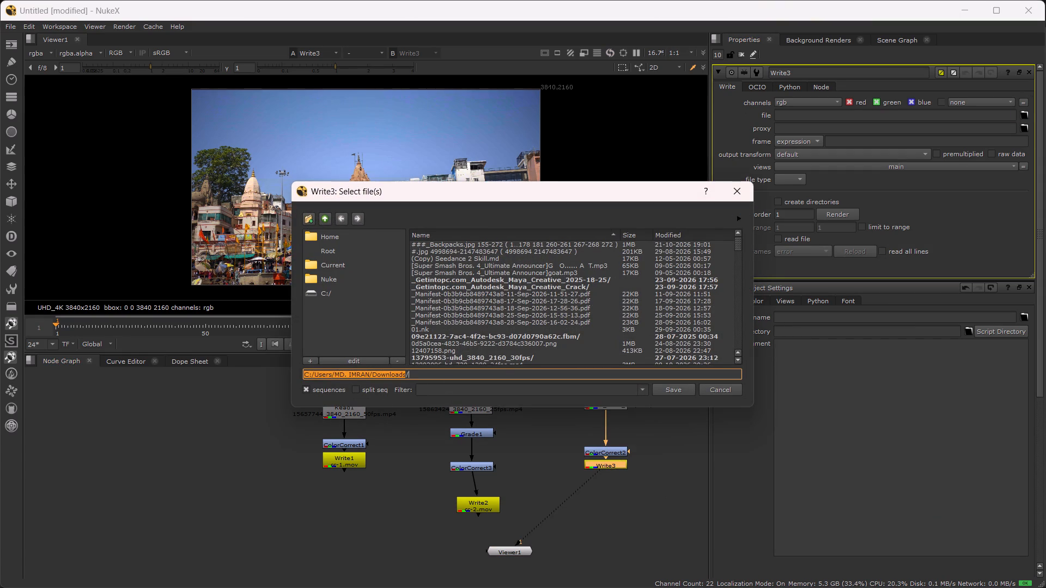
{"action": "key", "text": "ctrl+v"}
{"action": "left_click", "coordinate": [420, 374]}
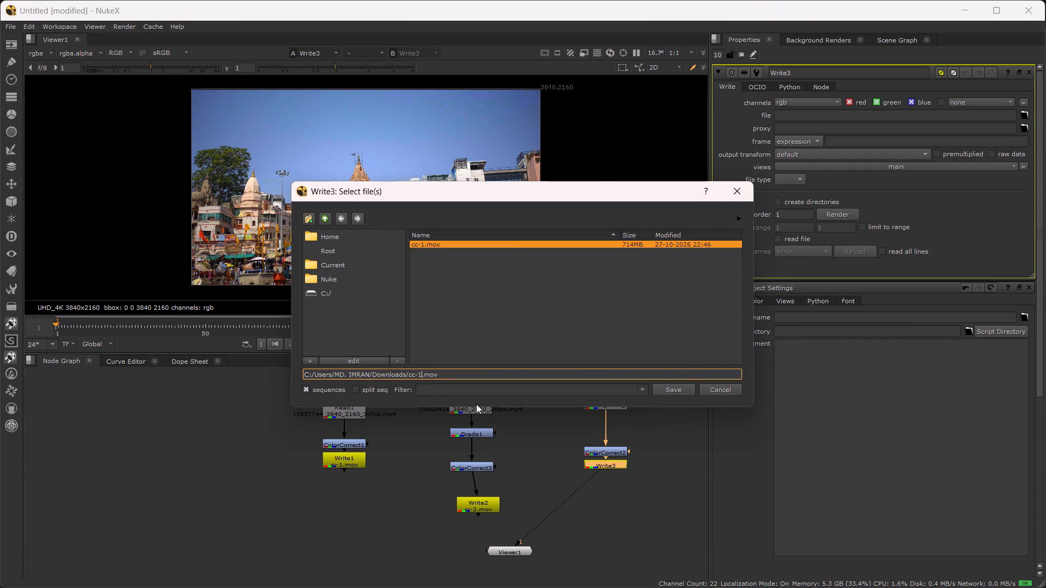
{"action": "key", "text": "BackSpace"}
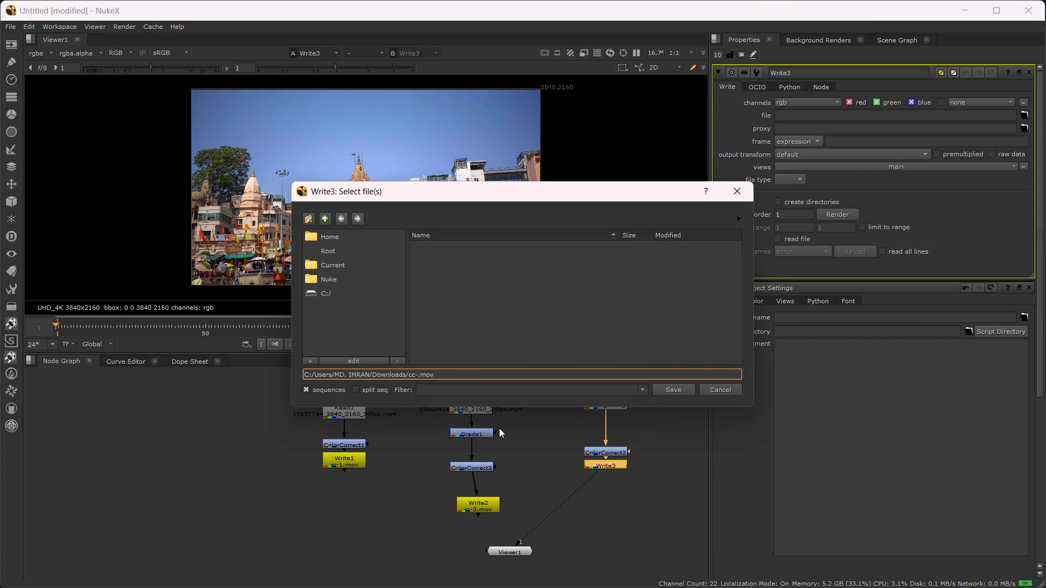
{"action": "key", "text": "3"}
{"action": "key", "text": "Return"}
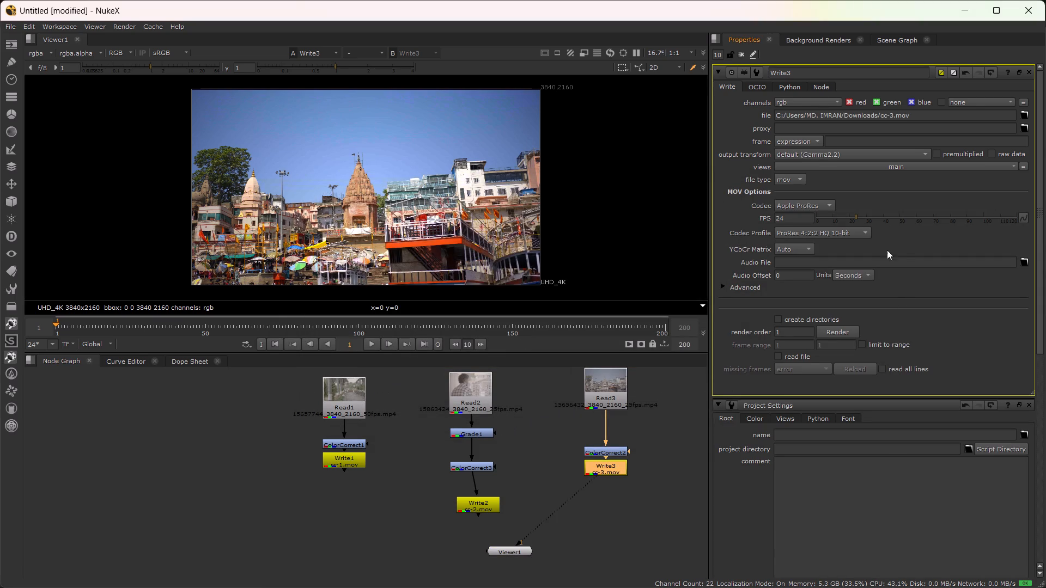
Render Write3 over the custom frame range 1-200.
{"action": "left_click", "coordinate": [834, 326]}
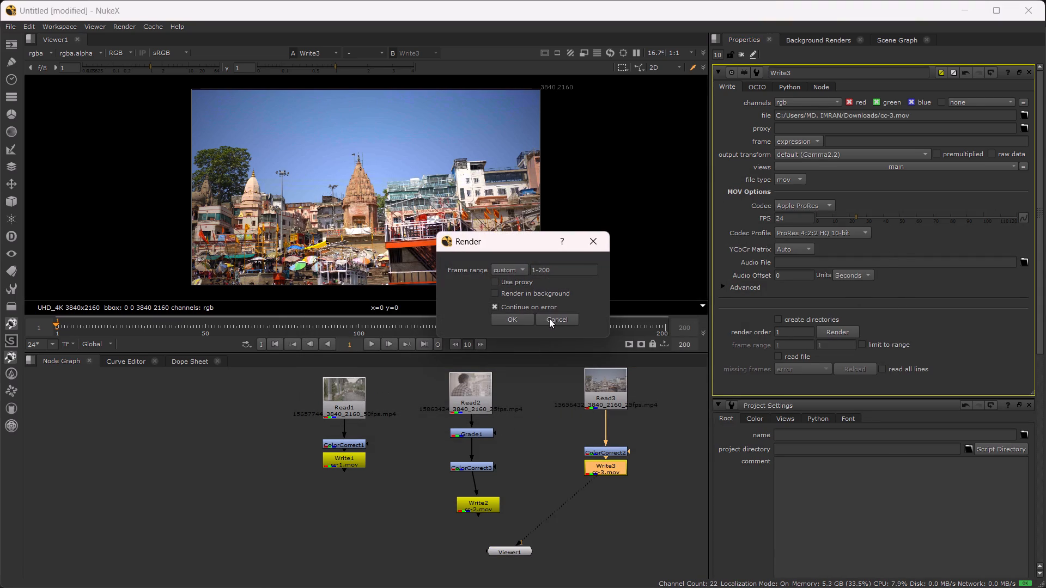
{"action": "left_click", "coordinate": [515, 318]}
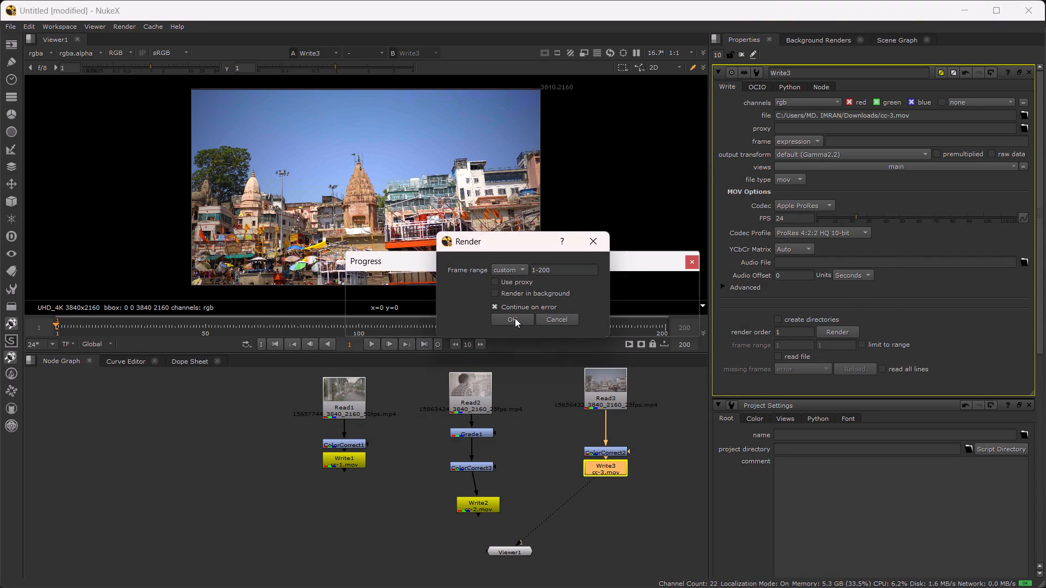
{"action": "left_click_drag", "start_coordinate": [521, 264], "coordinate": [320, 346]}
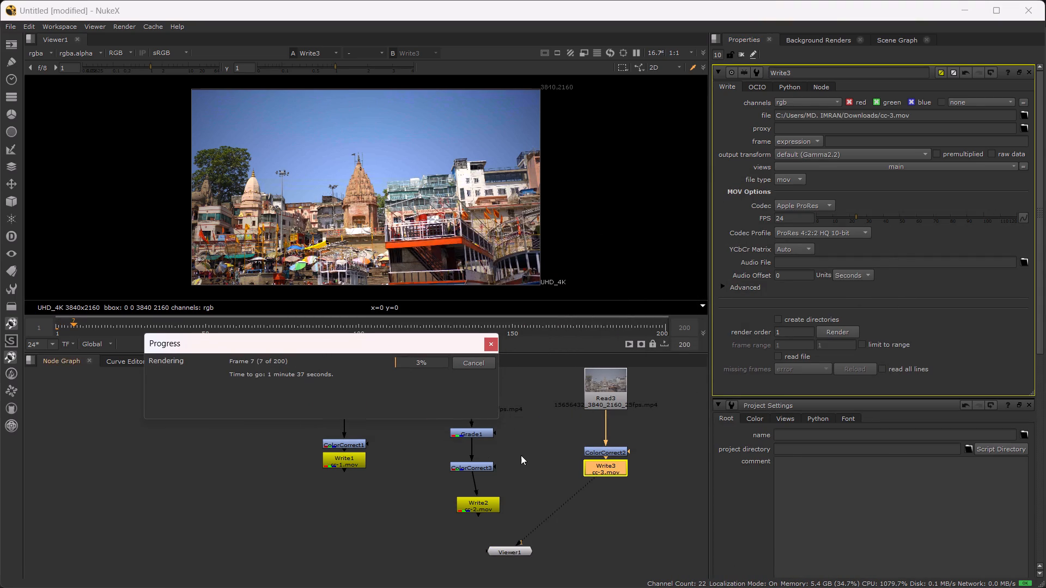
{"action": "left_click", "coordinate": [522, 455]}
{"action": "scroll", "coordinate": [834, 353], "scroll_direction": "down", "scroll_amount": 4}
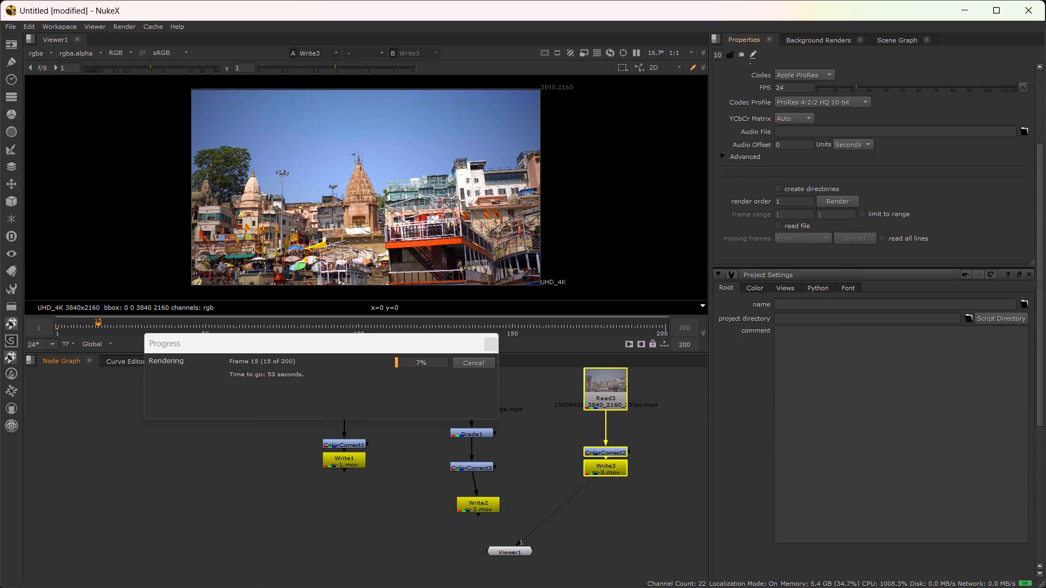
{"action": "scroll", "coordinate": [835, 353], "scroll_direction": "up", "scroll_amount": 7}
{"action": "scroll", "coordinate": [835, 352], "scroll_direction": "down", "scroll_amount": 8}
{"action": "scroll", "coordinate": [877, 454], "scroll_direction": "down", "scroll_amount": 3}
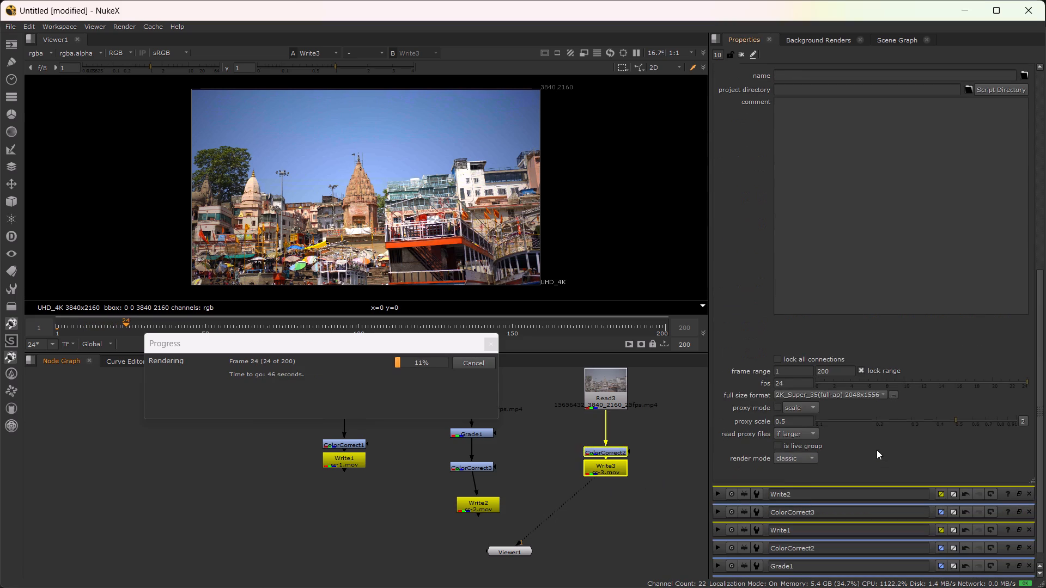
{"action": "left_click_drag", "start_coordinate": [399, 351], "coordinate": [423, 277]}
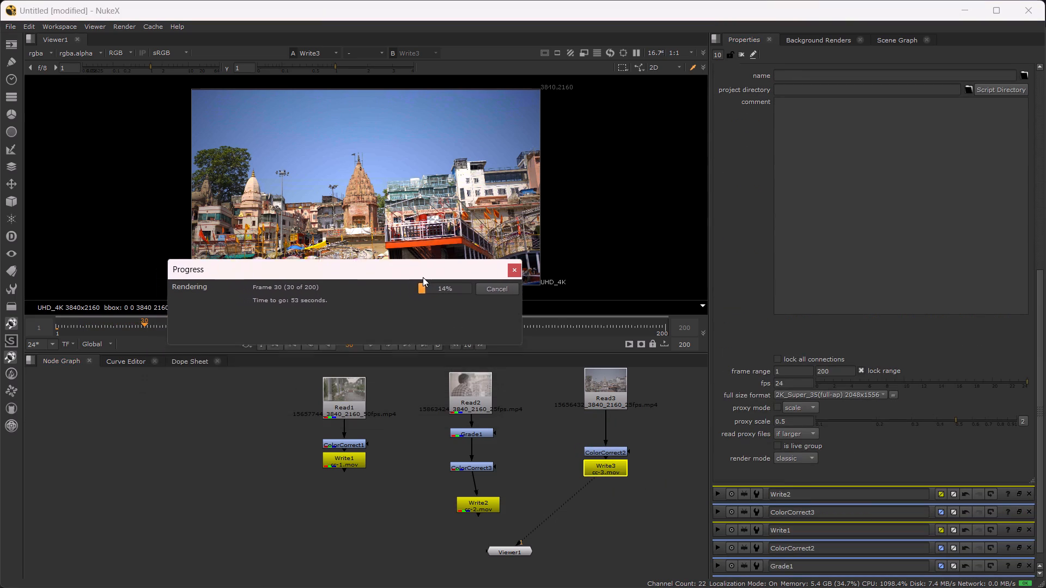
Move the render progress window aside, search the system for Chaos Player and launch it.
{"action": "left_click_drag", "start_coordinate": [423, 277], "coordinate": [460, 258]}
{"action": "left_click", "coordinate": [280, 573]}
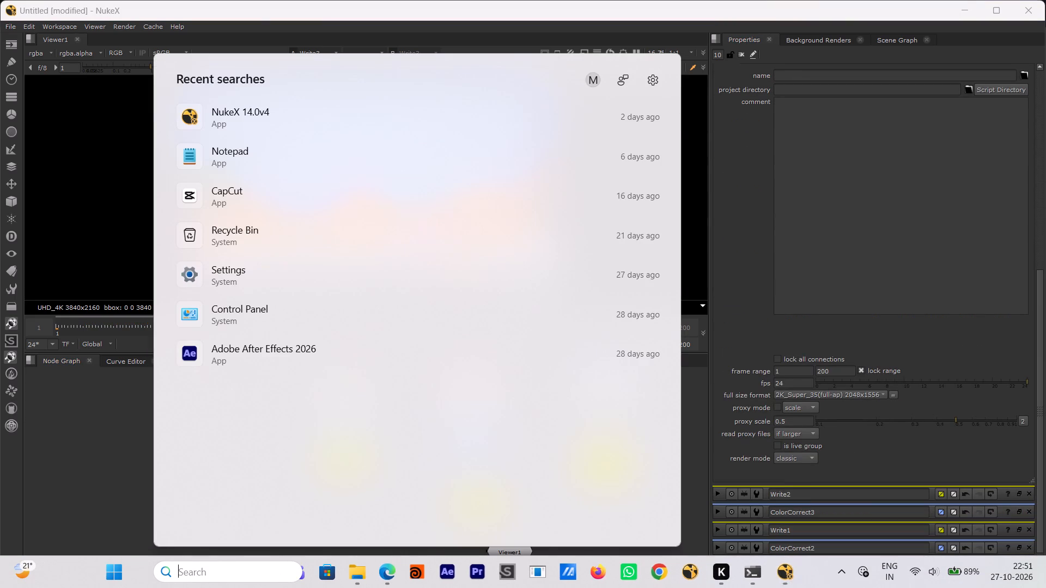
{"action": "type", "text": "cha"}
{"action": "type", "text": "os"}
{"action": "key", "text": "Return"}
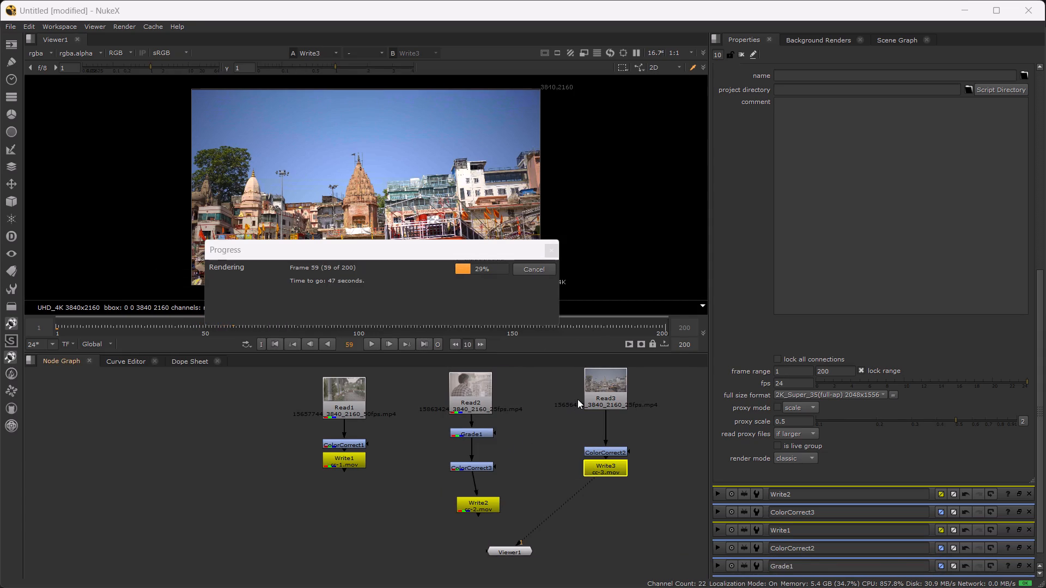
Narrow the Chaos Player window to about half the screen width and place it beside the render progress window.
{"action": "left_click_drag", "start_coordinate": [591, 87], "coordinate": [684, 156]}
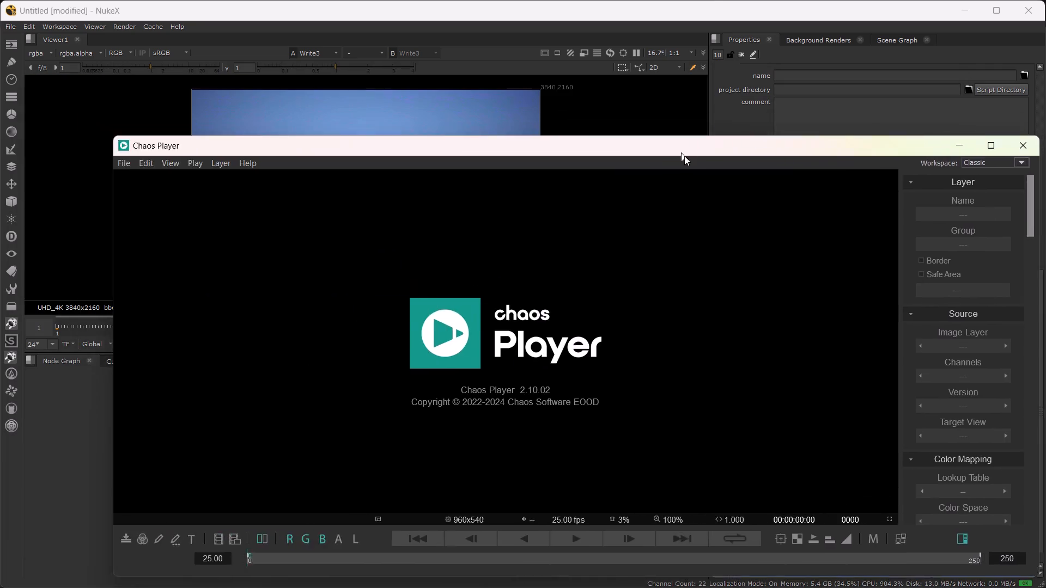
{"action": "left_click_drag", "start_coordinate": [684, 156], "coordinate": [740, 152]}
{"action": "left_click_drag", "start_coordinate": [738, 143], "coordinate": [734, 205]}
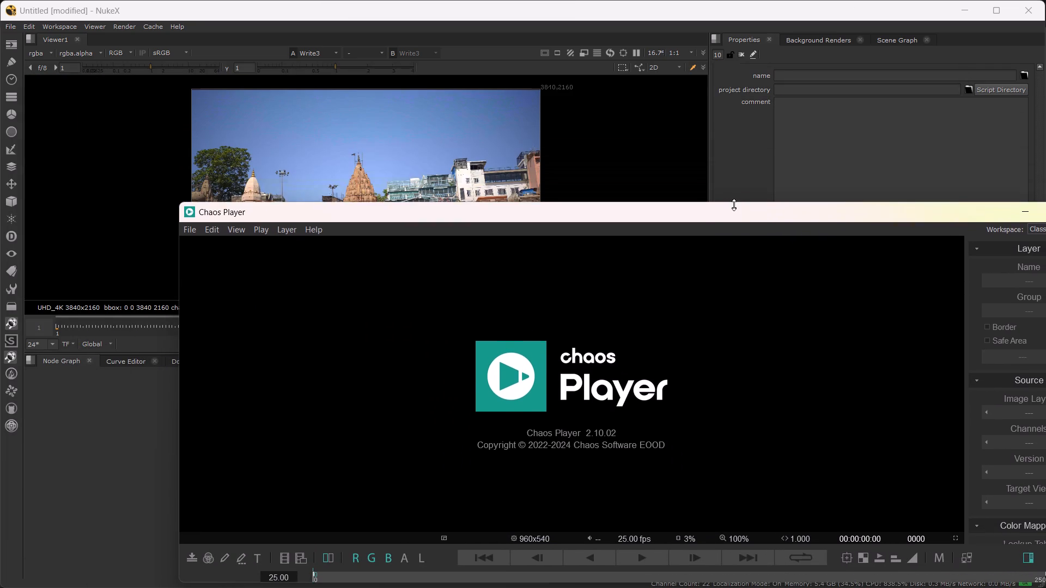
{"action": "left_click_drag", "start_coordinate": [734, 205], "coordinate": [733, 206]}
{"action": "left_click_drag", "start_coordinate": [748, 219], "coordinate": [600, 161]}
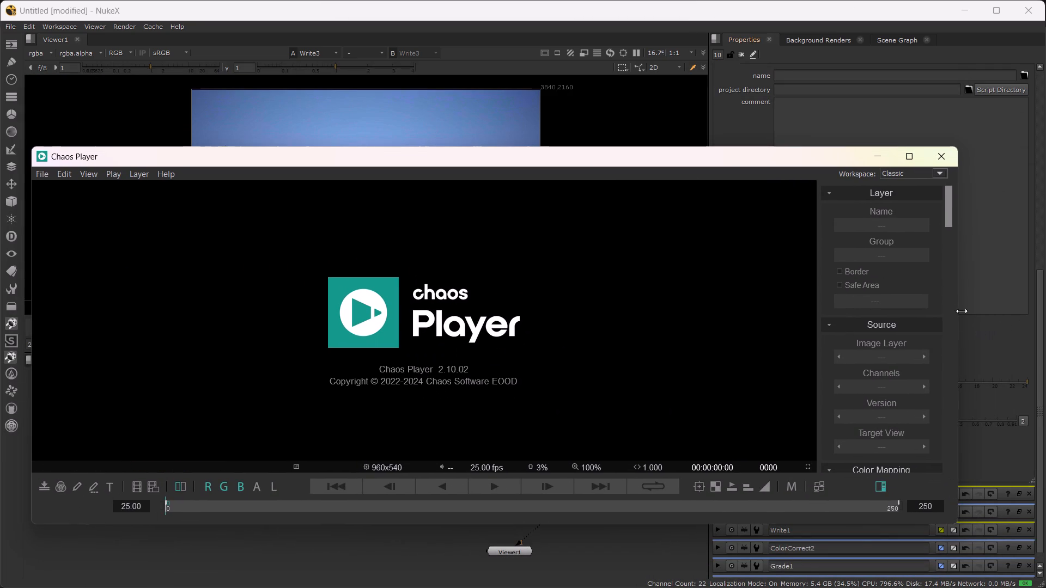
{"action": "left_click_drag", "start_coordinate": [961, 307], "coordinate": [561, 327]}
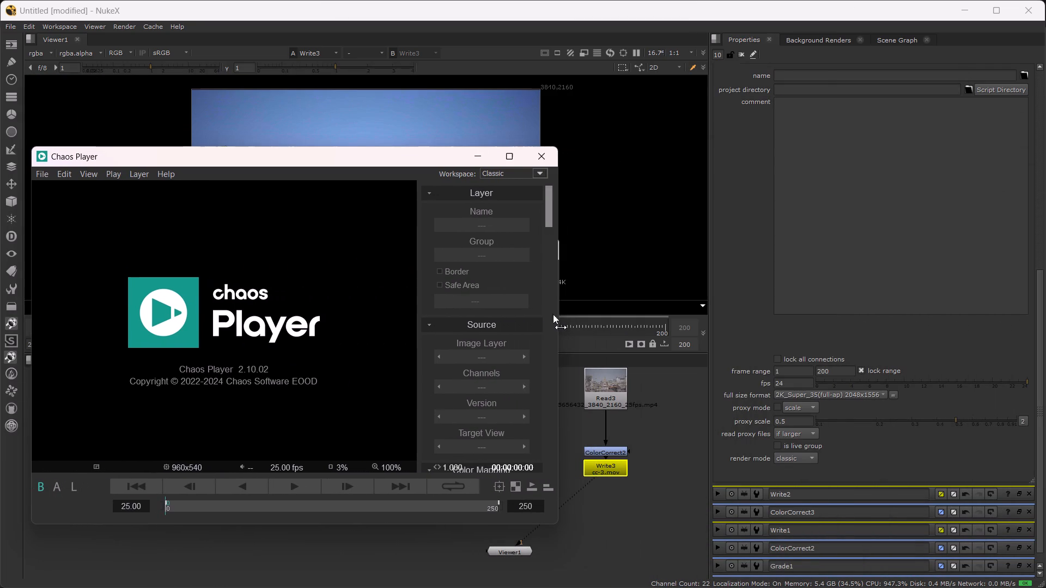
{"action": "left_click_drag", "start_coordinate": [349, 160], "coordinate": [743, 86]}
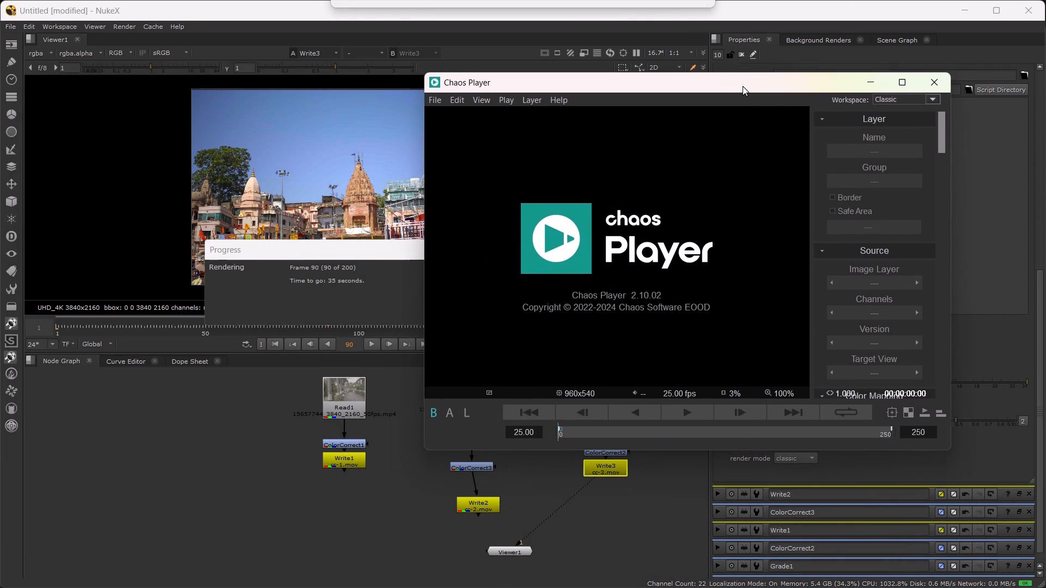
{"action": "left_click_drag", "start_coordinate": [743, 86], "coordinate": [747, 85]}
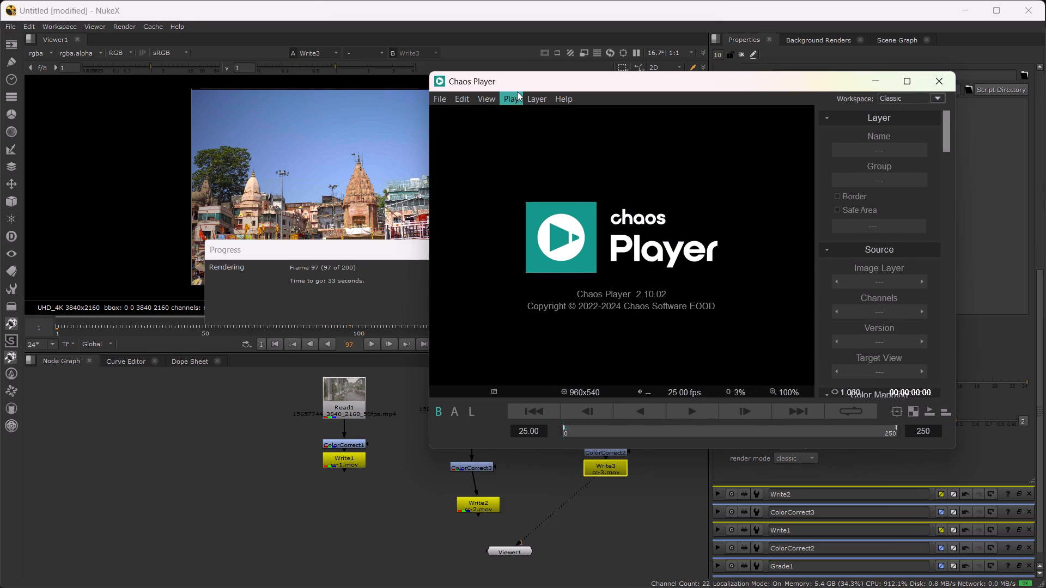
{"action": "left_click_drag", "start_coordinate": [532, 81], "coordinate": [573, 120]}
Load cc-1.mov from the Downloads folder into Chaos Player as a layer and dismiss the playback notice.
{"action": "left_click", "coordinate": [484, 136]}
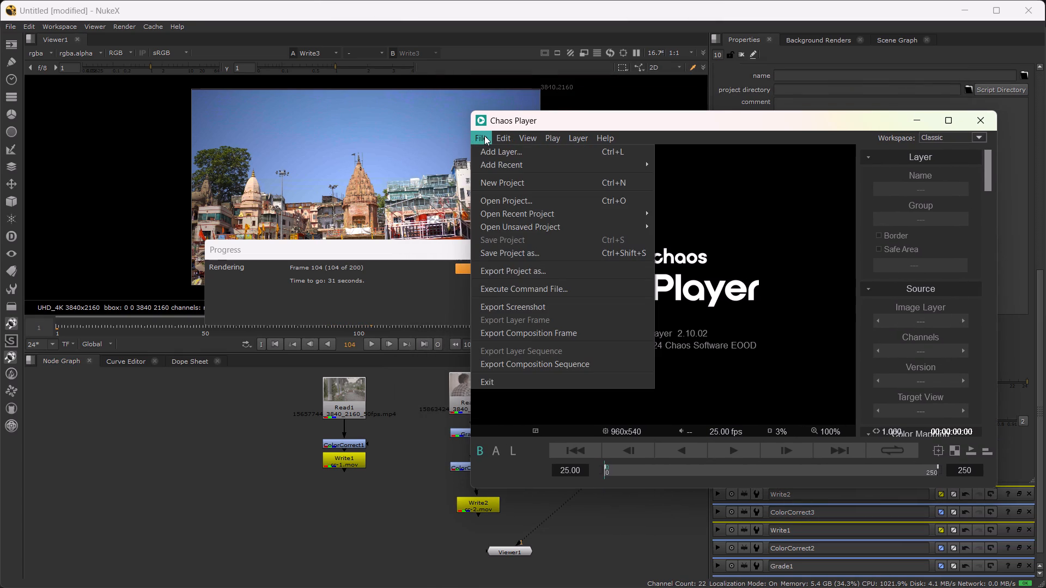
{"action": "left_click", "coordinate": [511, 180]}
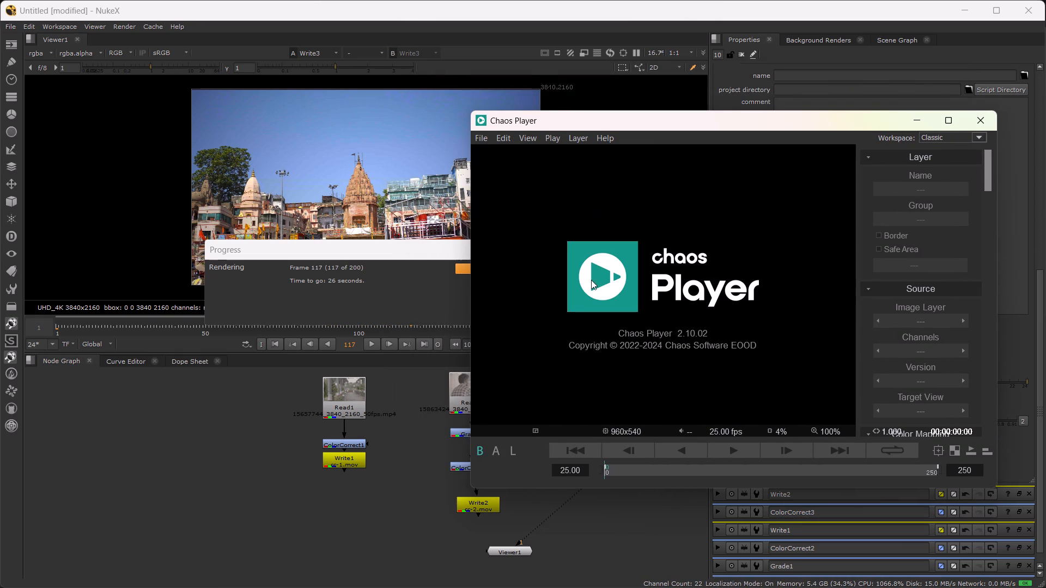
{"action": "left_click", "coordinate": [509, 152]}
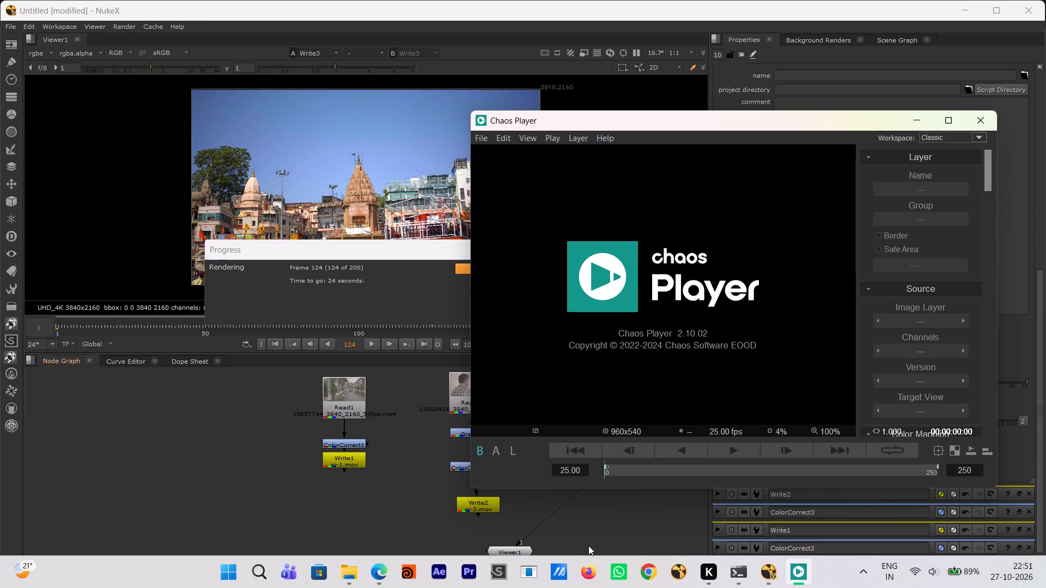
{"action": "left_click", "coordinate": [343, 571]}
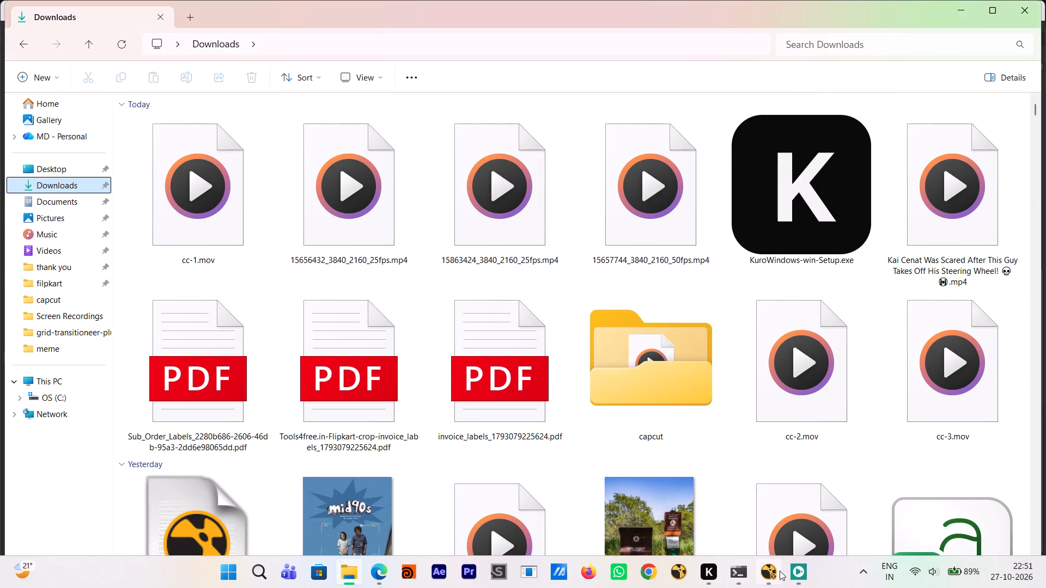
{"action": "left_click", "coordinate": [799, 574]}
{"action": "left_click_drag", "start_coordinate": [205, 202], "coordinate": [554, 343]}
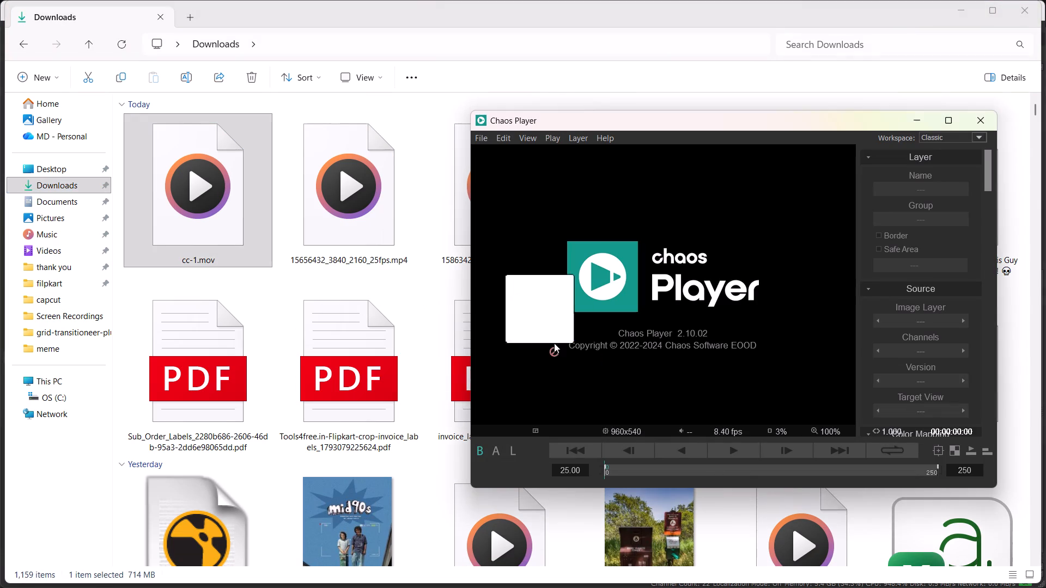
{"action": "left_click_drag", "start_coordinate": [554, 343], "coordinate": [595, 360]}
{"action": "left_click", "coordinate": [834, 344]}
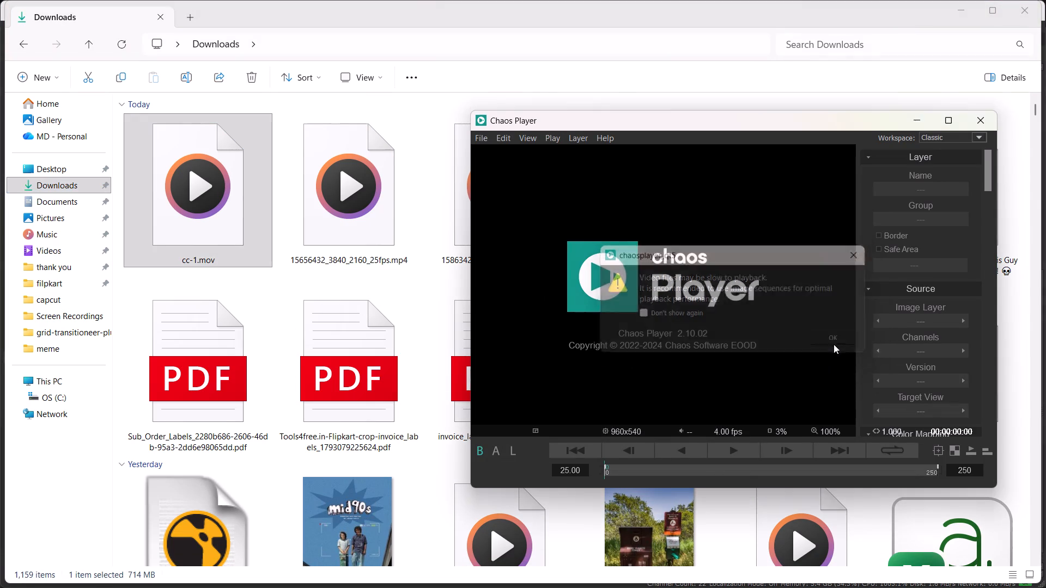
Play cc-1.mov at a fitting zoom to review the rendered grade, pausing partway through.
{"action": "scroll", "coordinate": [701, 328], "scroll_direction": "down", "scroll_amount": 5}
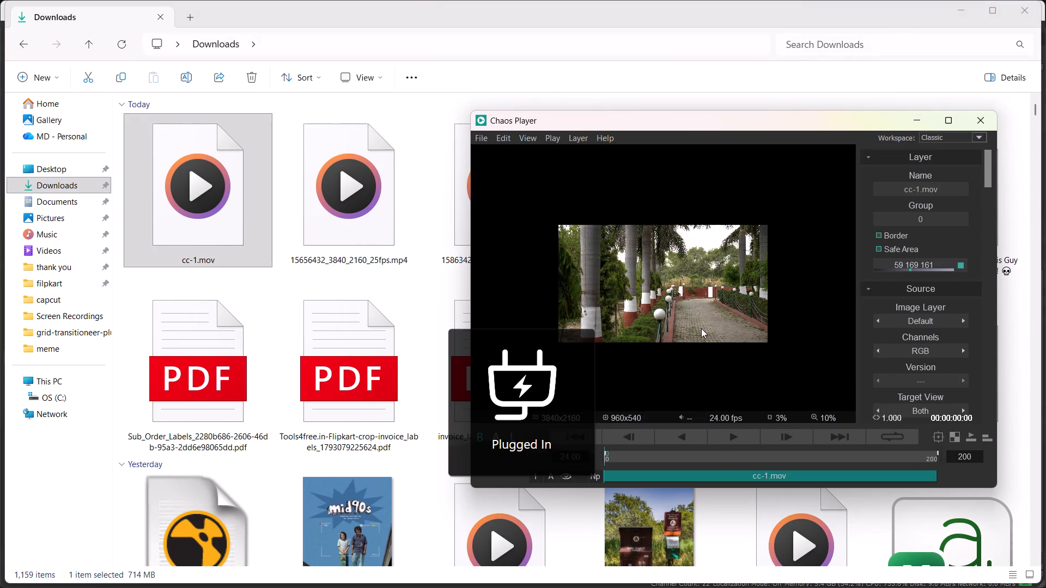
{"action": "scroll", "coordinate": [701, 328], "scroll_direction": "up", "scroll_amount": 1}
{"action": "left_click", "coordinate": [739, 439]}
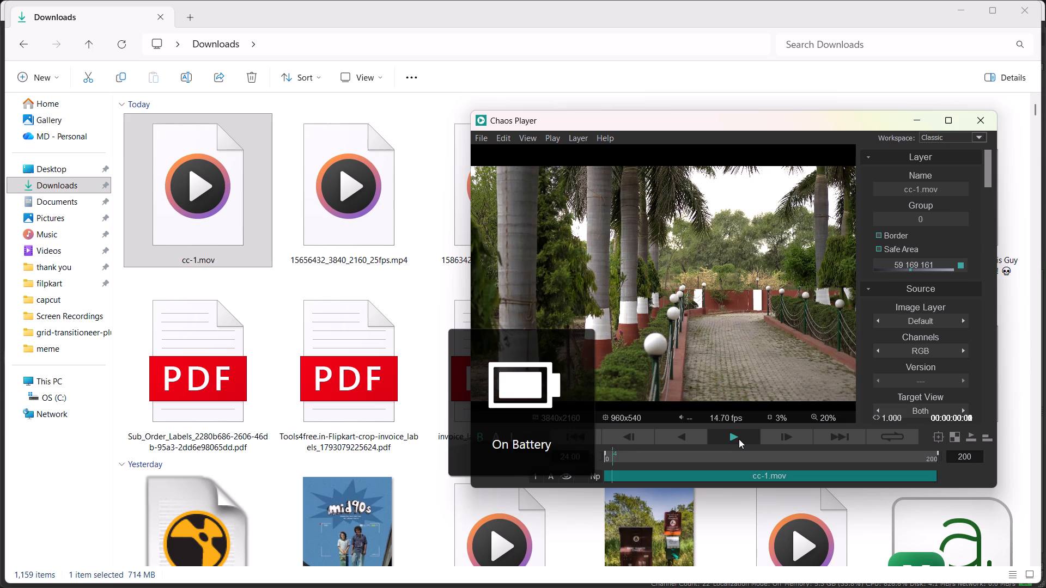
{"action": "scroll", "coordinate": [718, 371], "scroll_direction": "down", "scroll_amount": 1}
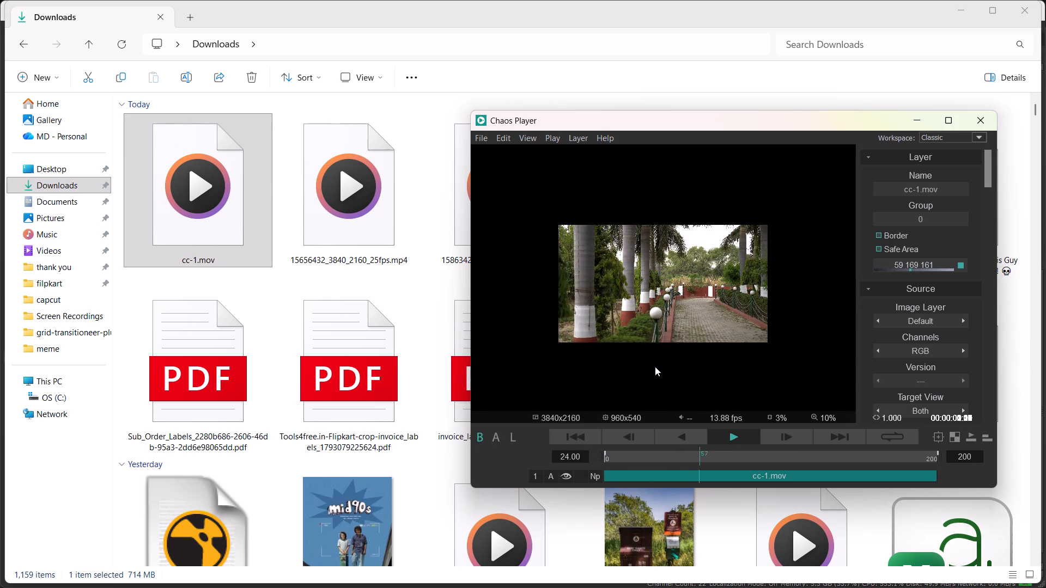
{"action": "left_click", "coordinate": [731, 430]}
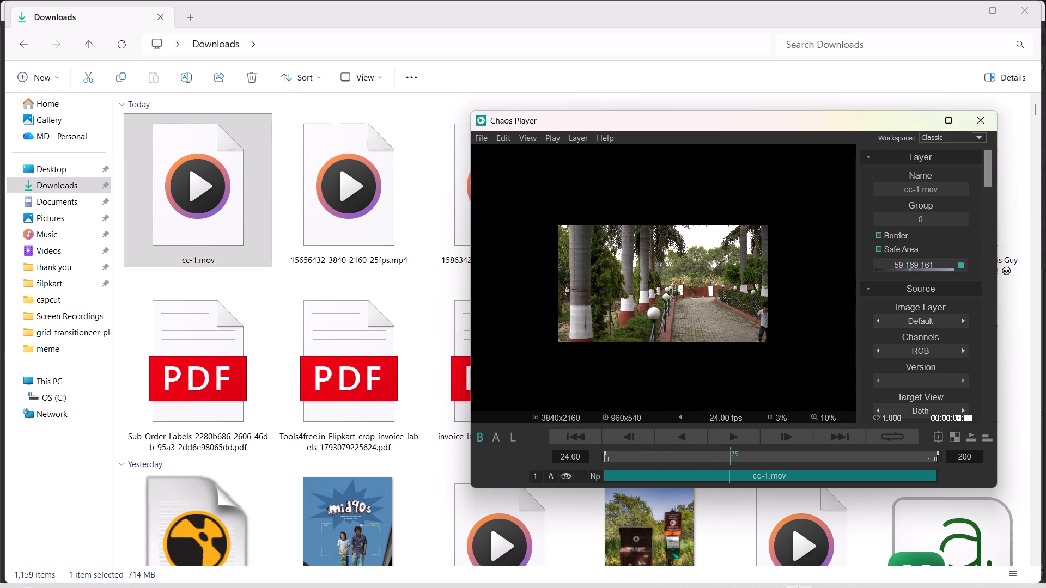
Switch back to NukeX and check the progress of the Write3 render.
{"action": "left_click", "coordinate": [764, 571]}
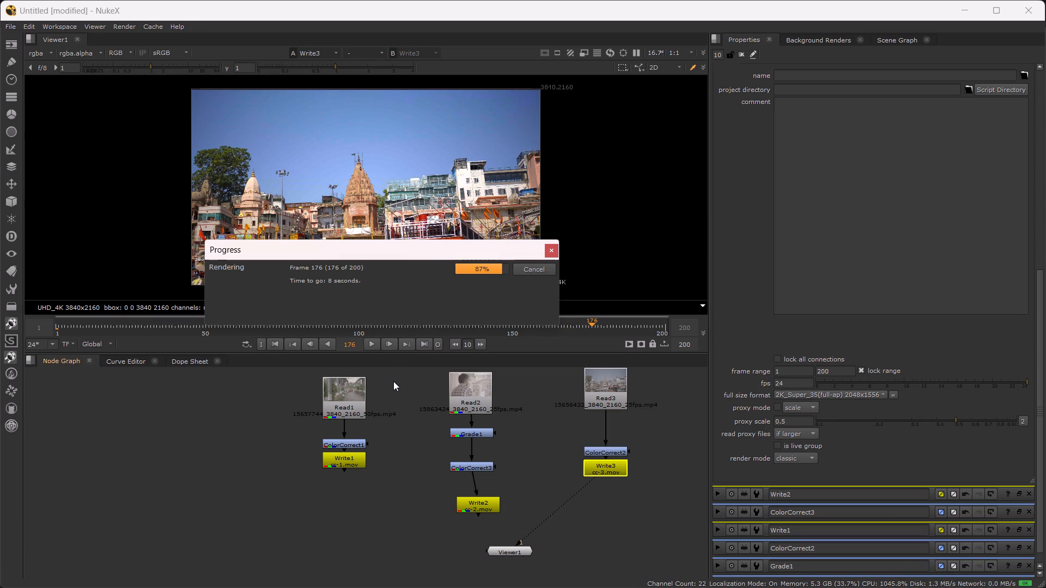
{"action": "scroll", "coordinate": [348, 418], "scroll_direction": "down", "scroll_amount": 1}
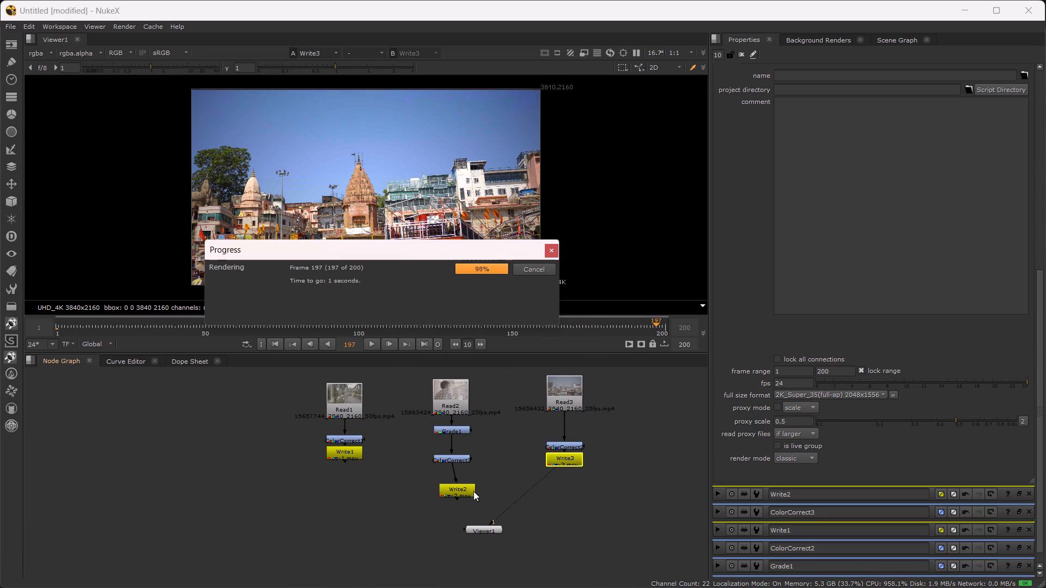
{"action": "left_click_drag", "start_coordinate": [625, 546], "coordinate": [554, 503]}
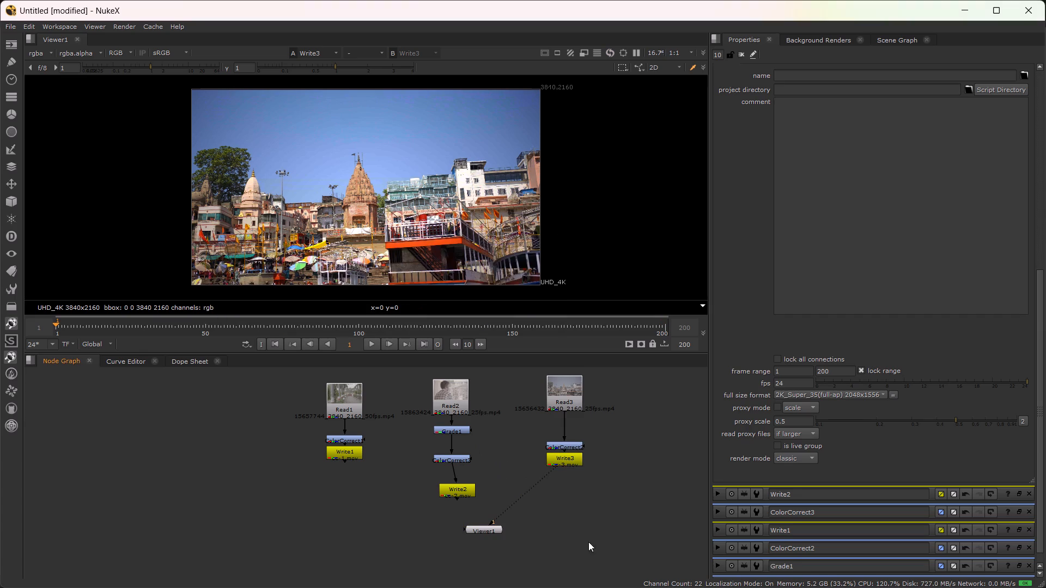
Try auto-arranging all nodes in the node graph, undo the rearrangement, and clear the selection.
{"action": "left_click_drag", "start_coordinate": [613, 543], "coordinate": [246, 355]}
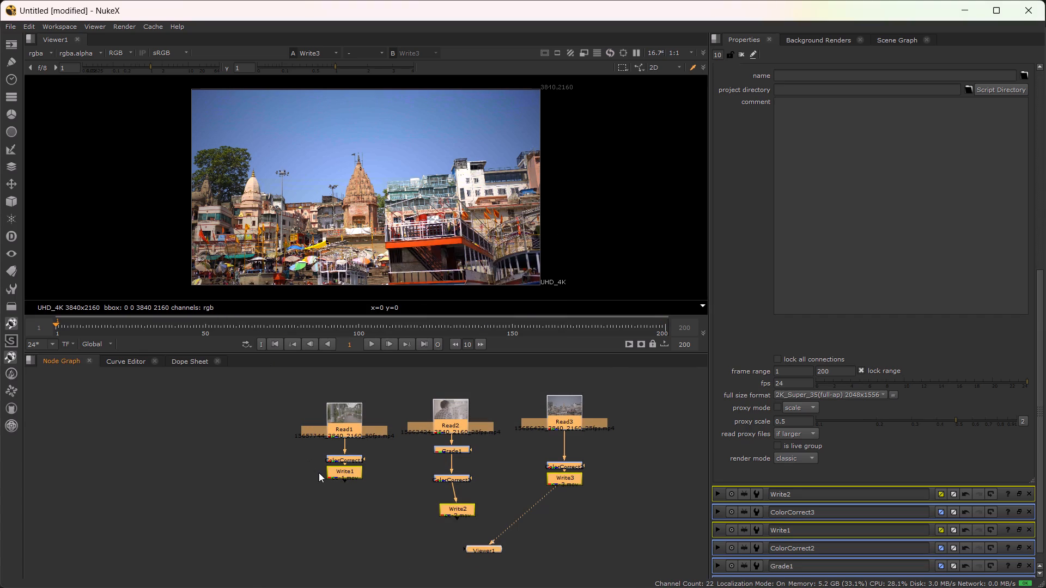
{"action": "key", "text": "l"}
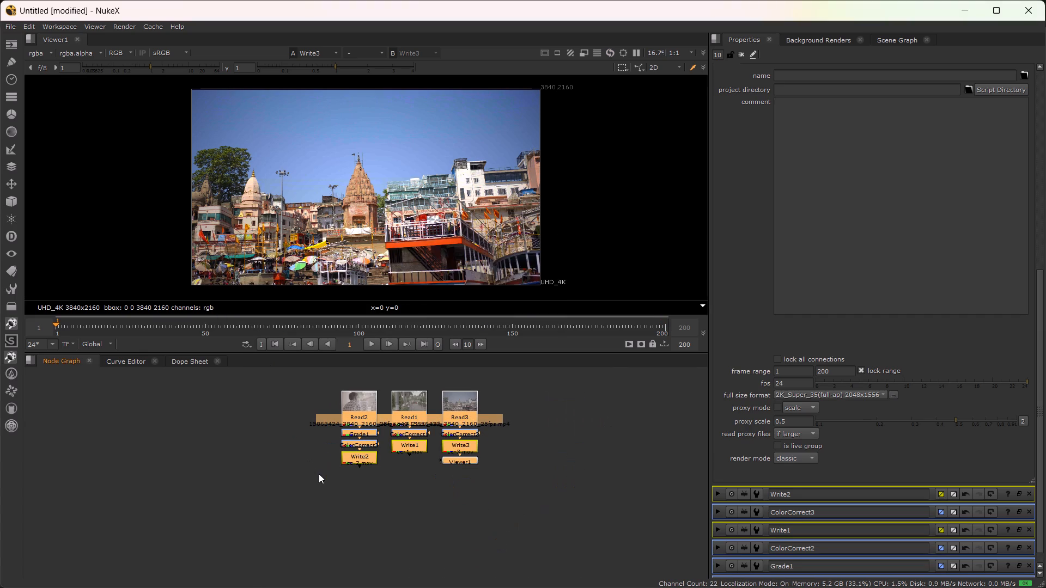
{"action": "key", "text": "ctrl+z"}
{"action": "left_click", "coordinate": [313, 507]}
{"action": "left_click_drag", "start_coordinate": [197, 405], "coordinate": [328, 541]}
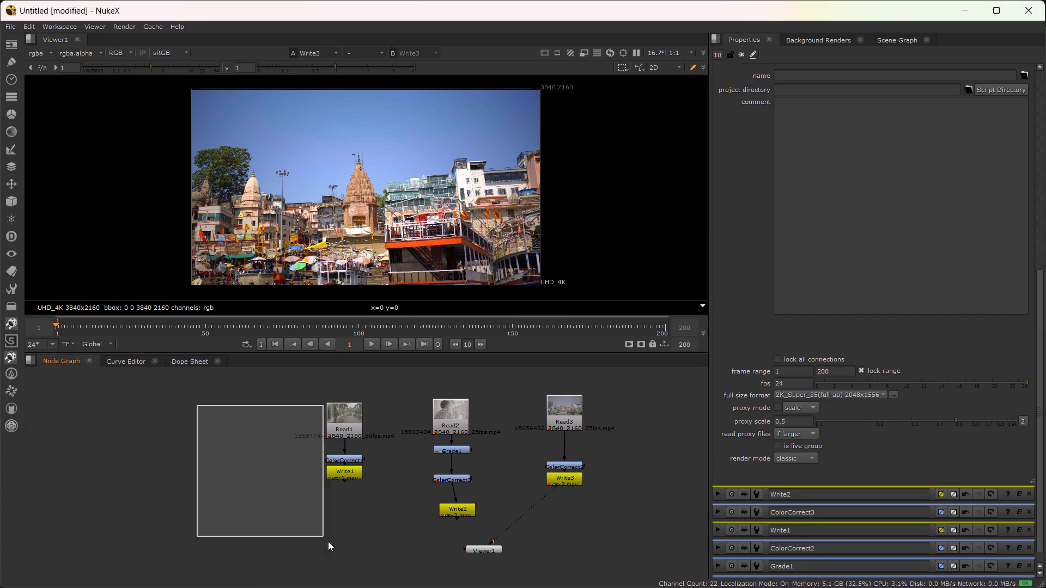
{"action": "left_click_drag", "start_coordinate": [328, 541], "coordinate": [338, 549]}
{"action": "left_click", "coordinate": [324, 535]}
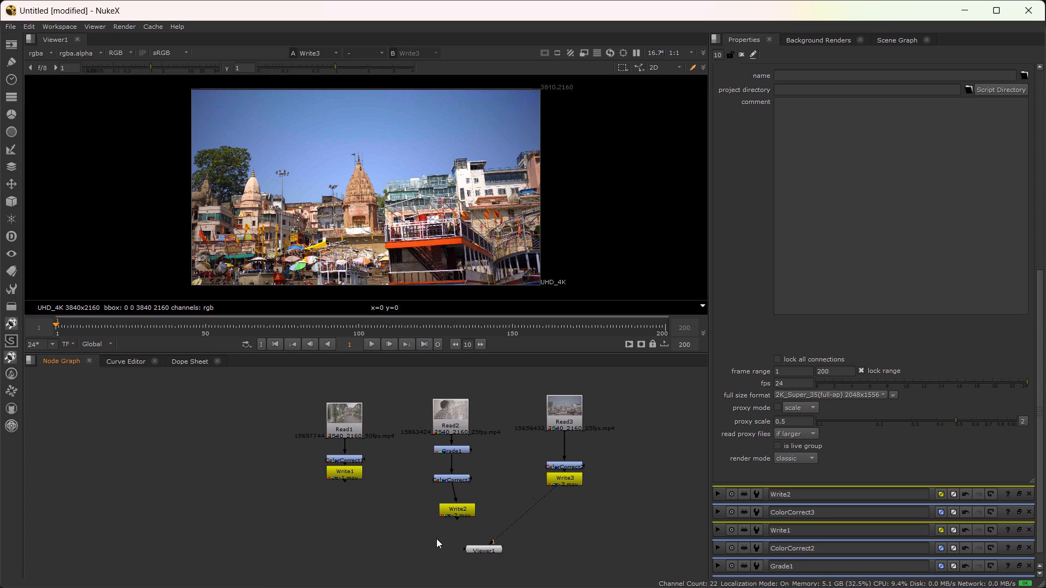
Save the Nuke script as cc-01 in the Downloads folder.
{"action": "key", "text": "ctrl+s"}
{"action": "left_click", "coordinate": [438, 377]}
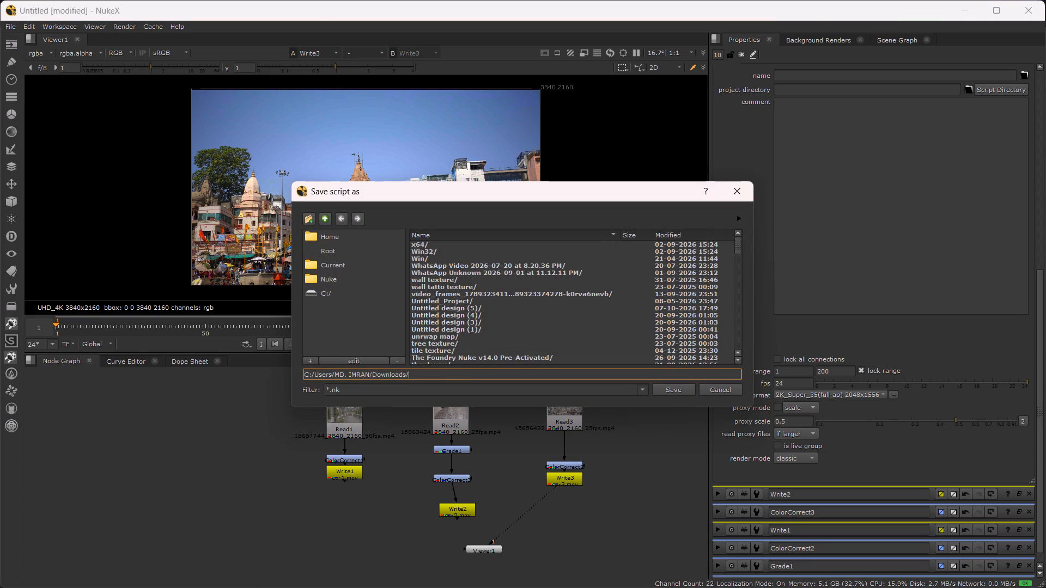
{"action": "type", "text": "cc"}
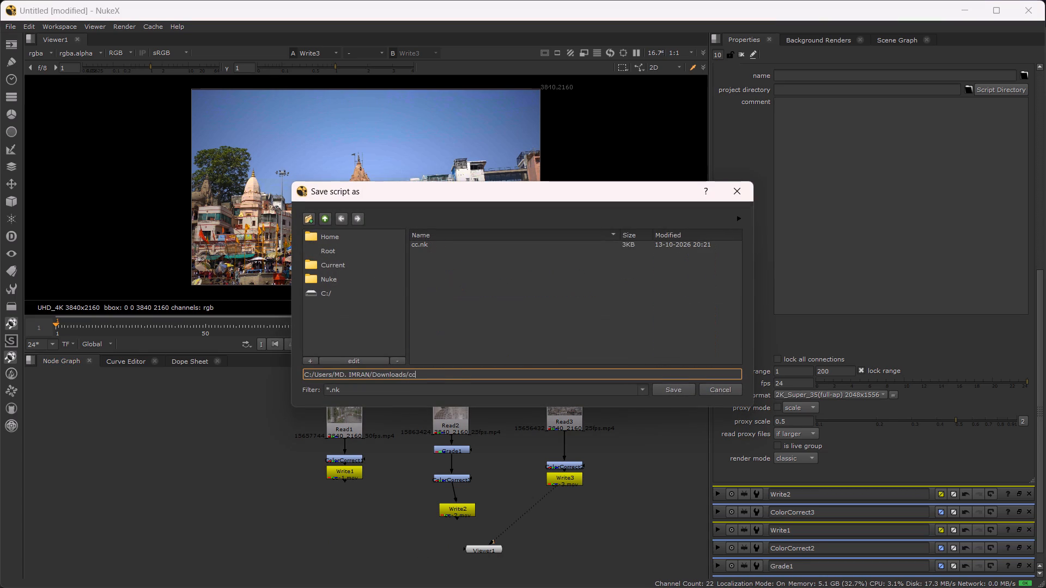
{"action": "type", "text": "-01"}
{"action": "key", "text": "Return"}
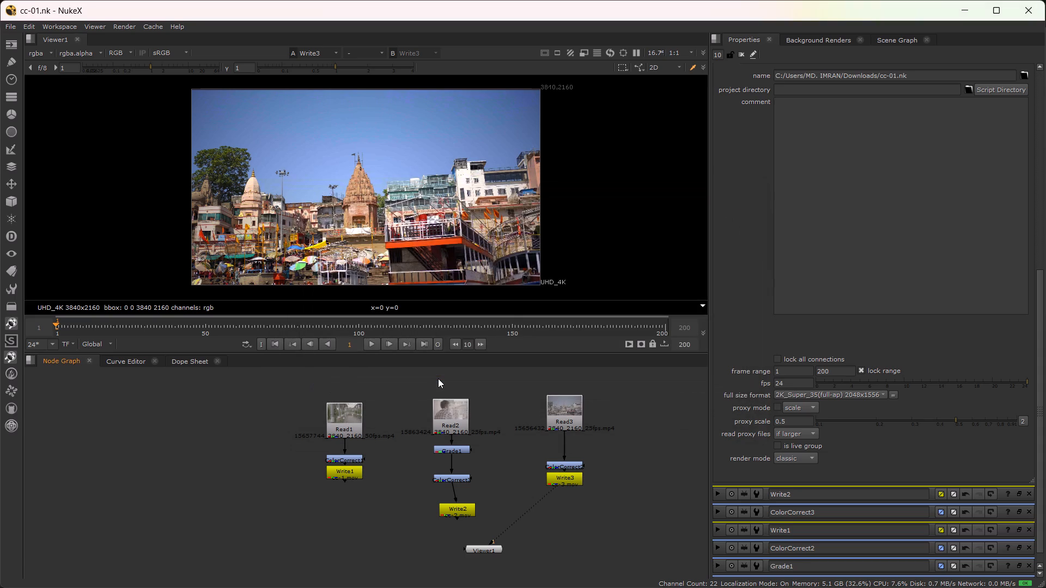
{"action": "left_click", "coordinate": [189, 510]}
Switch to Microsoft Edge and search Pexels for green screen, restricted to videos.
{"action": "left_click", "coordinate": [363, 581]}
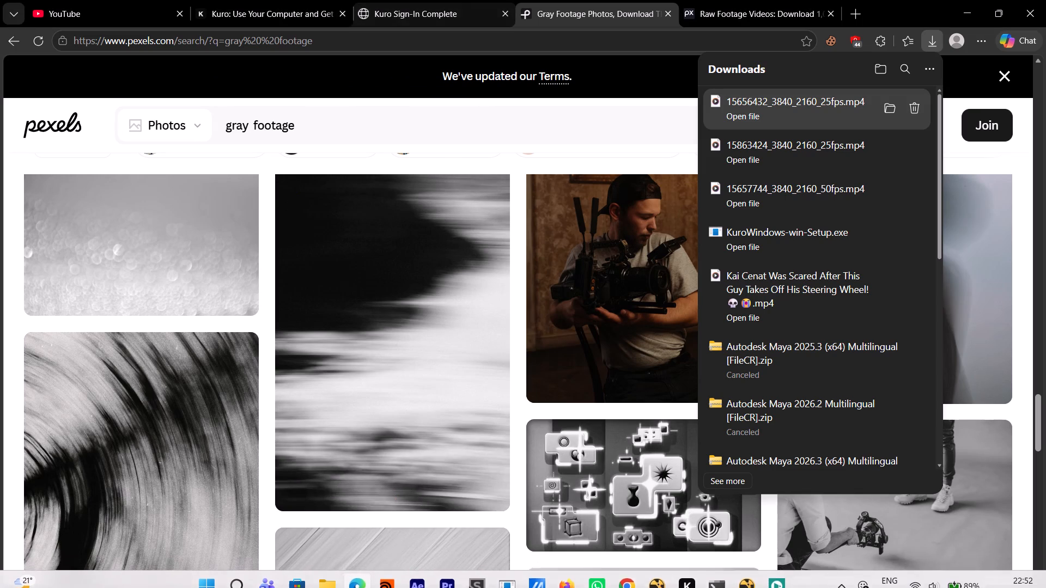
{"action": "left_click", "coordinate": [325, 138]}
{"action": "key", "text": "ctrl+a"}
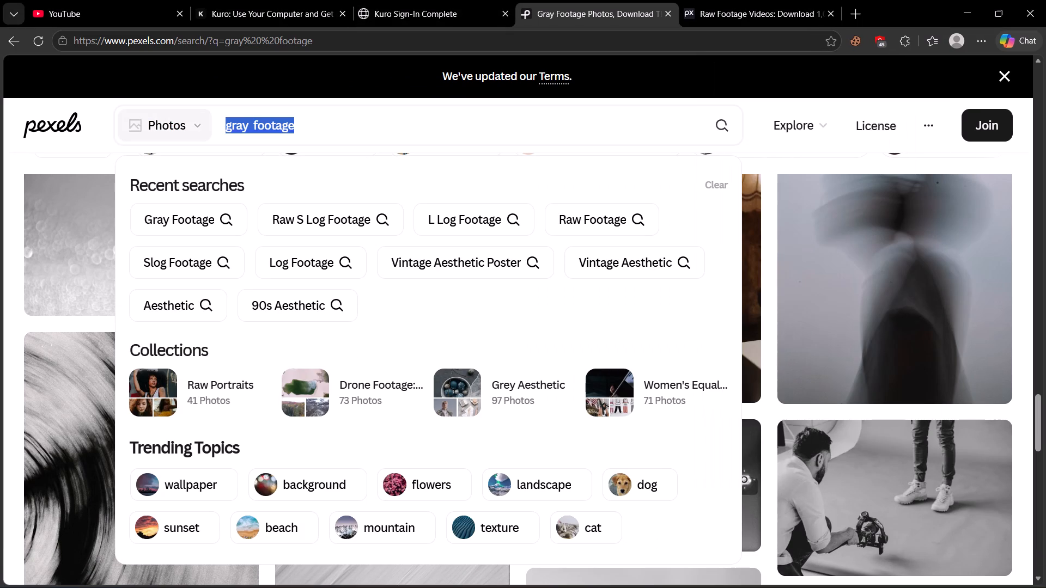
{"action": "left_click", "coordinate": [209, 118]}
{"action": "left_click", "coordinate": [152, 192]}
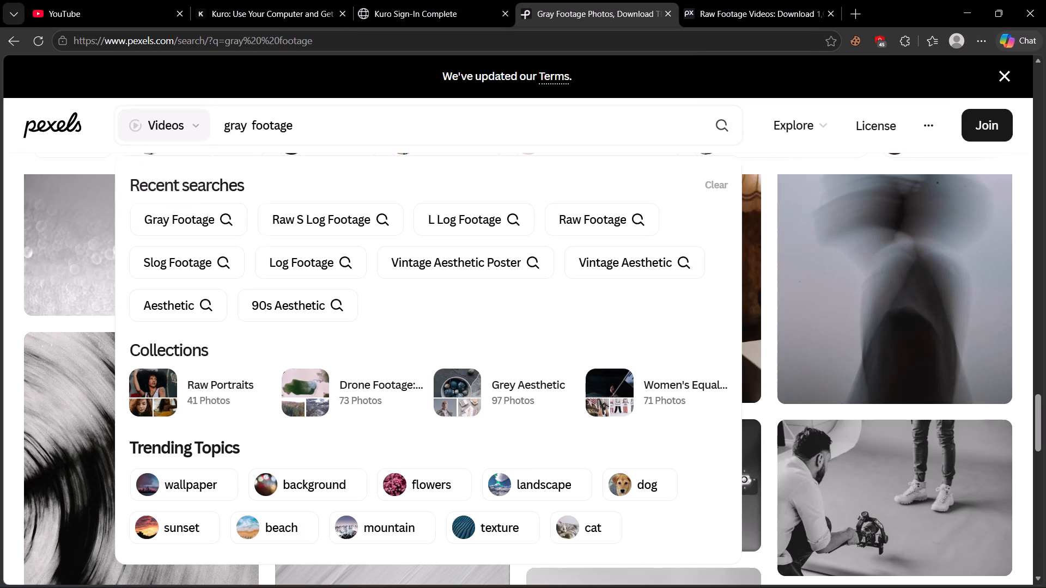
{"action": "left_click", "coordinate": [310, 131]}
{"action": "type", "text": "green"}
{"action": "key", "text": "space"}
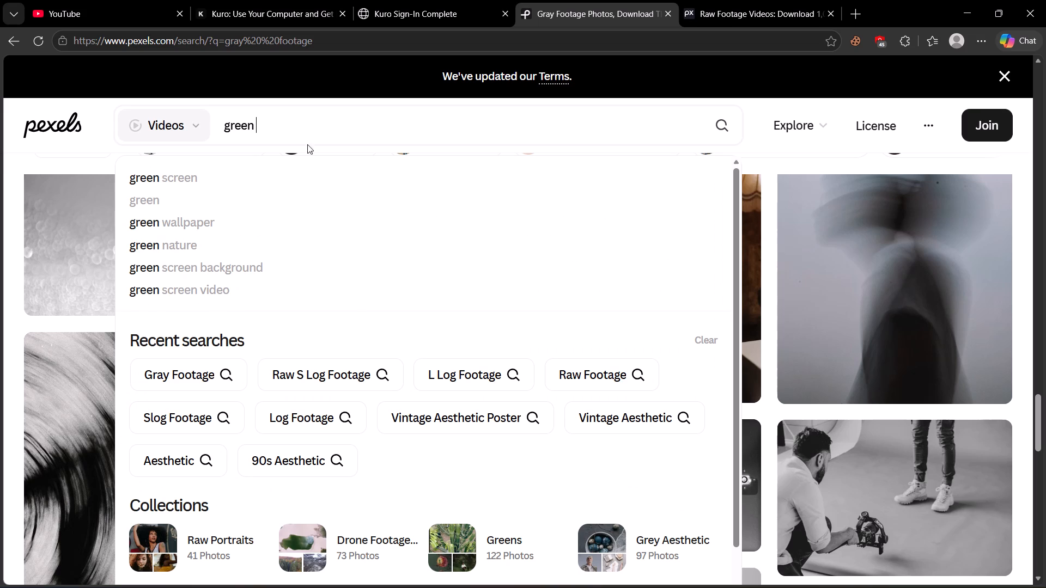
{"action": "left_click", "coordinate": [305, 175]}
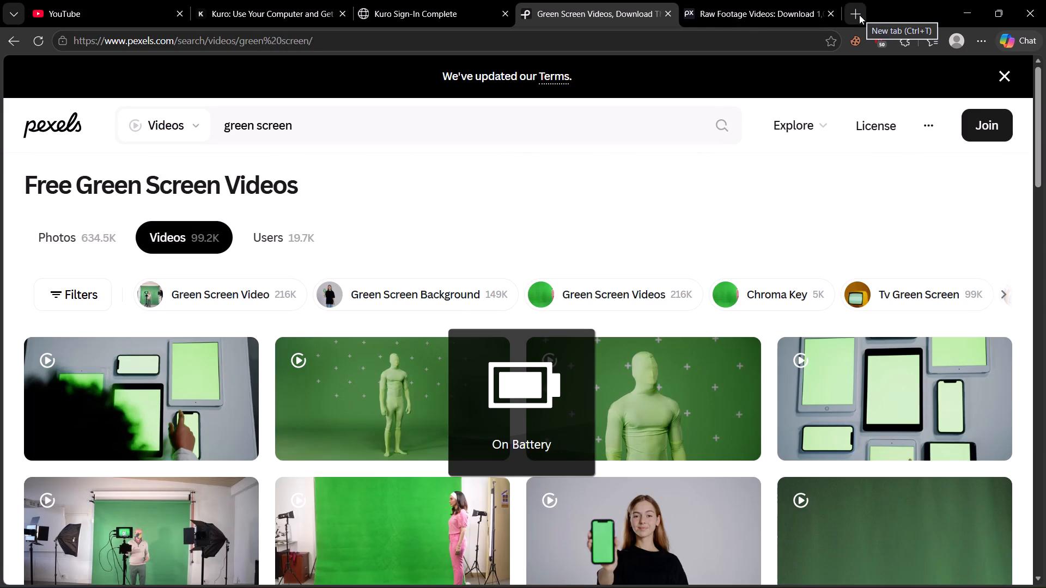
Open the ActionVFX Practice Footage Library in a new browser tab.
{"action": "left_click", "coordinate": [859, 14]}
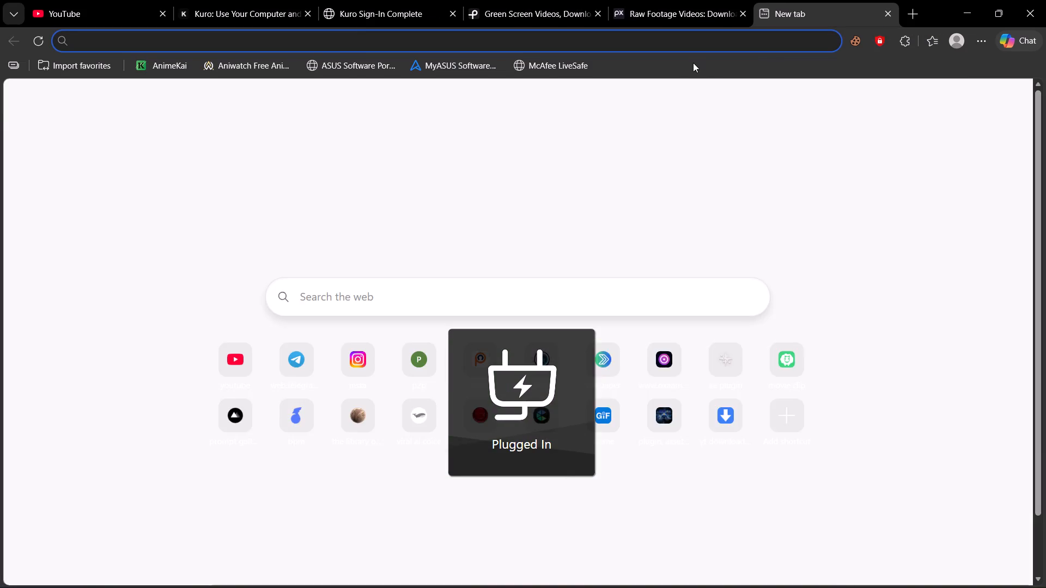
{"action": "type", "text": "act"}
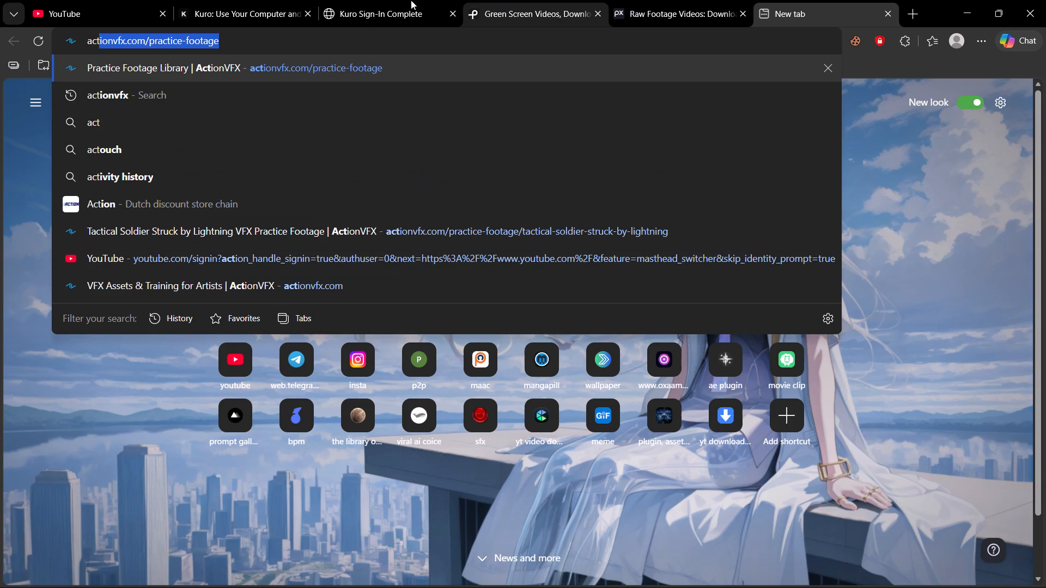
{"action": "left_click", "coordinate": [468, 62]}
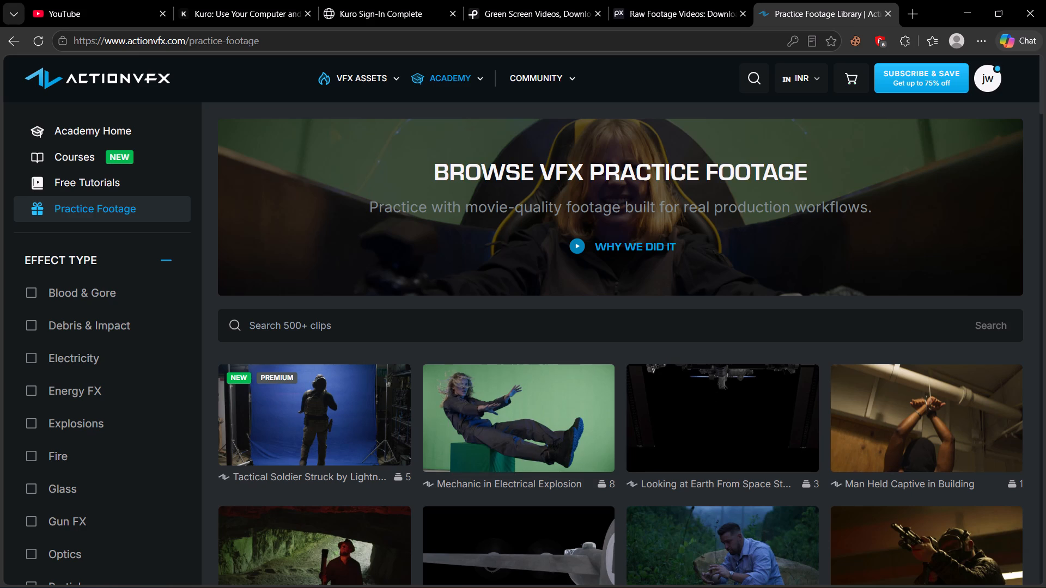
Examine the Tactical Soldier Struck by Lightning scene, playing its preview full screen and looking over its clips, and return to the library.
{"action": "scroll", "coordinate": [545, 426], "scroll_direction": "down", "scroll_amount": 3}
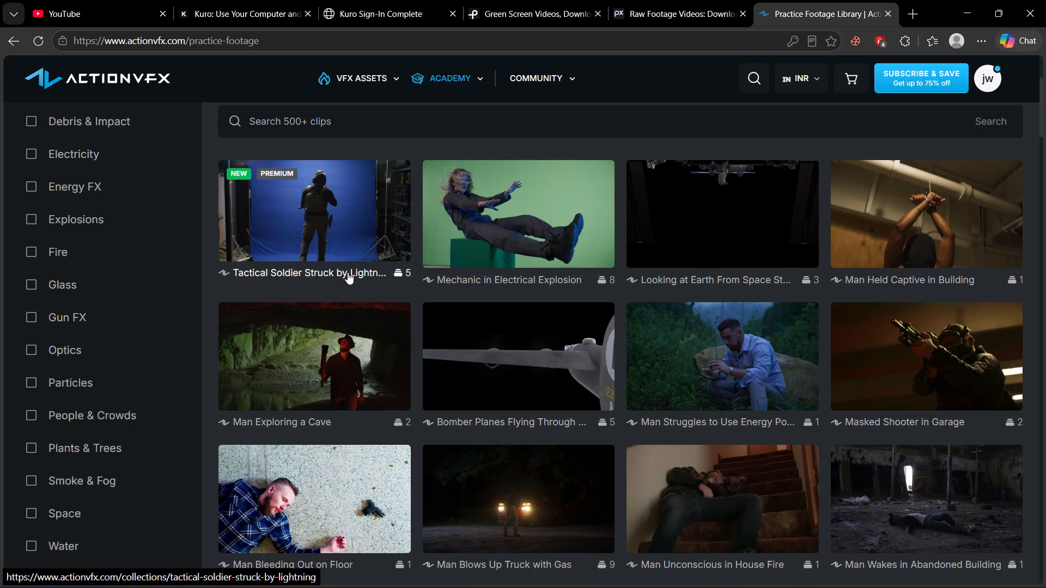
{"action": "left_click", "coordinate": [350, 216]}
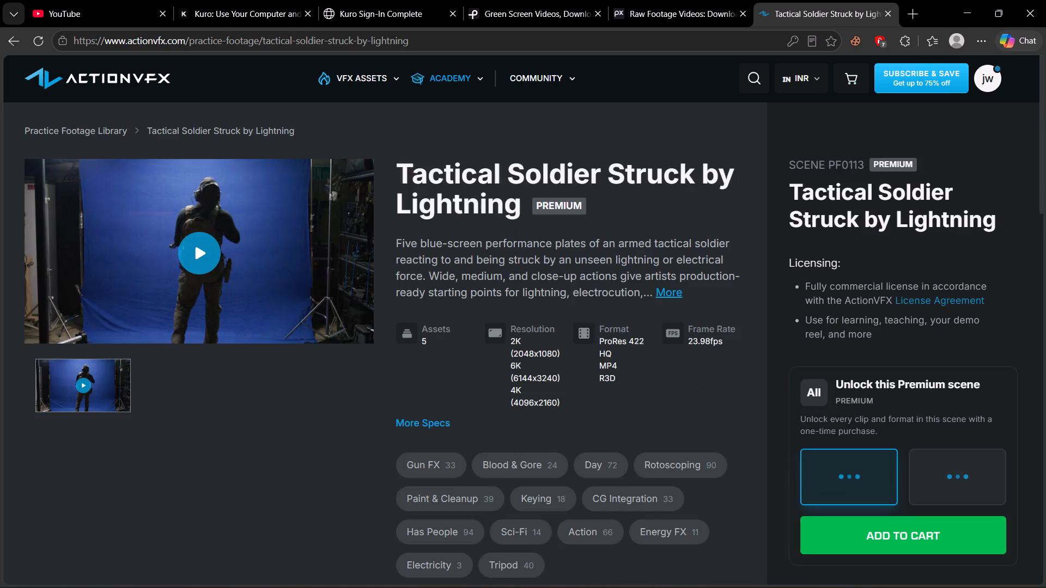
{"action": "left_click", "coordinate": [198, 253]}
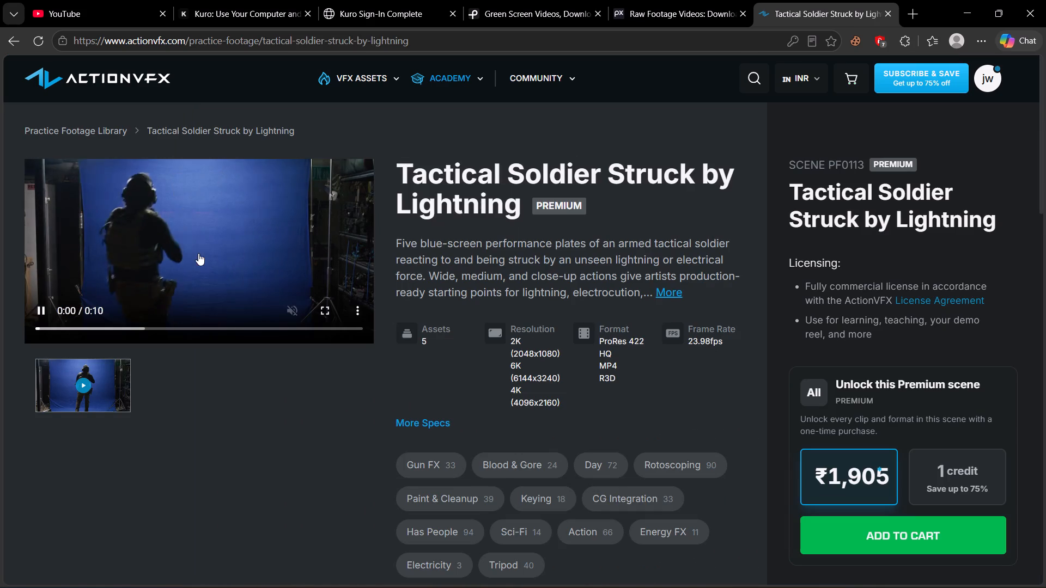
{"action": "left_click", "coordinate": [333, 309]}
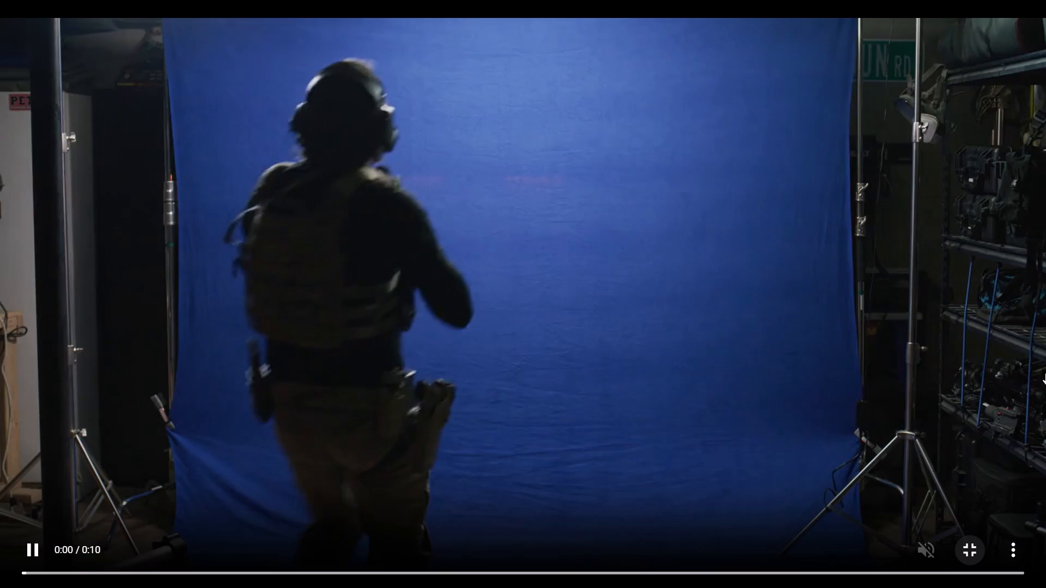
{"action": "left_click", "coordinate": [1014, 555]}
{"action": "left_click", "coordinate": [526, 427]}
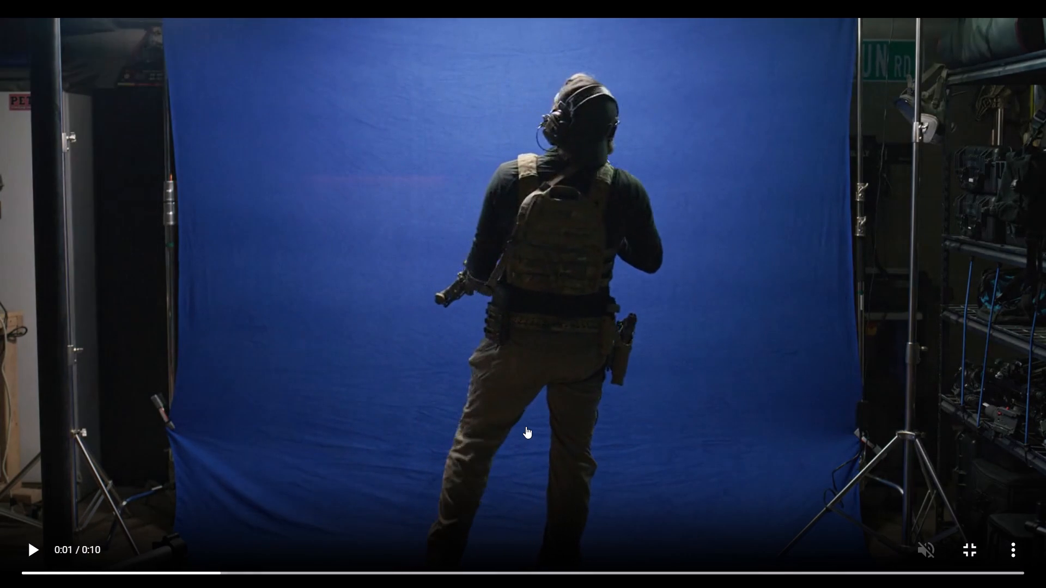
{"action": "key", "text": "Escape"}
{"action": "scroll", "coordinate": [465, 329], "scroll_direction": "down", "scroll_amount": 3}
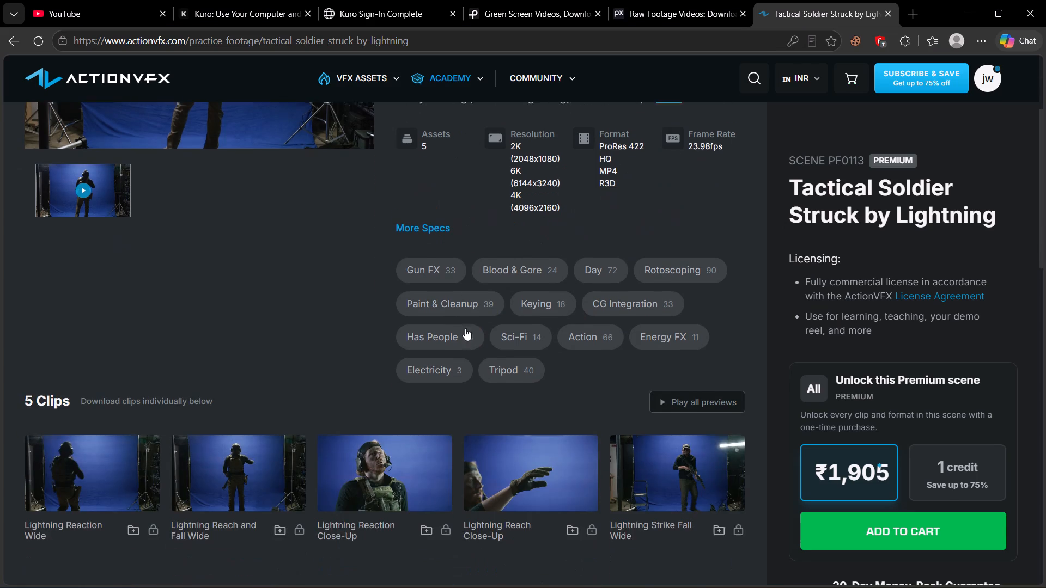
{"action": "scroll", "coordinate": [465, 328], "scroll_direction": "down", "scroll_amount": 1}
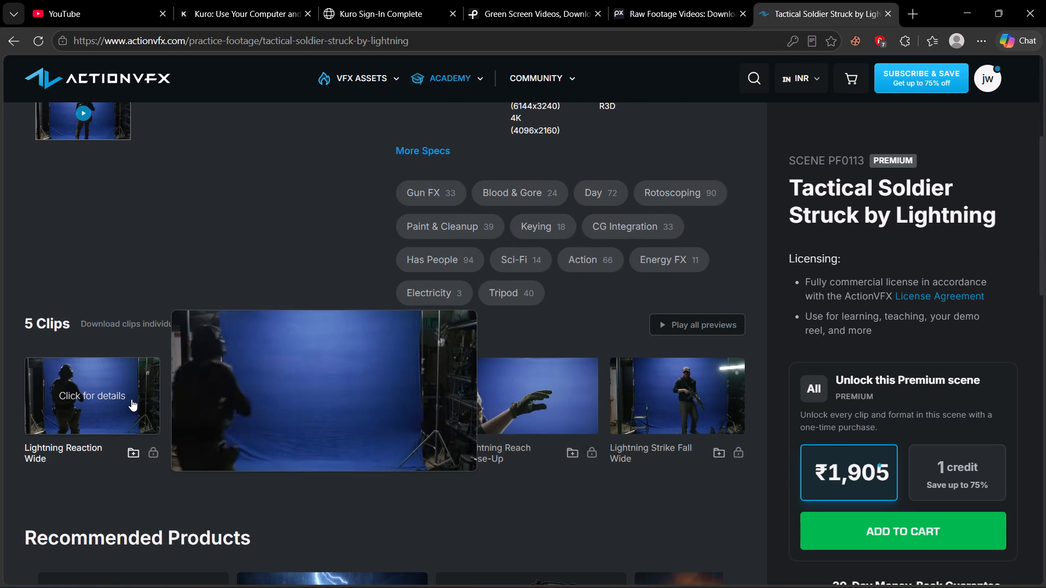
{"action": "scroll", "coordinate": [269, 313], "scroll_direction": "up", "scroll_amount": 3}
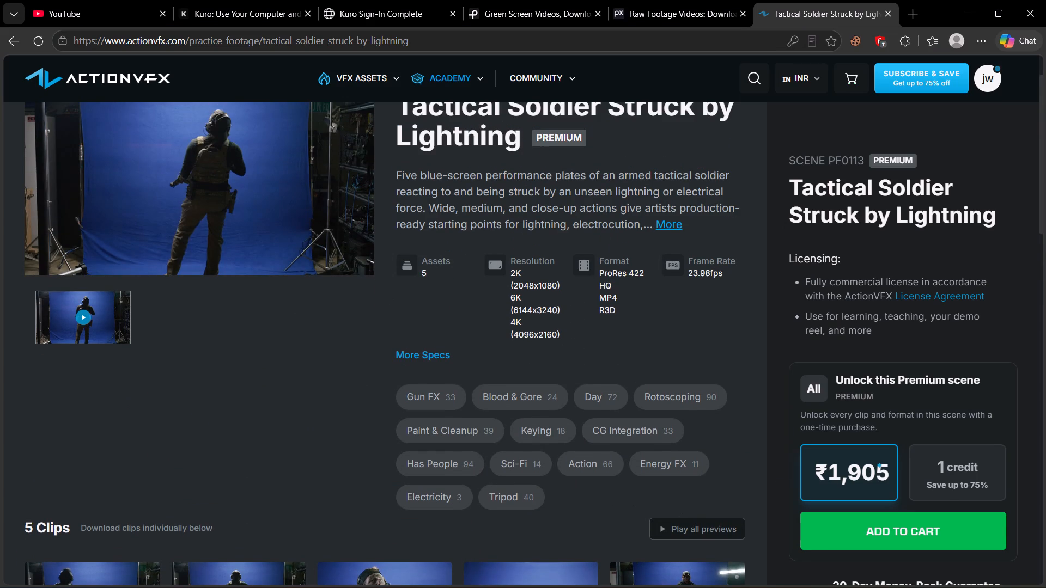
{"action": "left_click", "coordinate": [13, 44]}
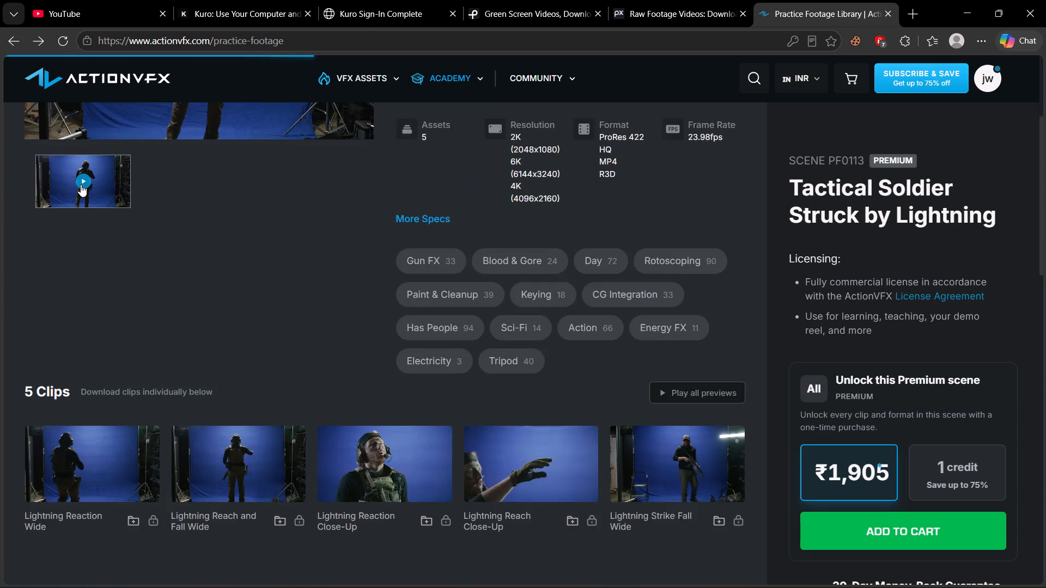
Browse the practice footage, check the clips offered in the Fatal Stabbing in House scene, and return to the library.
{"action": "scroll", "coordinate": [316, 370], "scroll_direction": "down", "scroll_amount": 13}
{"action": "scroll", "coordinate": [407, 350], "scroll_direction": "up", "scroll_amount": 1}
{"action": "scroll", "coordinate": [408, 350], "scroll_direction": "down", "scroll_amount": 9}
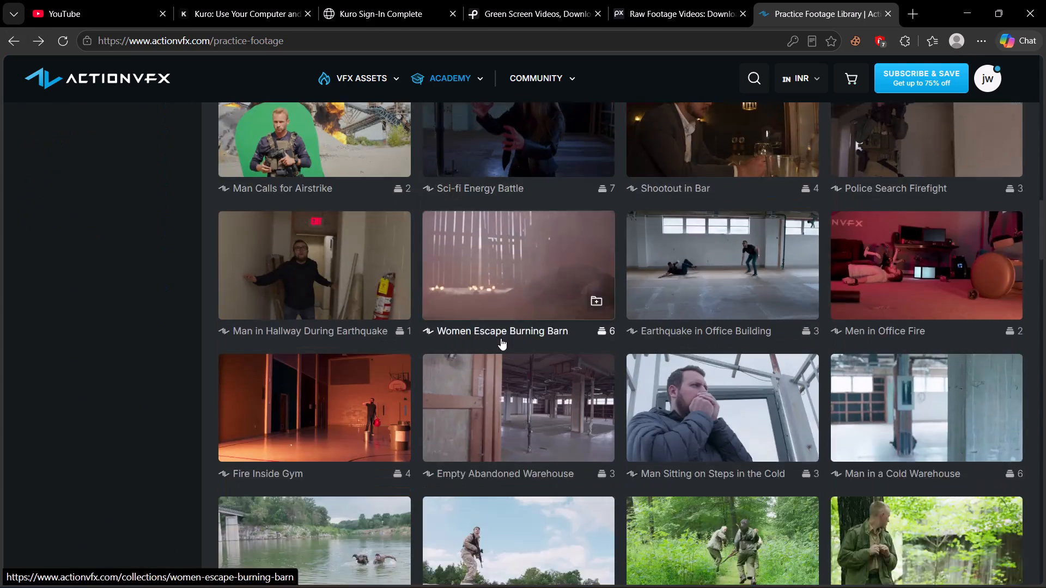
{"action": "scroll", "coordinate": [501, 338], "scroll_direction": "down", "scroll_amount": 20}
{"action": "scroll", "coordinate": [501, 338], "scroll_direction": "down", "scroll_amount": 3}
{"action": "scroll", "coordinate": [507, 350], "scroll_direction": "up", "scroll_amount": 3}
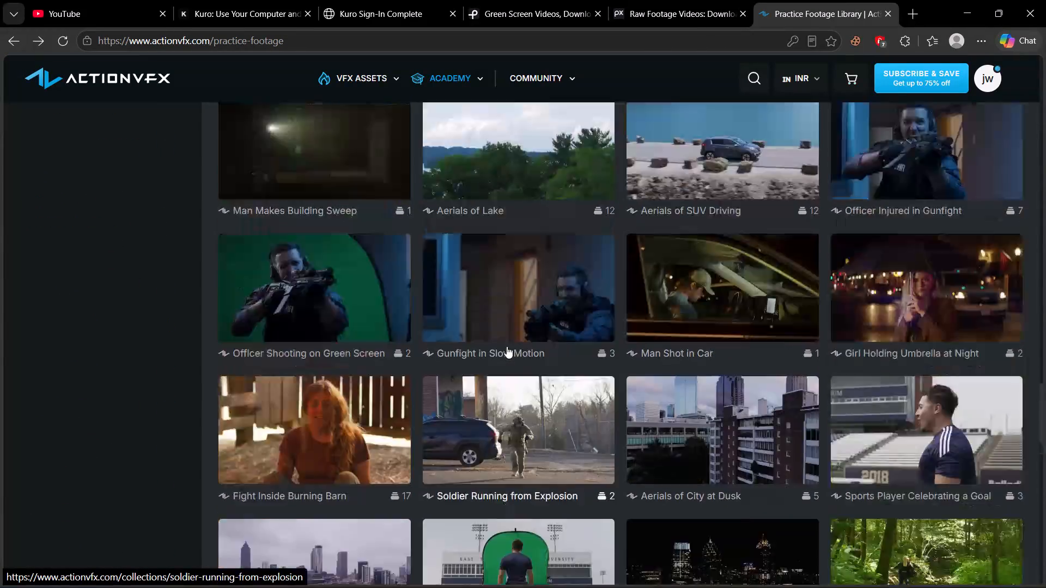
{"action": "scroll", "coordinate": [507, 346], "scroll_direction": "up", "scroll_amount": 5}
{"action": "left_click", "coordinate": [519, 253]}
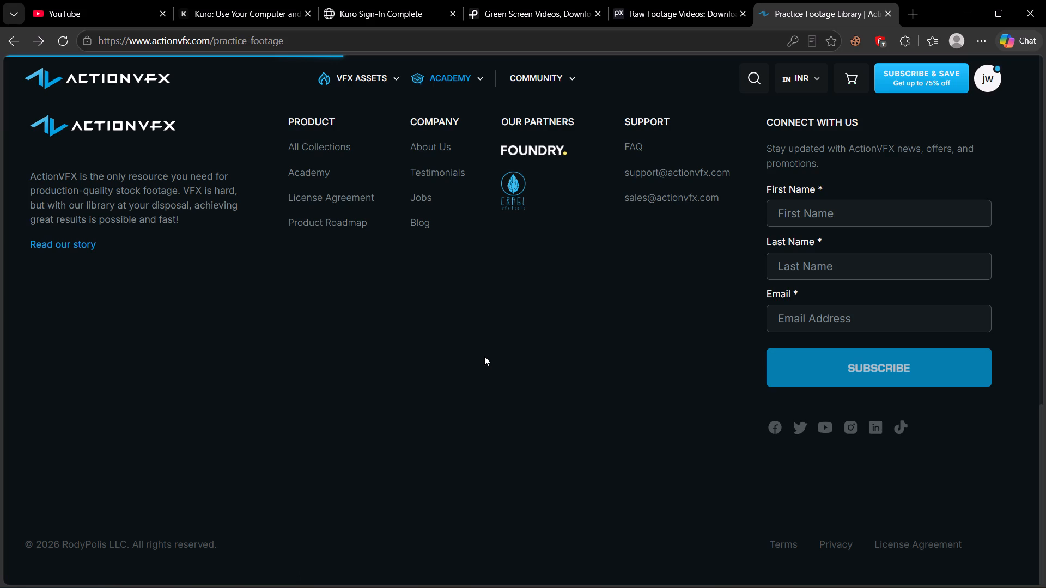
{"action": "scroll", "coordinate": [483, 348], "scroll_direction": "down", "scroll_amount": 7}
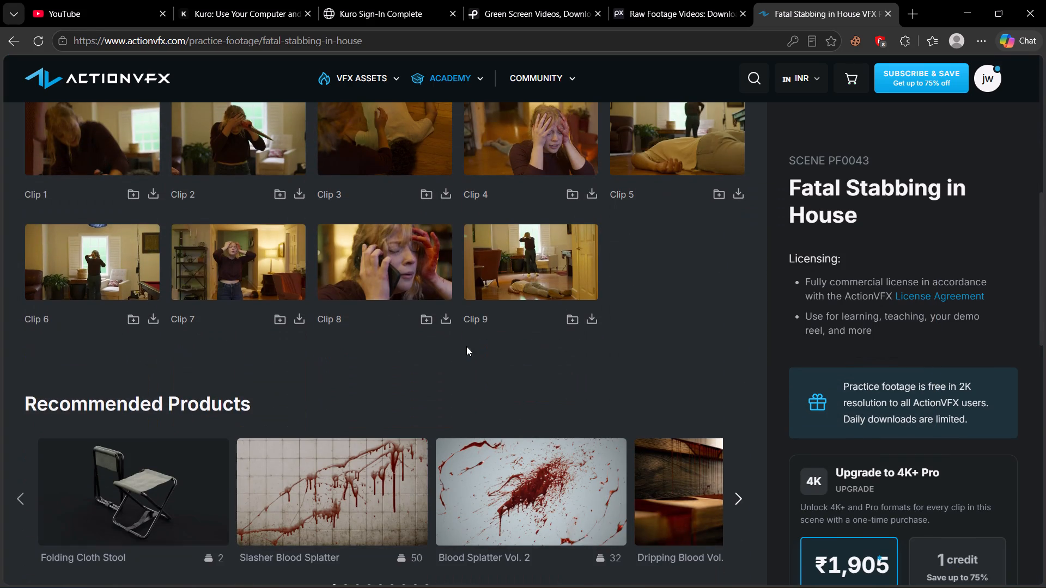
{"action": "left_click", "coordinate": [13, 46]}
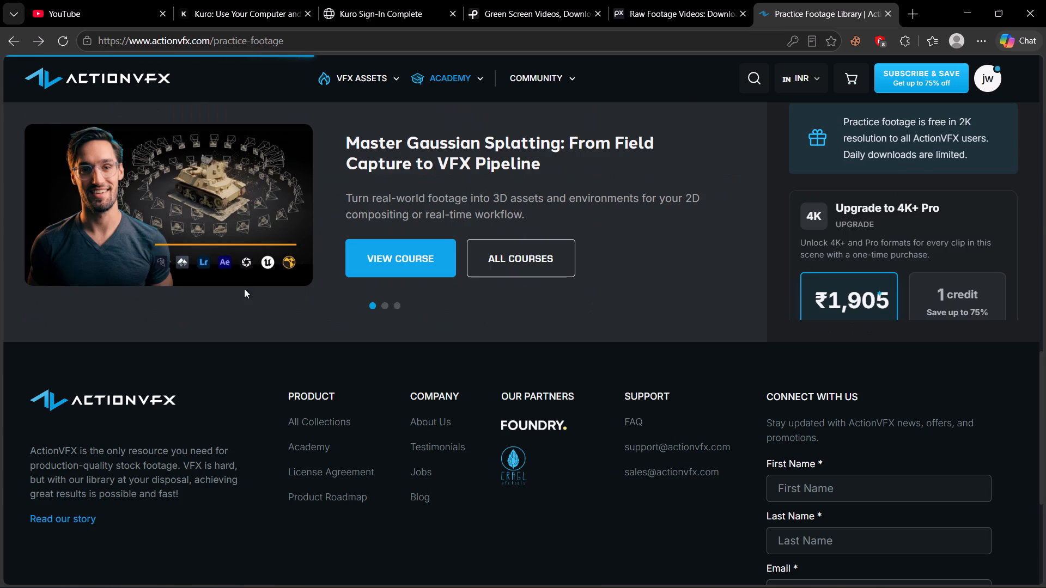
Look through the practice footage library down to its final rows for a suitable green-screen scene.
{"action": "scroll", "coordinate": [499, 391], "scroll_direction": "down", "scroll_amount": 20}
{"action": "scroll", "coordinate": [499, 391], "scroll_direction": "down", "scroll_amount": 1}
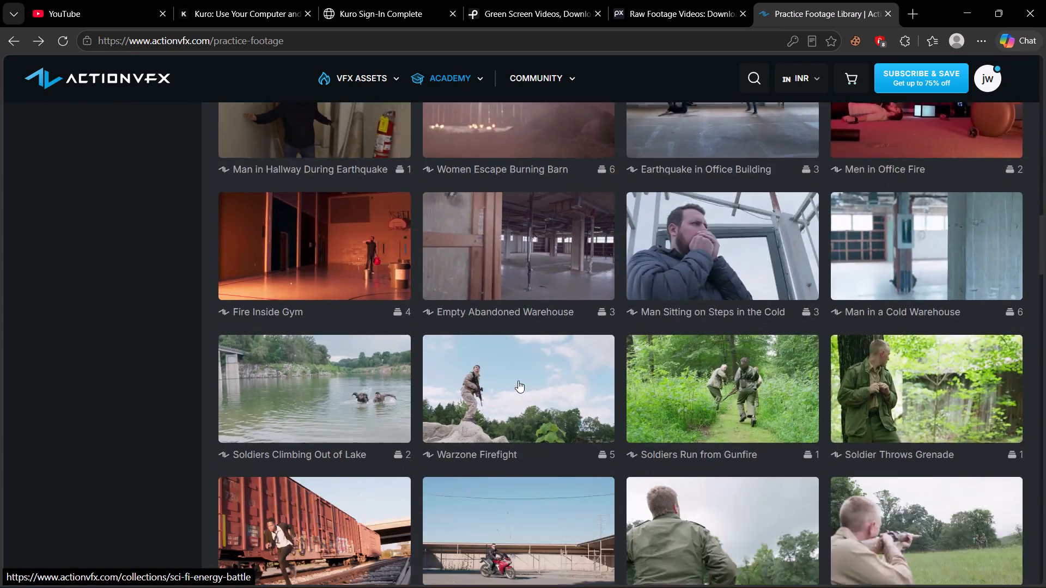
{"action": "scroll", "coordinate": [518, 381], "scroll_direction": "down", "scroll_amount": 14}
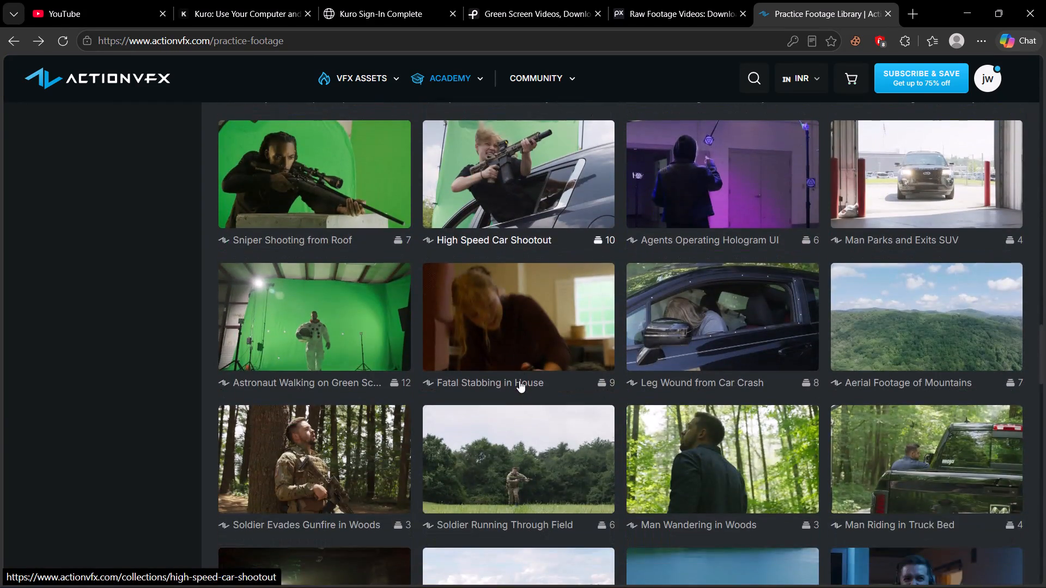
{"action": "scroll", "coordinate": [519, 381], "scroll_direction": "down", "scroll_amount": 15}
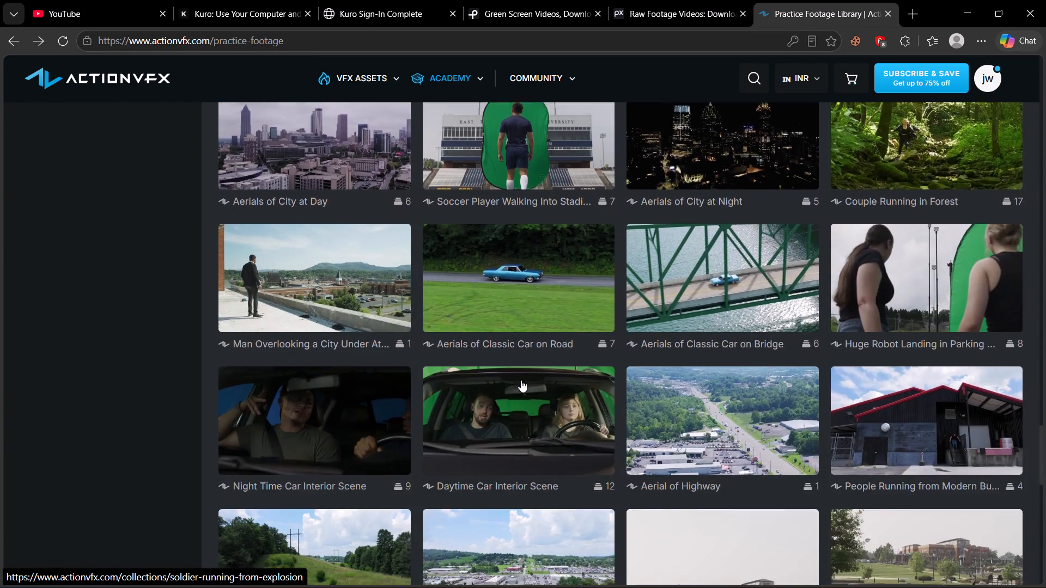
{"action": "scroll", "coordinate": [521, 380], "scroll_direction": "down", "scroll_amount": 7}
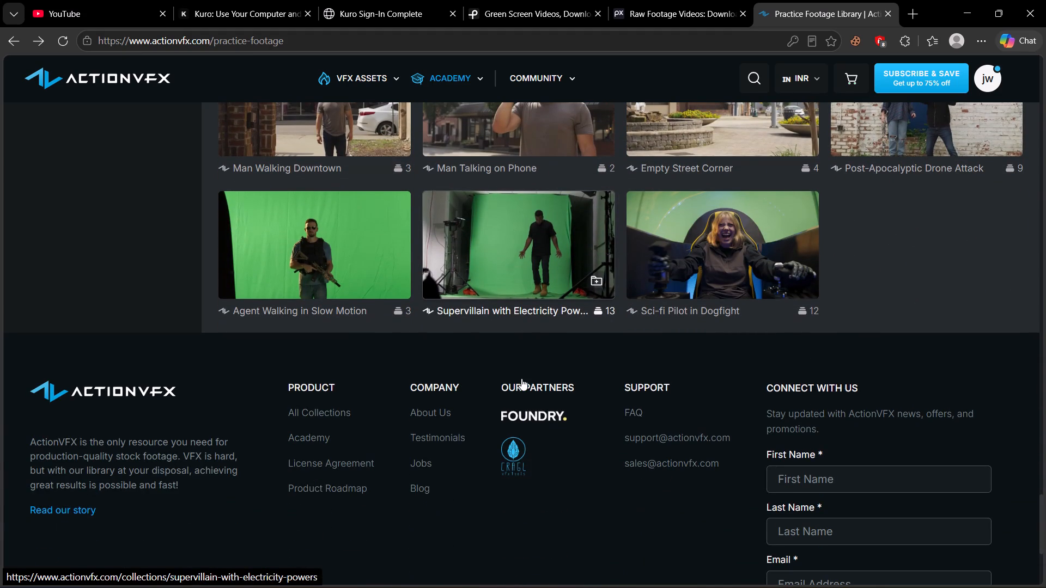
{"action": "scroll", "coordinate": [859, 301], "scroll_direction": "up", "scroll_amount": 1}
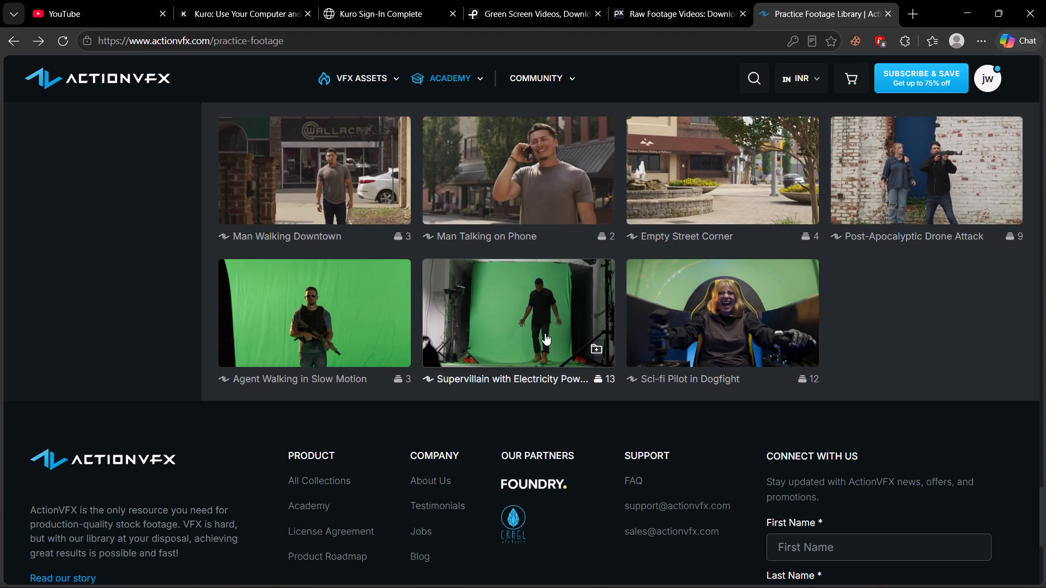
Browse back up through the practice footage, check the clips offered in the Soldier Running from Explosion scene, and return to the library.
{"action": "scroll", "coordinate": [853, 286], "scroll_direction": "up", "scroll_amount": 2}
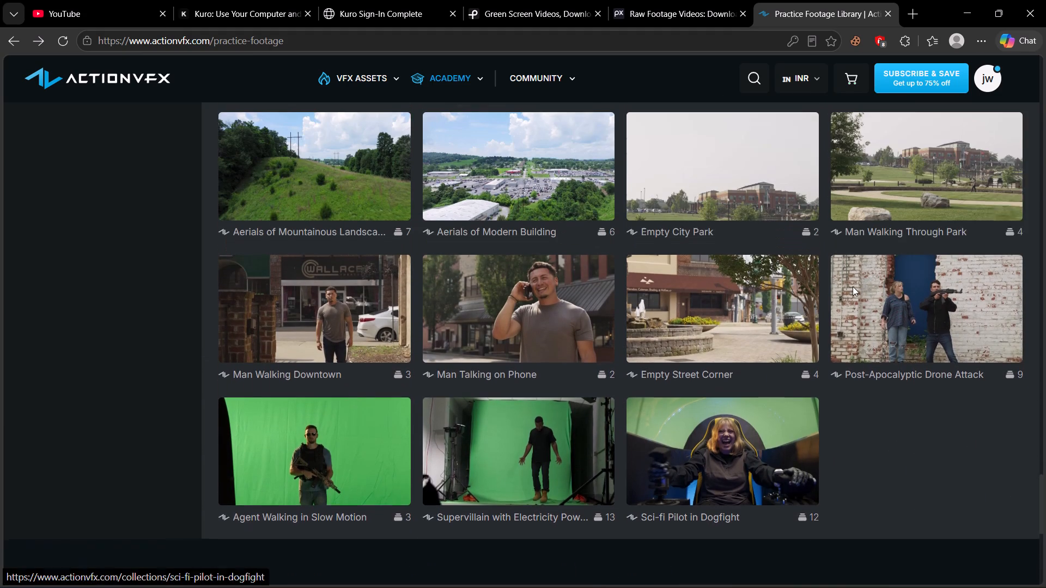
{"action": "scroll", "coordinate": [853, 286], "scroll_direction": "up", "scroll_amount": 3}
{"action": "scroll", "coordinate": [538, 321], "scroll_direction": "up", "scroll_amount": 1}
{"action": "scroll", "coordinate": [354, 303], "scroll_direction": "up", "scroll_amount": 2}
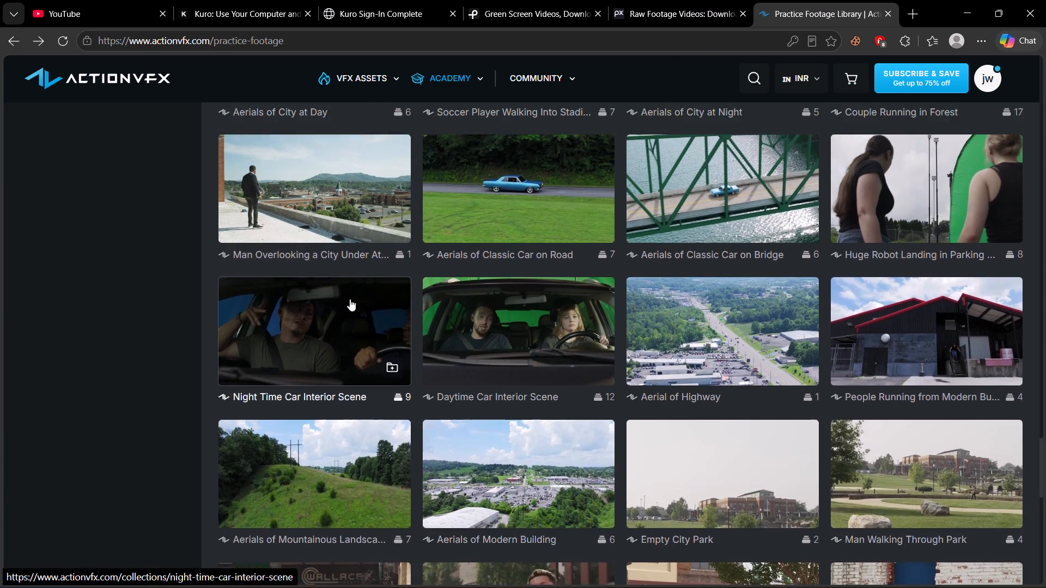
{"action": "scroll", "coordinate": [914, 285], "scroll_direction": "up", "scroll_amount": 2}
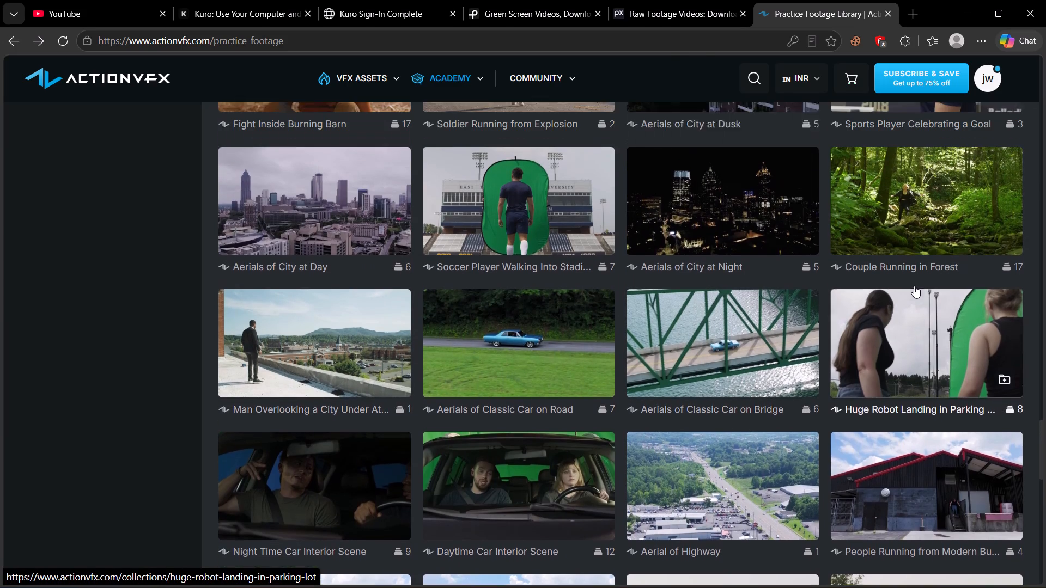
{"action": "scroll", "coordinate": [620, 287], "scroll_direction": "up", "scroll_amount": 2}
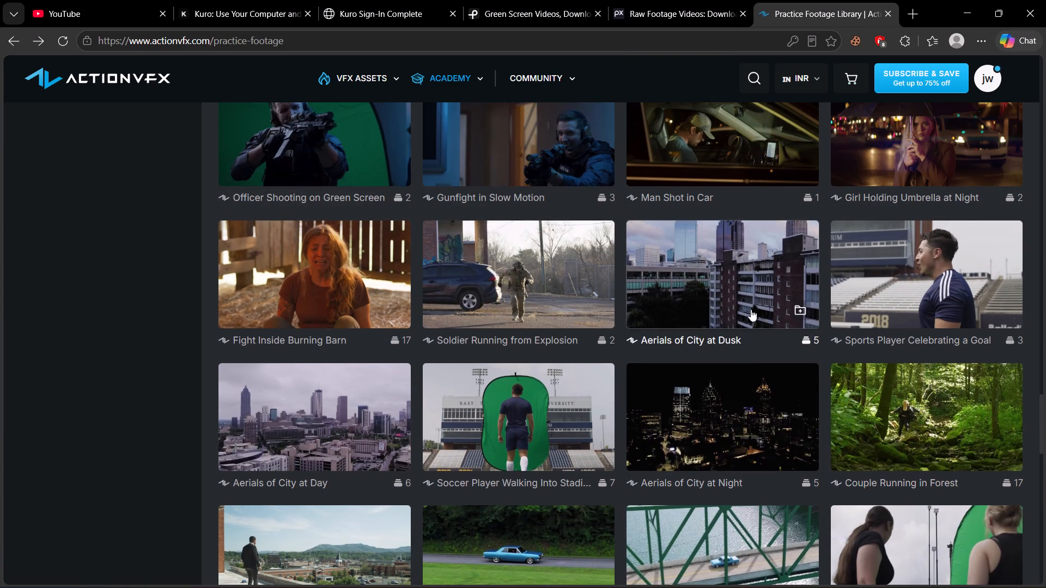
{"action": "left_click", "coordinate": [541, 295]}
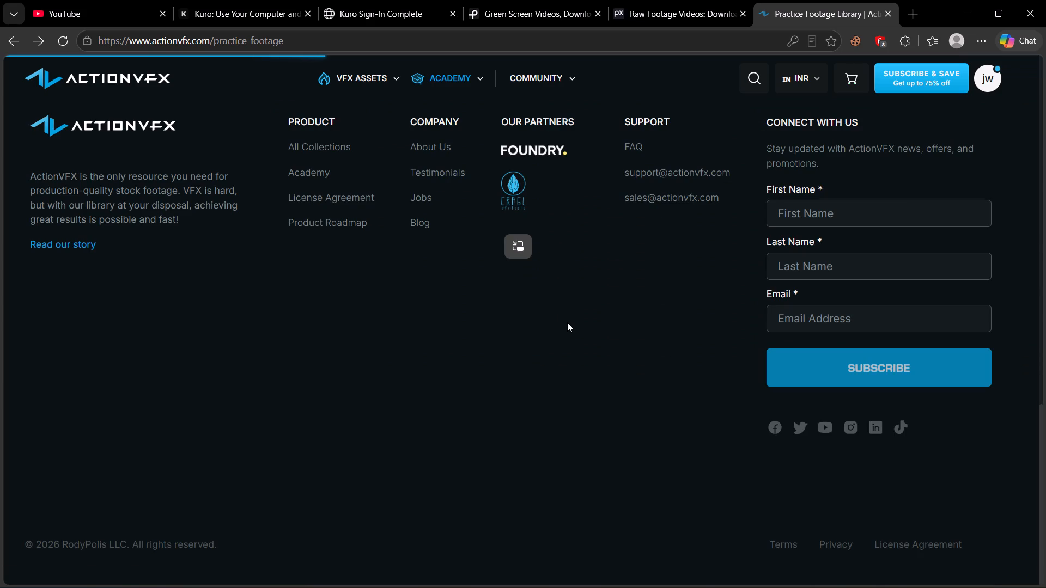
{"action": "scroll", "coordinate": [570, 333], "scroll_direction": "down", "scroll_amount": 6}
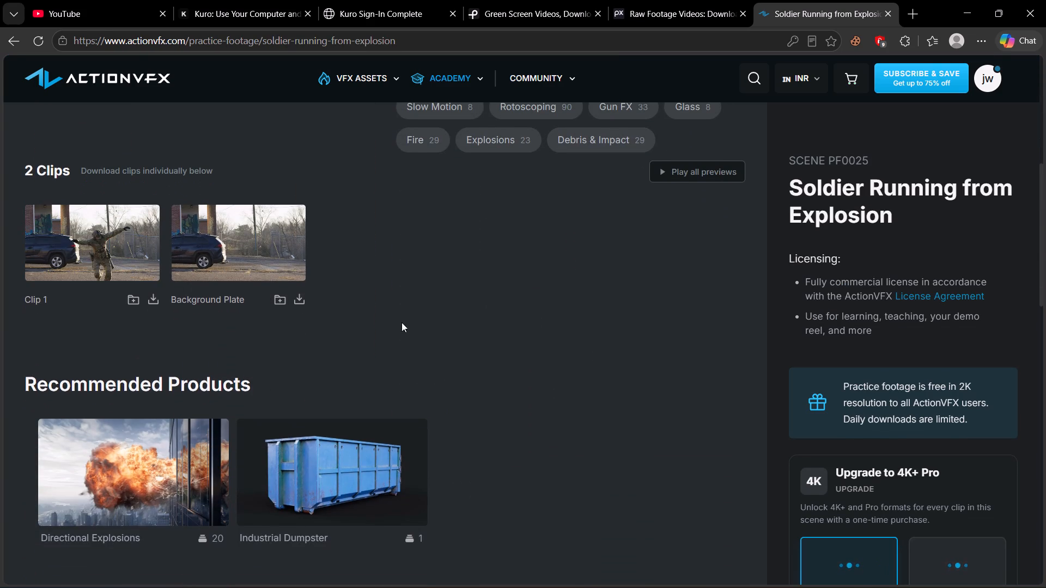
{"action": "left_click", "coordinate": [11, 44]}
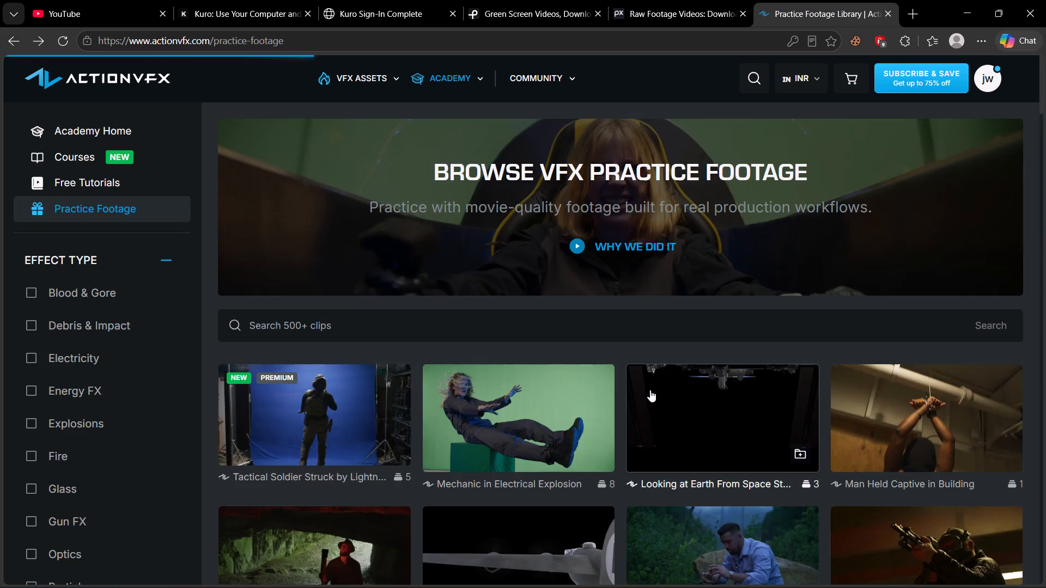
Examine the Woman Takes Out Guards scene, playing its preview full screen and looking over its clips, and return to the library.
{"action": "scroll", "coordinate": [755, 383], "scroll_direction": "down", "scroll_amount": 10}
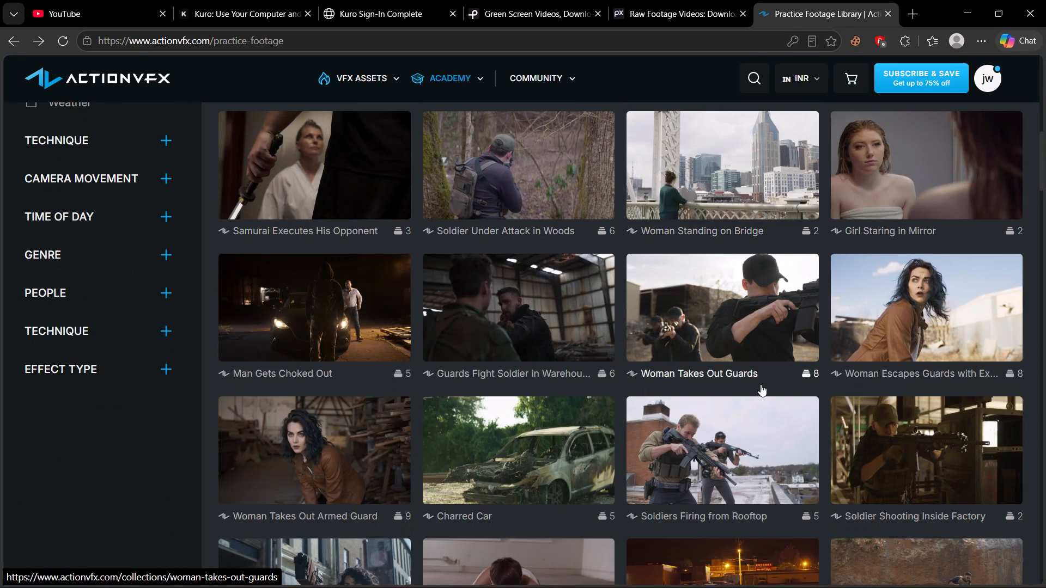
{"action": "scroll", "coordinate": [814, 399], "scroll_direction": "down", "scroll_amount": 2}
{"action": "left_click", "coordinate": [750, 182]}
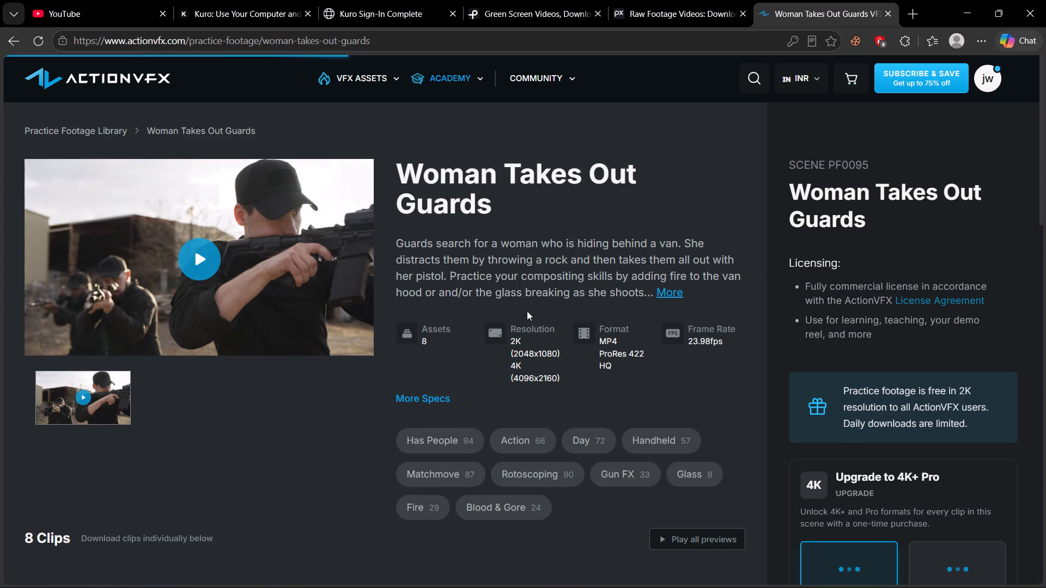
{"action": "scroll", "coordinate": [436, 341], "scroll_direction": "down", "scroll_amount": 3}
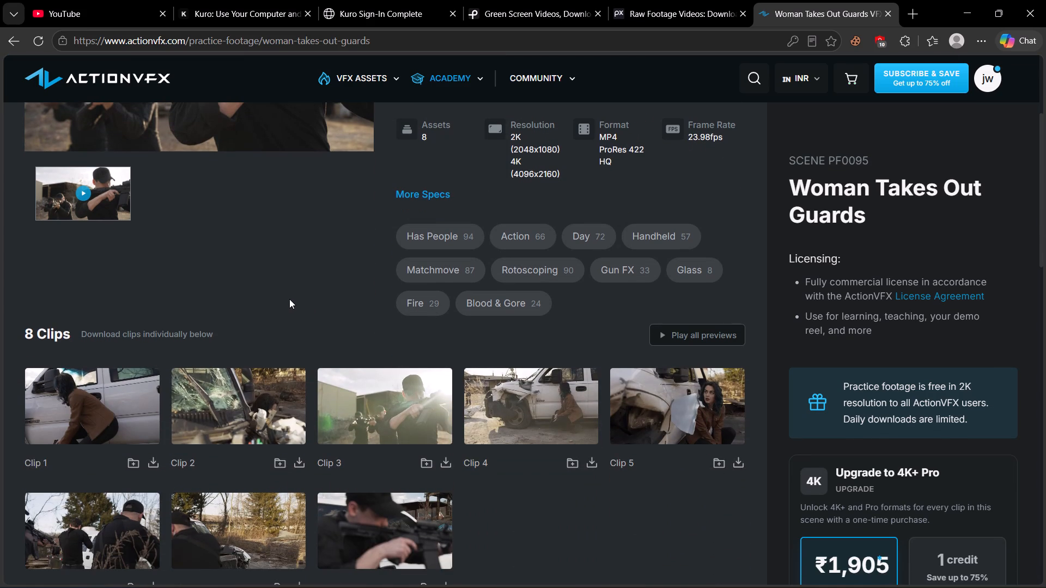
{"action": "scroll", "coordinate": [289, 296], "scroll_direction": "up", "scroll_amount": 3}
{"action": "left_click", "coordinate": [218, 242]}
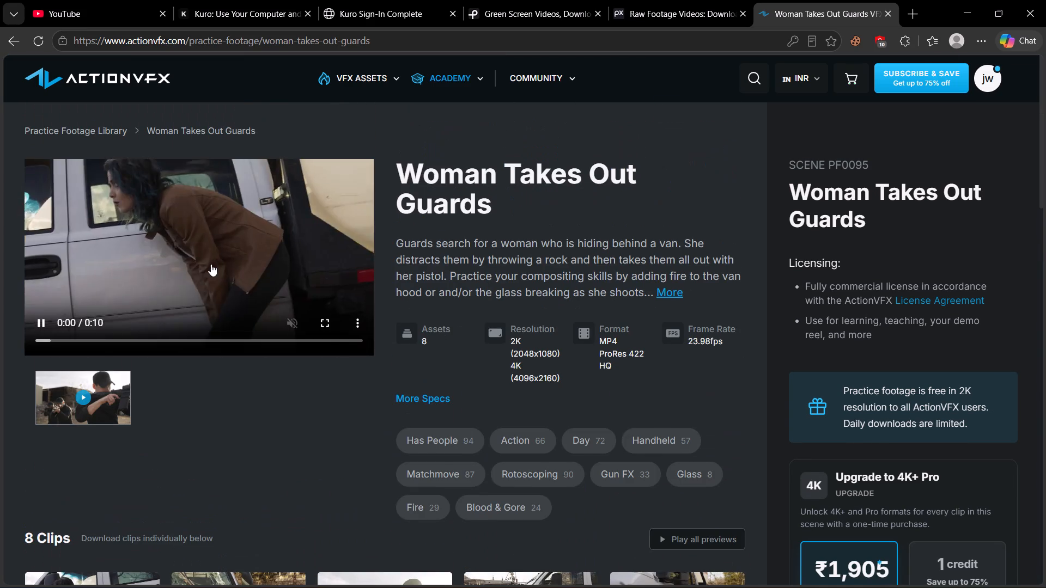
{"action": "left_click", "coordinate": [322, 321]}
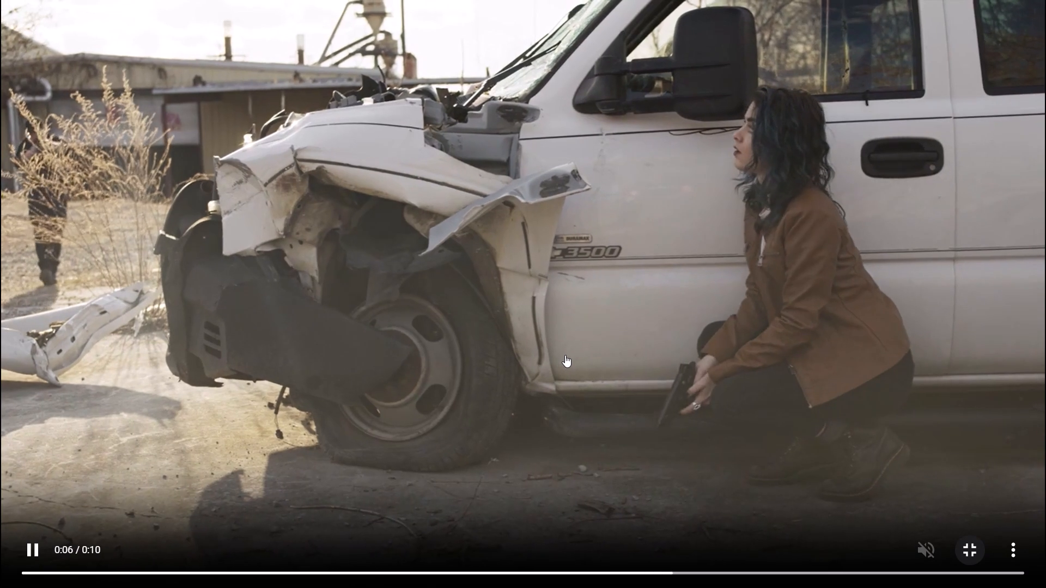
{"action": "key", "text": "Escape"}
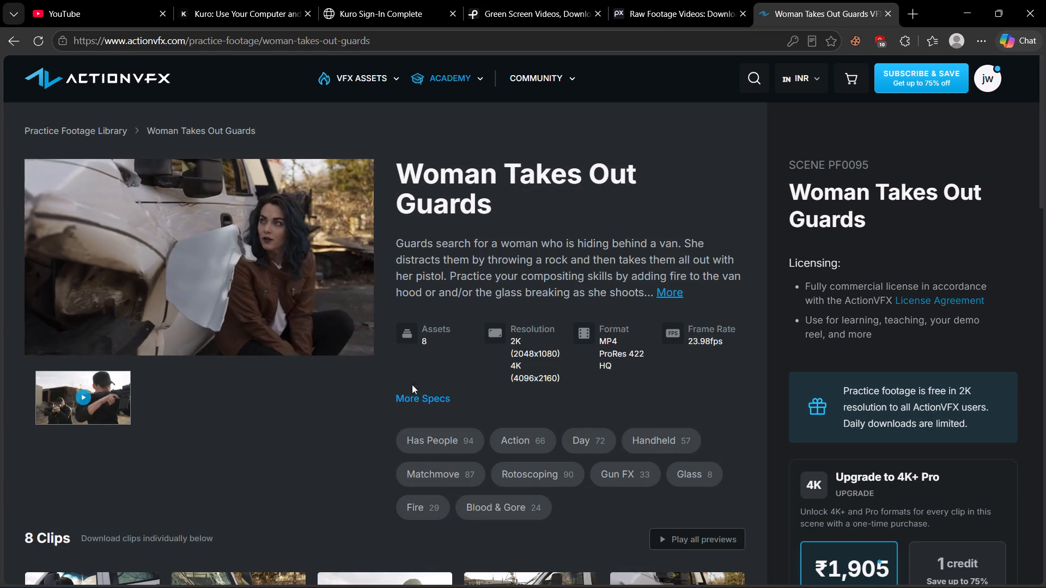
{"action": "scroll", "coordinate": [332, 385], "scroll_direction": "down", "scroll_amount": 4}
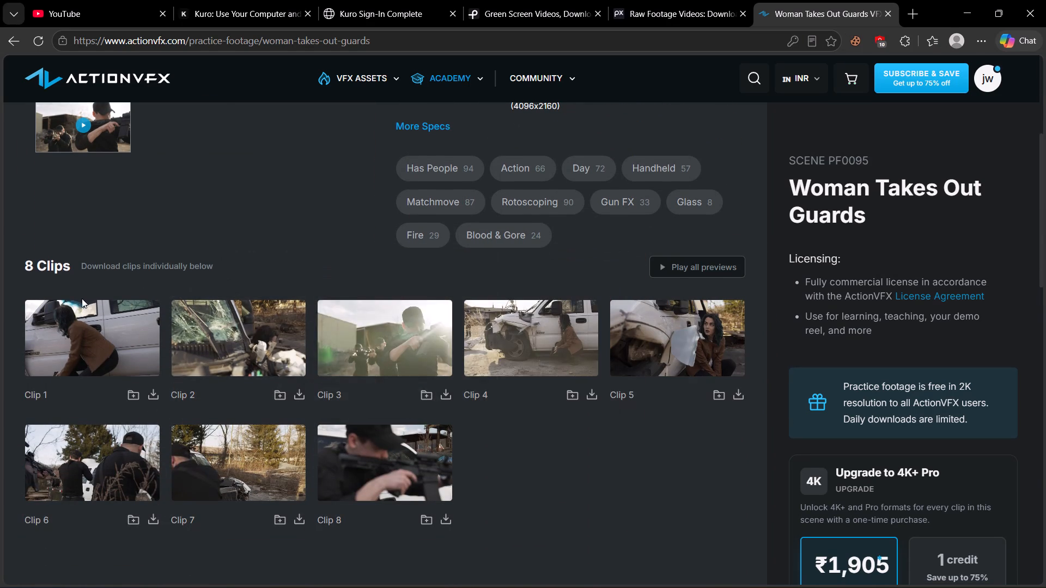
{"action": "left_click", "coordinate": [17, 49]}
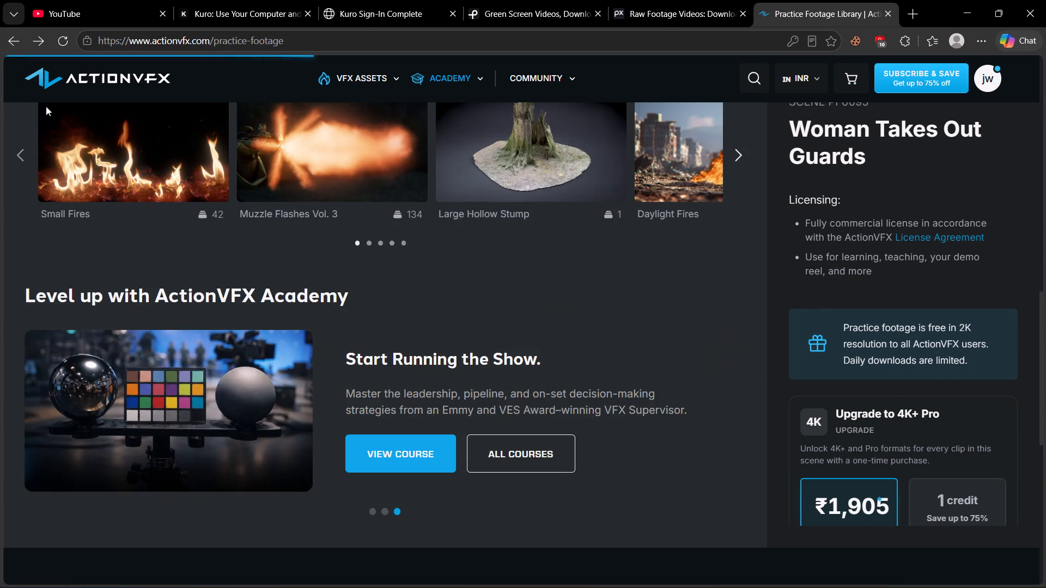
Filter the practice footage by the People & Crowds effect type, look over the matching scenes, and remove the filter.
{"action": "scroll", "coordinate": [245, 351], "scroll_direction": "down", "scroll_amount": 3}
{"action": "scroll", "coordinate": [98, 346], "scroll_direction": "down", "scroll_amount": 5}
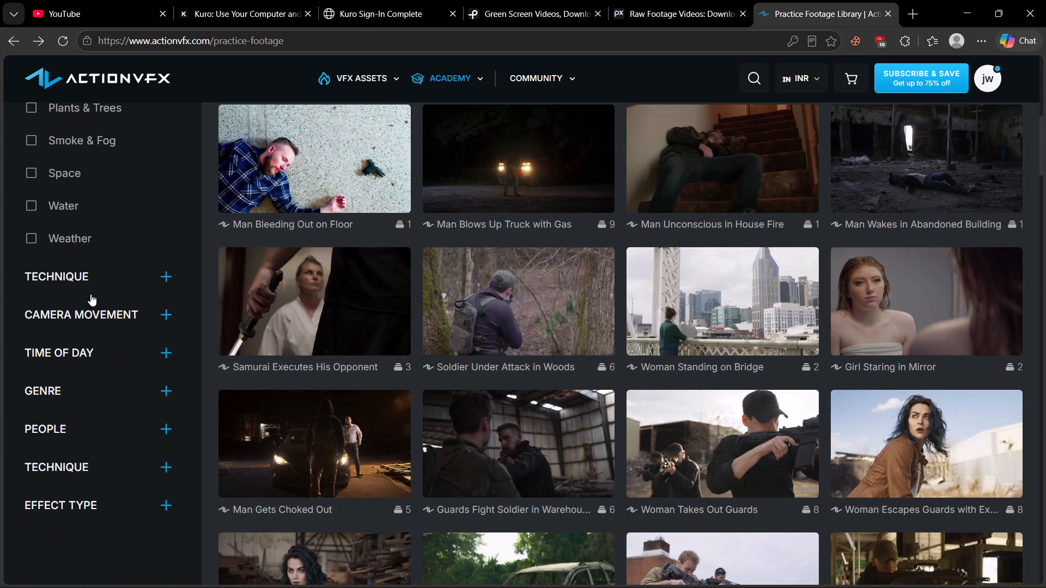
{"action": "scroll", "coordinate": [91, 296], "scroll_direction": "down", "scroll_amount": 1}
{"action": "scroll", "coordinate": [88, 277], "scroll_direction": "up", "scroll_amount": 4}
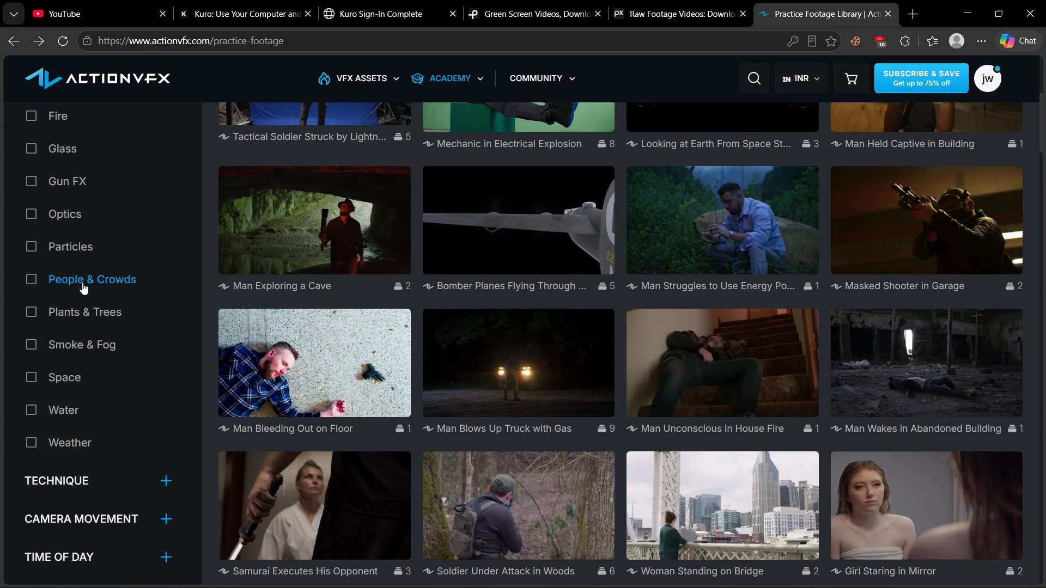
{"action": "left_click", "coordinate": [82, 283]}
{"action": "scroll", "coordinate": [668, 413], "scroll_direction": "up", "scroll_amount": 5}
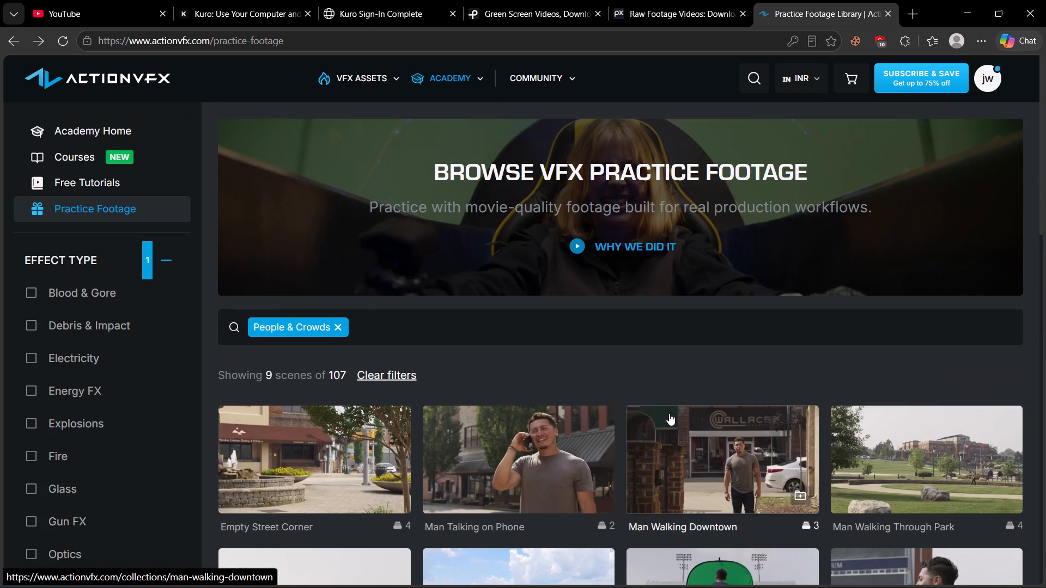
{"action": "scroll", "coordinate": [669, 412], "scroll_direction": "down", "scroll_amount": 4}
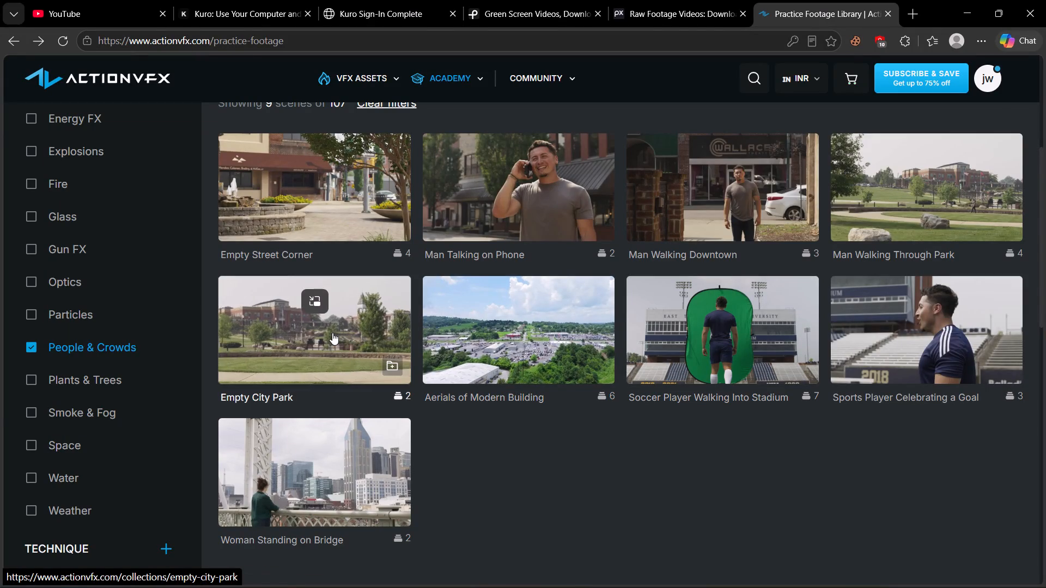
{"action": "left_click", "coordinate": [58, 340]}
Check the clips and recommended products of the Samurai Executes His Opponent scene, and return to the library.
{"action": "scroll", "coordinate": [323, 370], "scroll_direction": "down", "scroll_amount": 3}
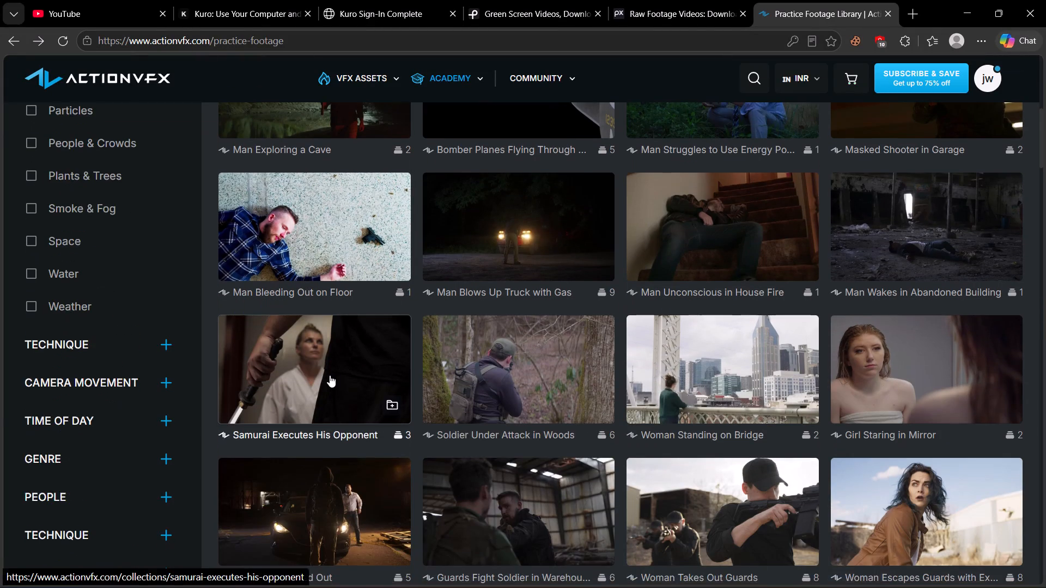
{"action": "scroll", "coordinate": [332, 378], "scroll_direction": "down", "scroll_amount": 1}
{"action": "left_click", "coordinate": [328, 318]}
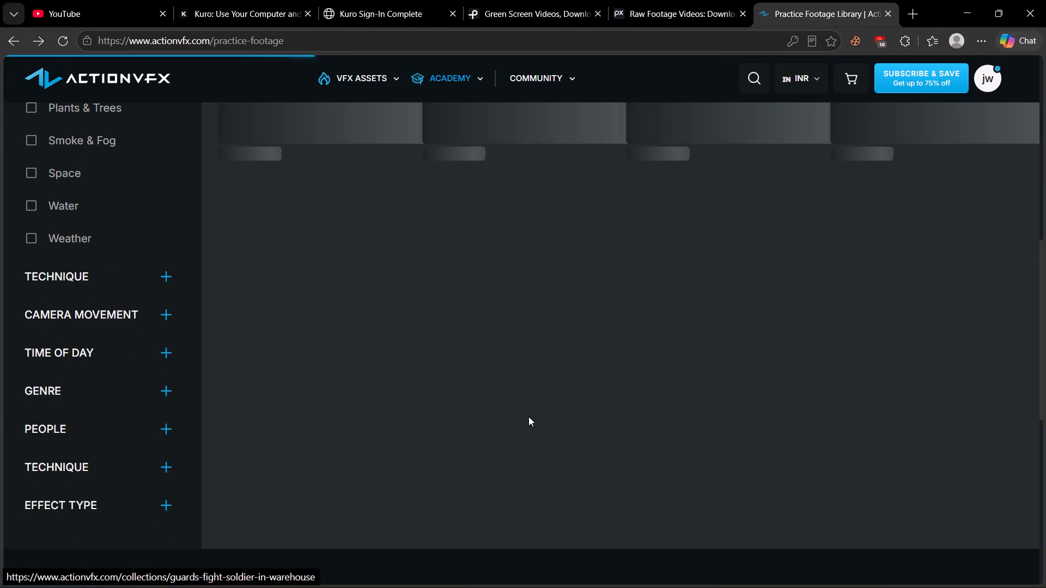
{"action": "scroll", "coordinate": [575, 386], "scroll_direction": "down", "scroll_amount": 3}
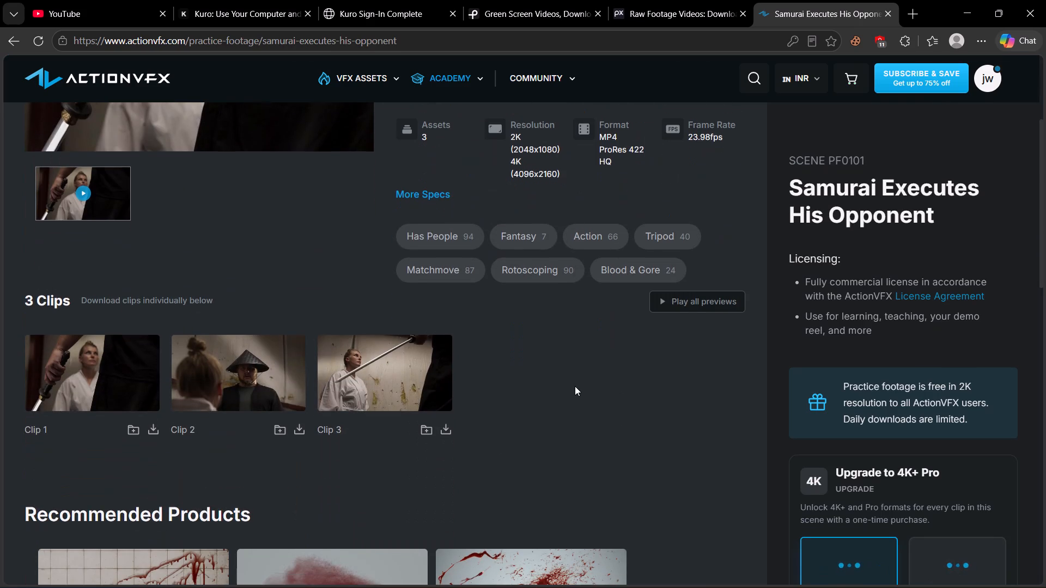
{"action": "scroll", "coordinate": [575, 386], "scroll_direction": "down", "scroll_amount": 4}
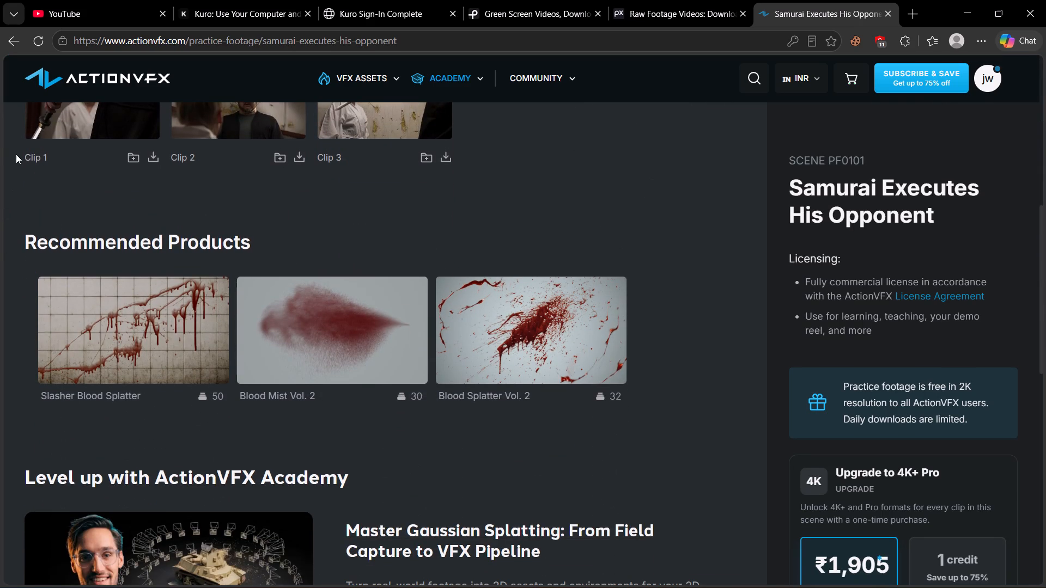
{"action": "scroll", "coordinate": [16, 154], "scroll_direction": "down", "scroll_amount": 2}
{"action": "left_click", "coordinate": [17, 44]}
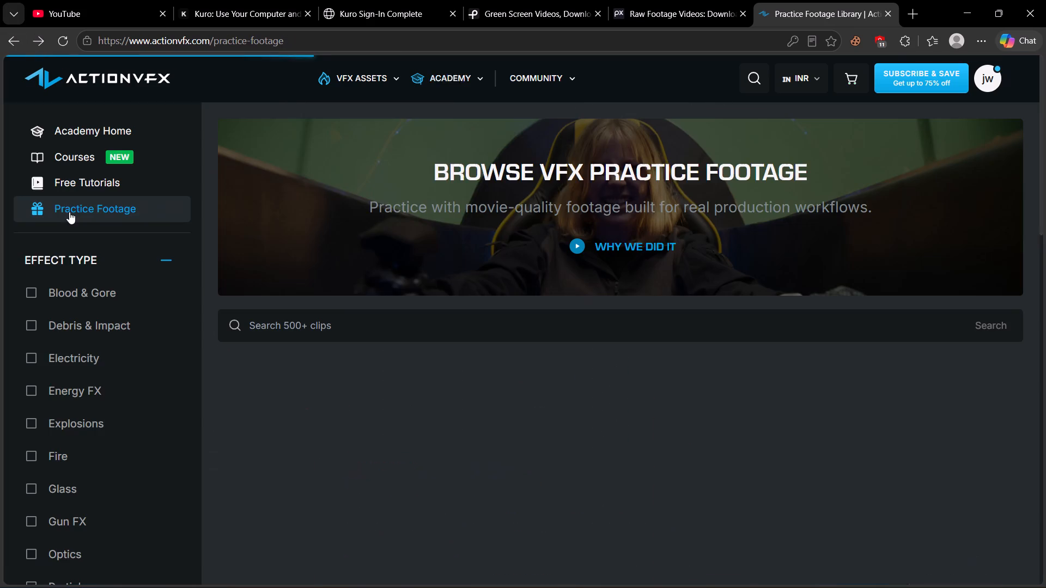
Browse further down the practice footage, check the clips offered in the Sci-fi Energy Battle scene, and return to the library.
{"action": "scroll", "coordinate": [99, 267], "scroll_direction": "down", "scroll_amount": 3}
{"action": "scroll", "coordinate": [545, 320], "scroll_direction": "down", "scroll_amount": 12}
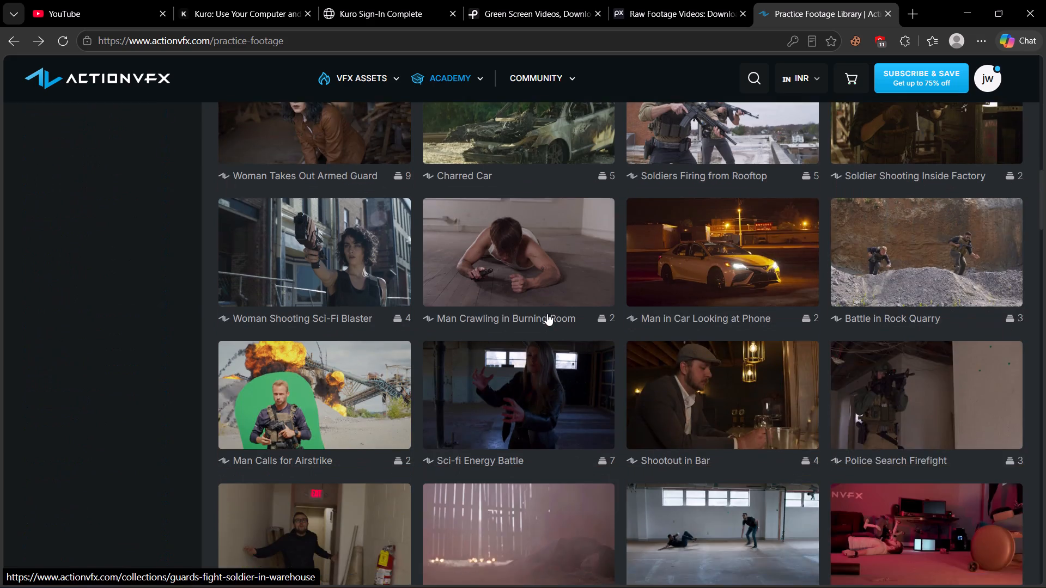
{"action": "scroll", "coordinate": [547, 314], "scroll_direction": "down", "scroll_amount": 2}
{"action": "left_click", "coordinate": [544, 270]}
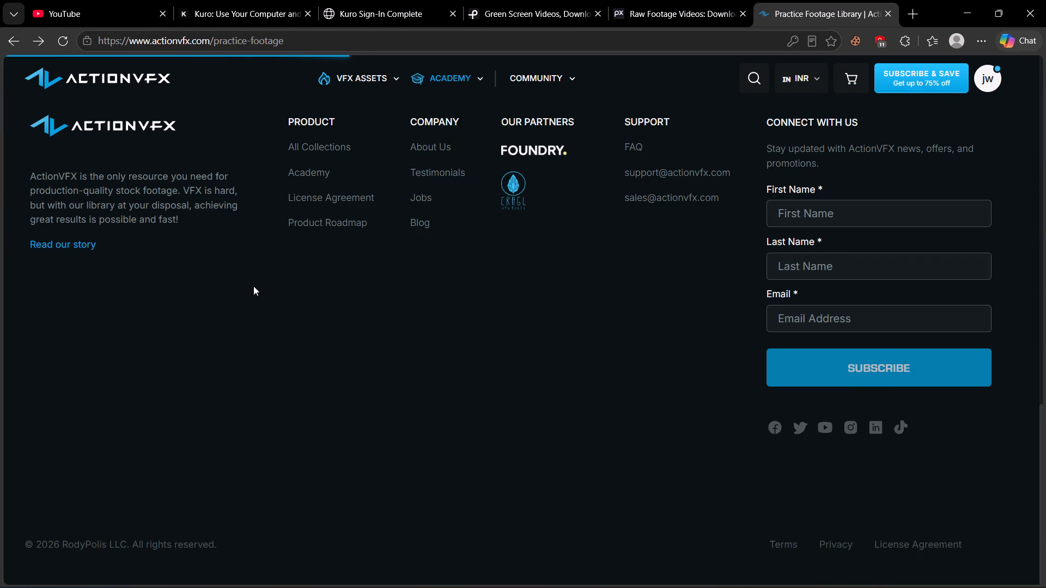
{"action": "scroll", "coordinate": [253, 287], "scroll_direction": "down", "scroll_amount": 5}
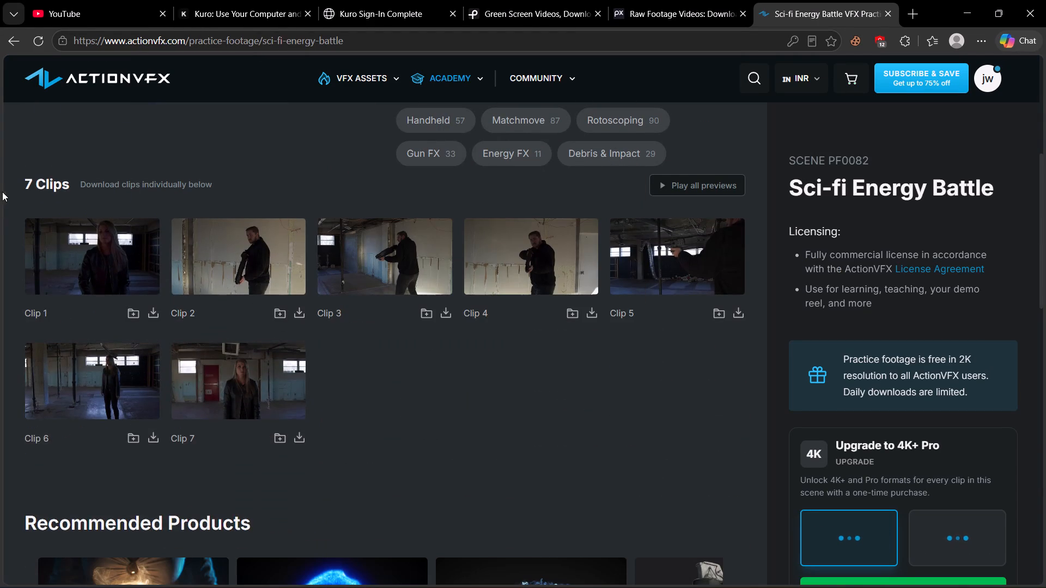
{"action": "scroll", "coordinate": [211, 376], "scroll_direction": "down", "scroll_amount": 3}
{"action": "left_click", "coordinate": [17, 44]}
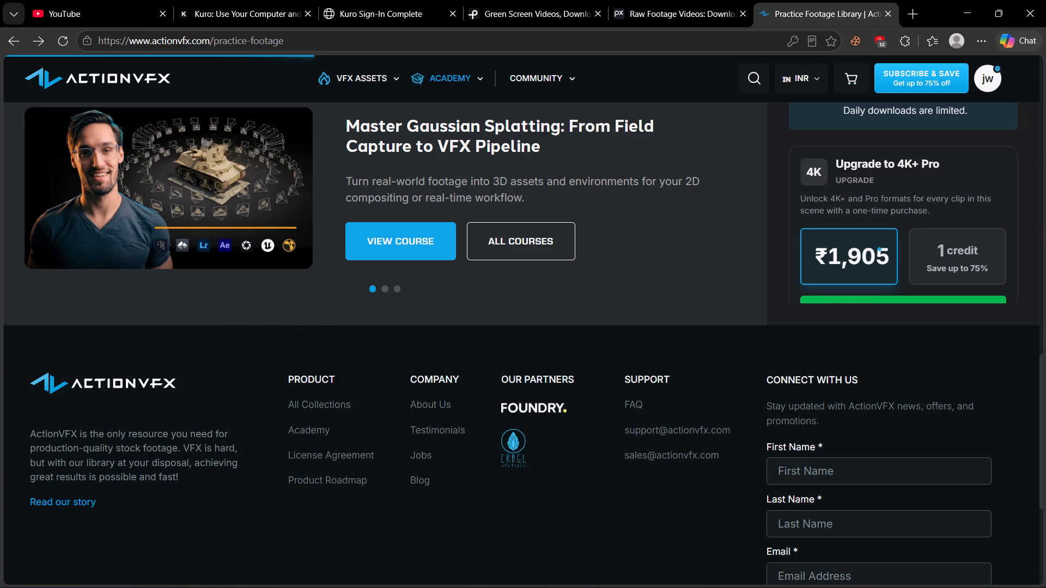
Switch to NukeX and save the cc-01 script.
{"action": "left_click", "coordinate": [776, 572]}
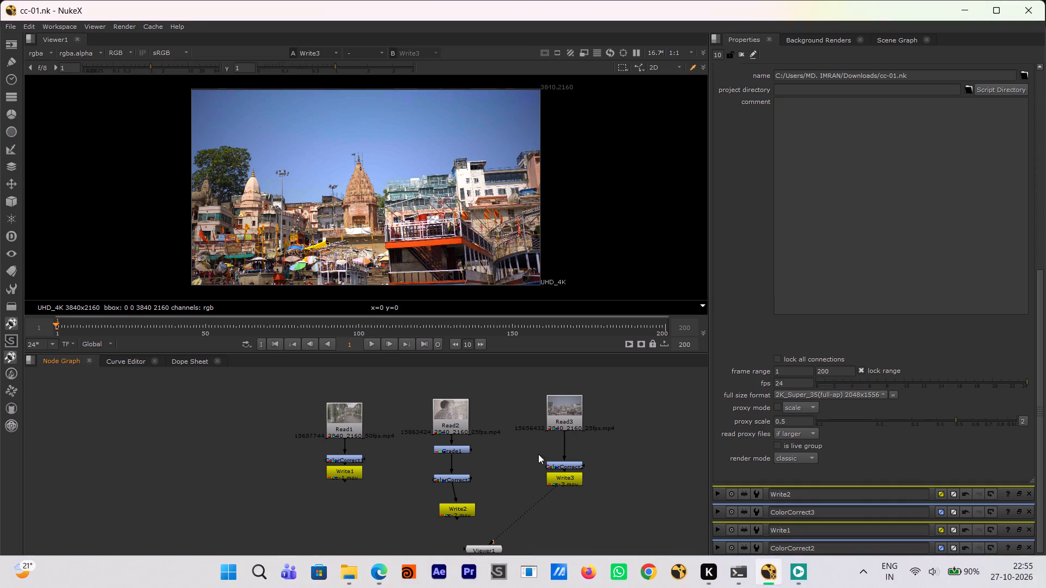
{"action": "left_click", "coordinate": [619, 433]}
{"action": "key", "text": "ctrl+s"}
{"action": "key", "text": "ctrl+s"}
{"action": "left_click", "coordinate": [619, 434]}
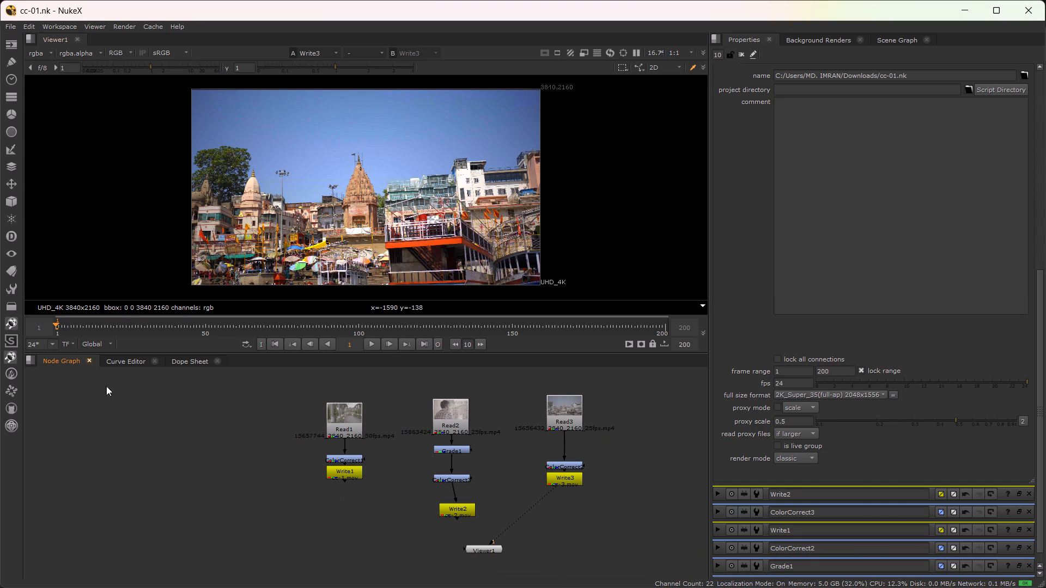
Open the plannertrackk.nk script from the Downloads folder, listing the most recently modified files first.
{"action": "key", "text": "ctrl+o"}
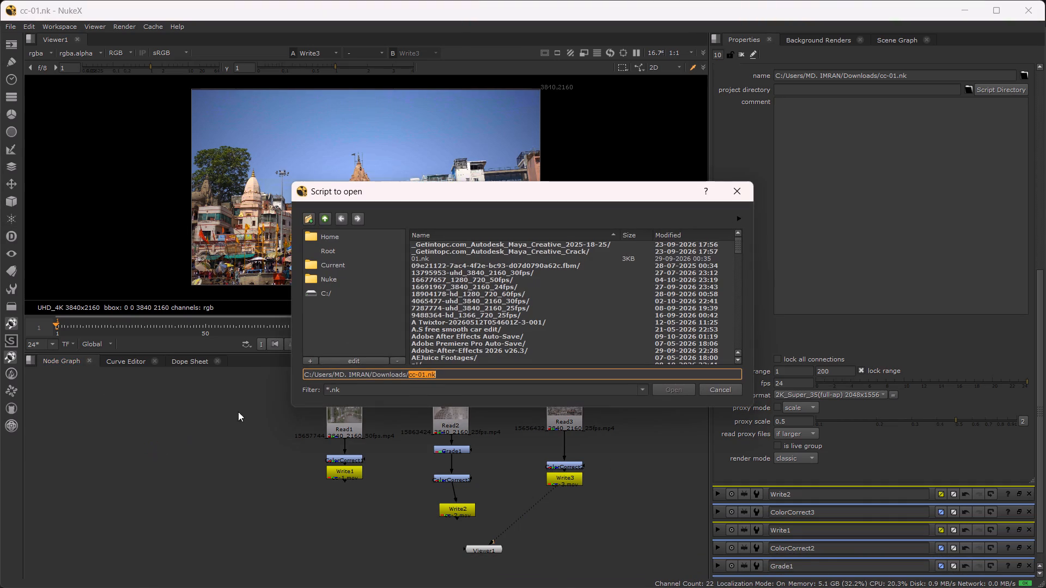
{"action": "left_click", "coordinate": [349, 237]}
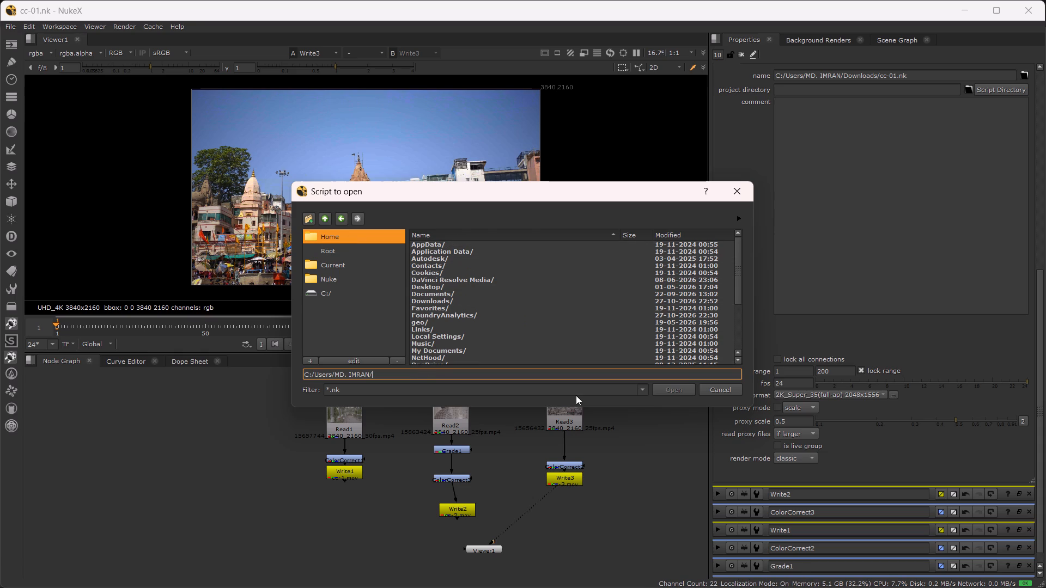
{"action": "left_click", "coordinate": [450, 302]}
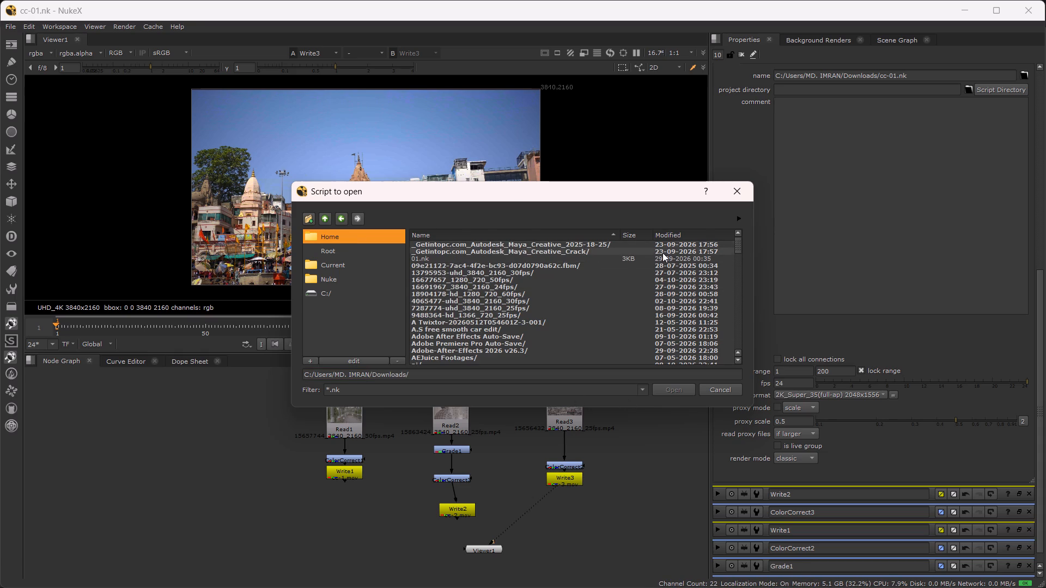
{"action": "scroll", "coordinate": [545, 309], "scroll_direction": "up", "scroll_amount": 8}
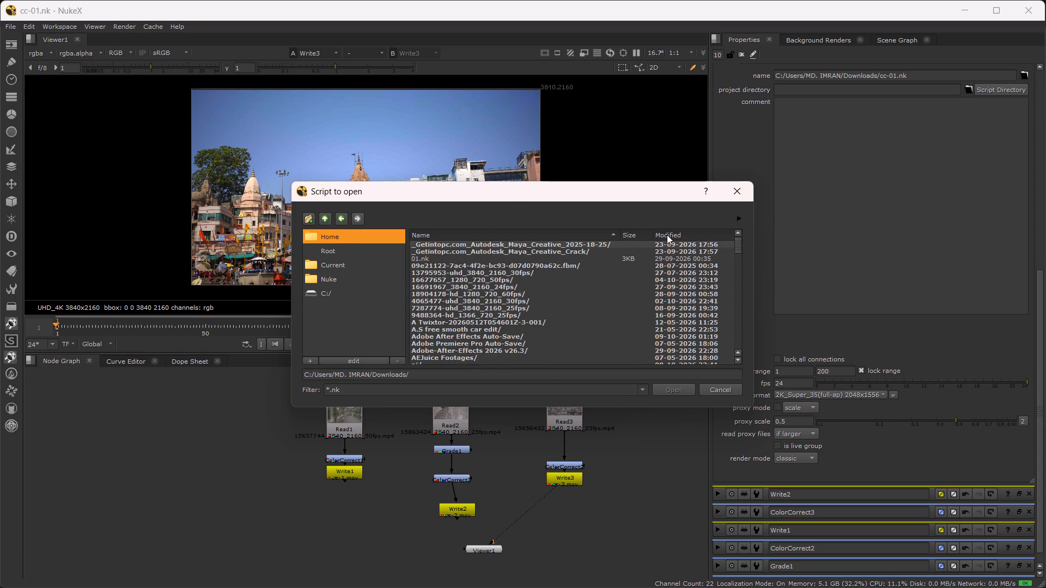
{"action": "left_click", "coordinate": [667, 235]}
{"action": "scroll", "coordinate": [523, 328], "scroll_direction": "up", "scroll_amount": 9}
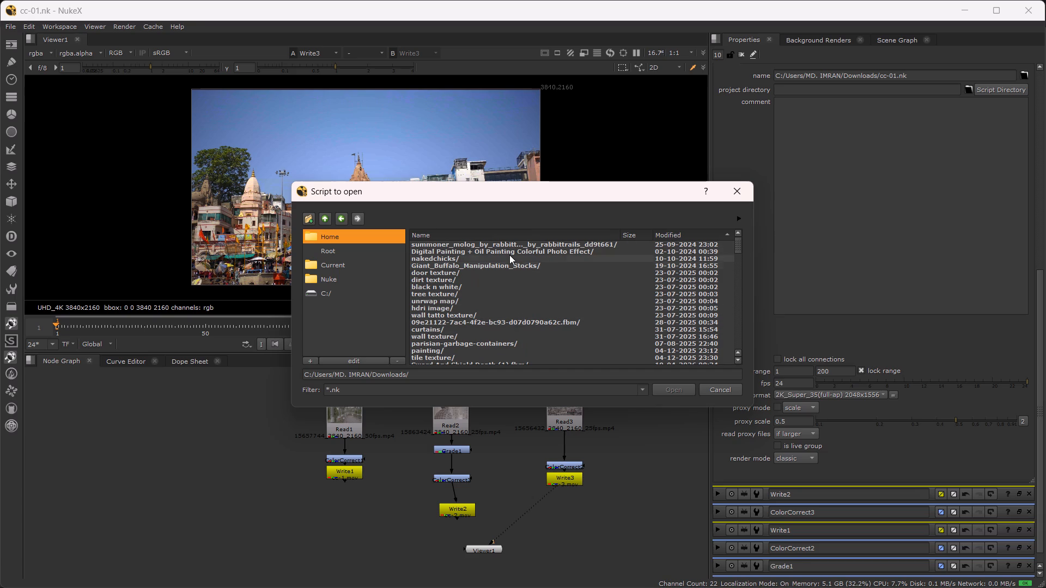
{"action": "left_click", "coordinate": [678, 234]}
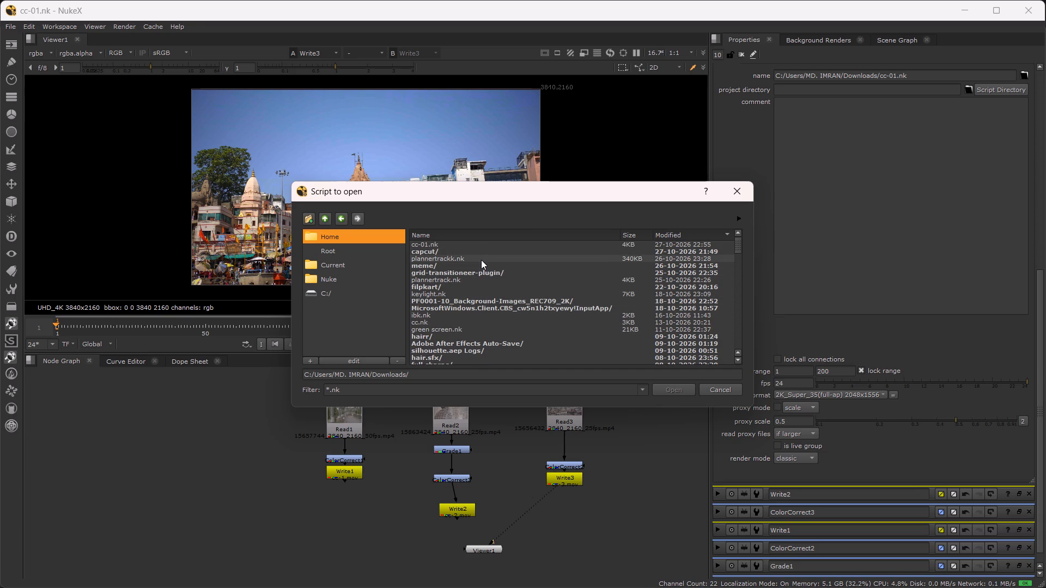
{"action": "left_click", "coordinate": [481, 259]}
{"action": "key", "text": "Return"}
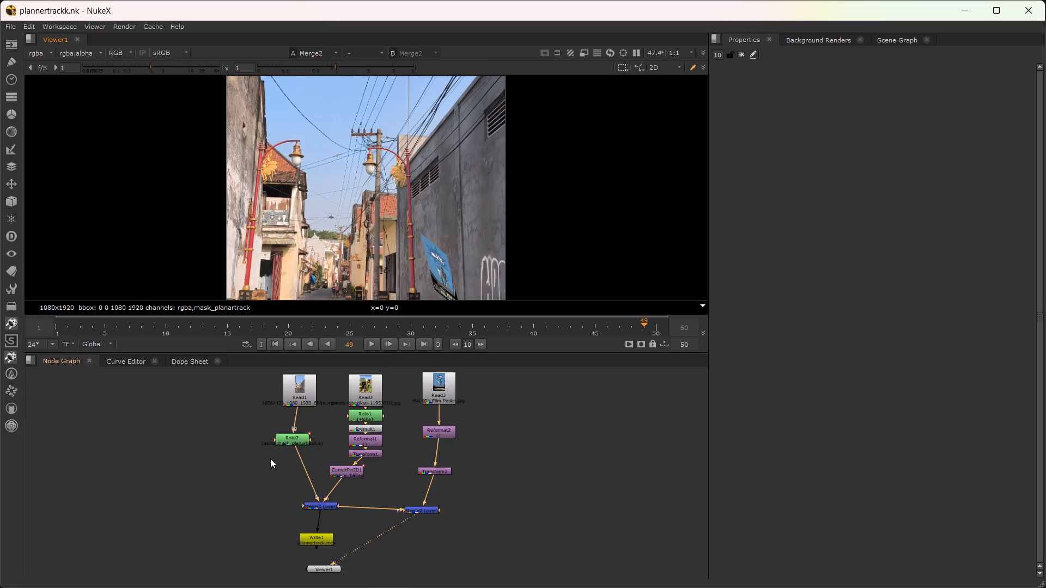
Play the alley shot from the first frame and examine how the poster sits on the grey wall.
{"action": "scroll", "coordinate": [392, 218], "scroll_direction": "down", "scroll_amount": 1}
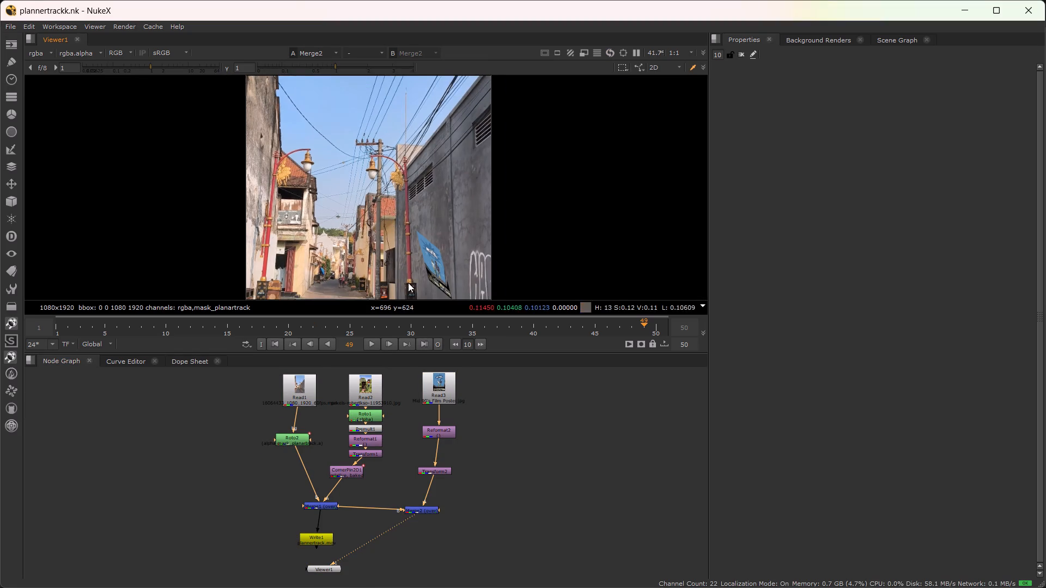
{"action": "scroll", "coordinate": [410, 289], "scroll_direction": "down", "scroll_amount": 1}
{"action": "key", "text": "f"}
{"action": "scroll", "coordinate": [396, 249], "scroll_direction": "up", "scroll_amount": 3}
{"action": "left_click_drag", "start_coordinate": [384, 249], "coordinate": [441, 235], "text": "alt"}
{"action": "scroll", "coordinate": [442, 232], "scroll_direction": "up", "scroll_amount": 5}
{"action": "left_click_drag", "start_coordinate": [432, 230], "coordinate": [390, 244], "text": "alt"}
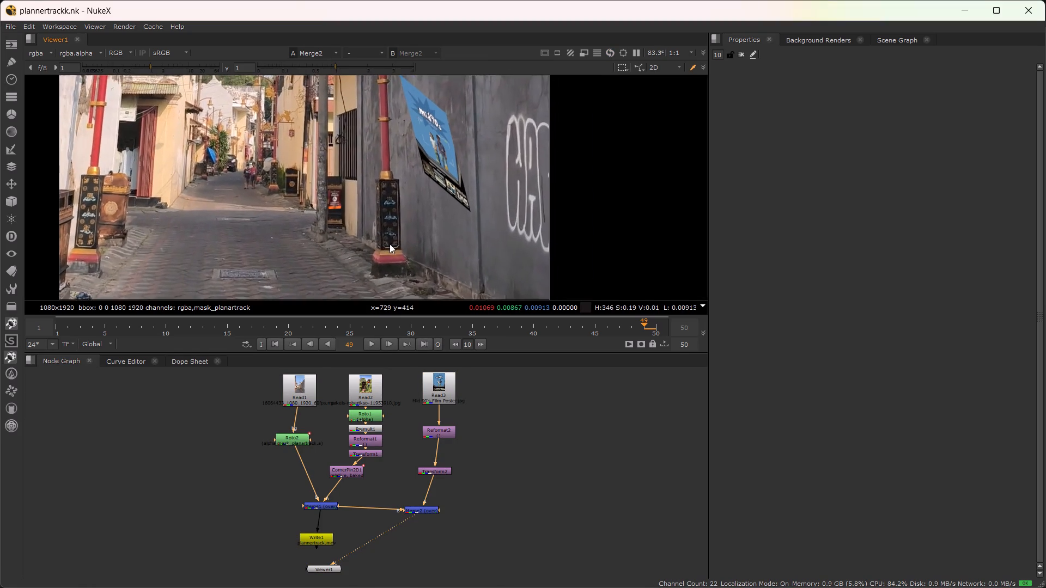
{"action": "left_click_drag", "start_coordinate": [390, 244], "coordinate": [389, 244], "text": "alt"}
{"action": "scroll", "coordinate": [398, 239], "scroll_direction": "down", "scroll_amount": 1}
{"action": "left_click", "coordinate": [274, 342]}
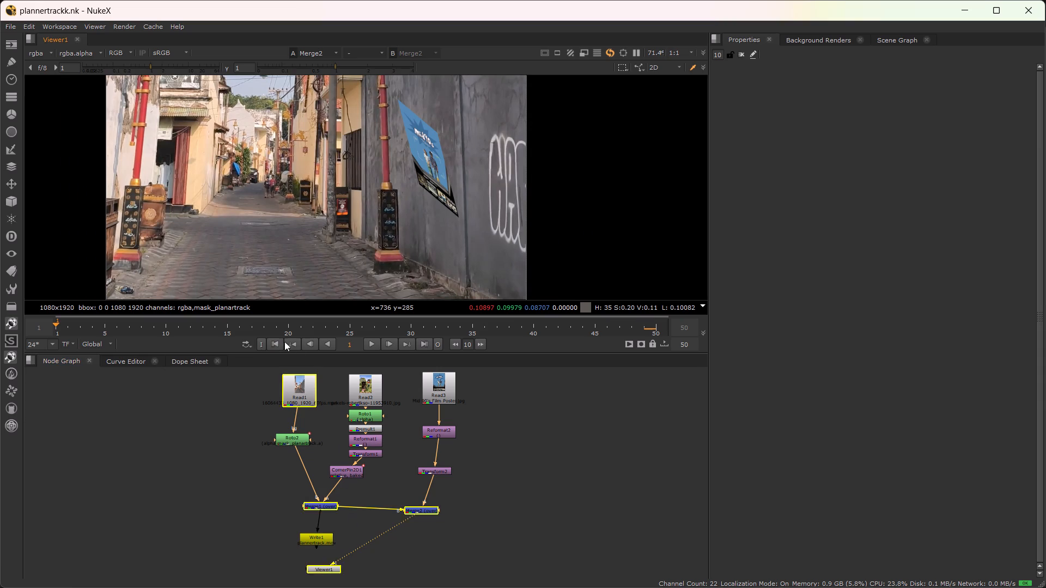
{"action": "left_click", "coordinate": [369, 349]}
{"action": "scroll", "coordinate": [365, 258], "scroll_direction": "down", "scroll_amount": 1}
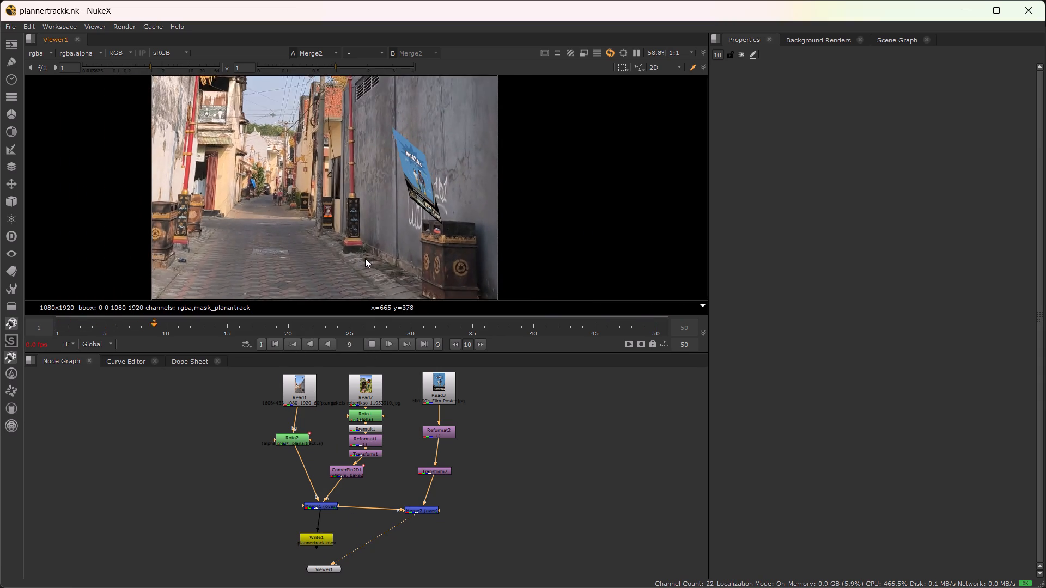
{"action": "left_click", "coordinate": [371, 348]}
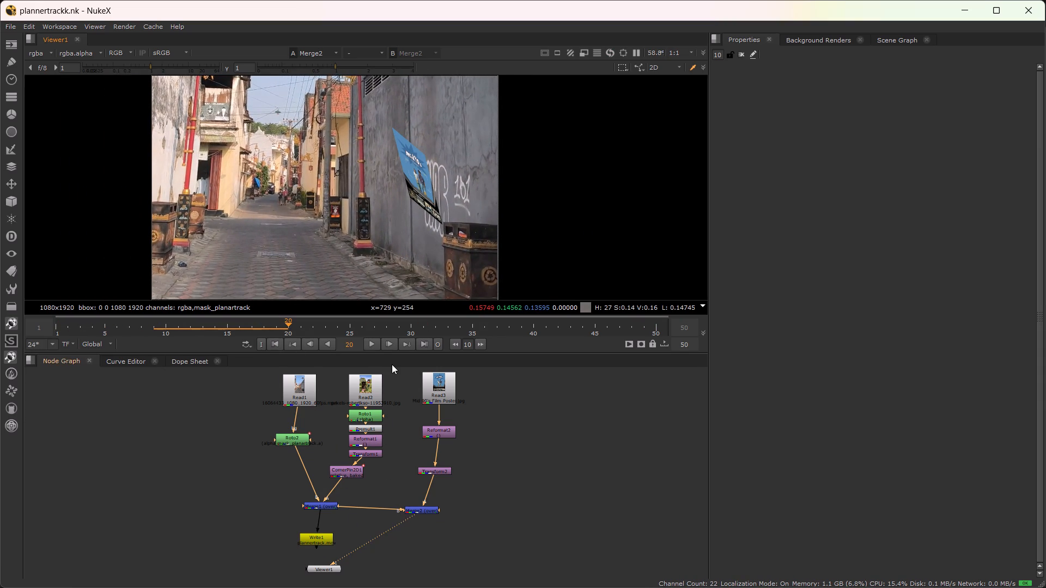
{"action": "scroll", "coordinate": [384, 237], "scroll_direction": "down", "scroll_amount": 1}
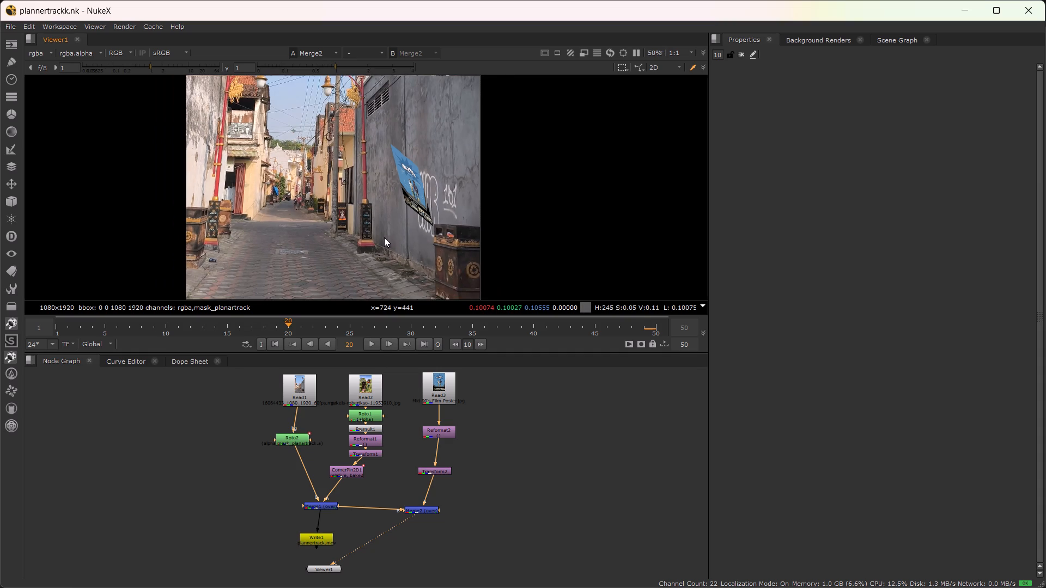
Open the properties of Merge2 and Roto2, select PlanarTrackLayer2, and play the shot from the first frame to check its track.
{"action": "double_click", "coordinate": [422, 507]}
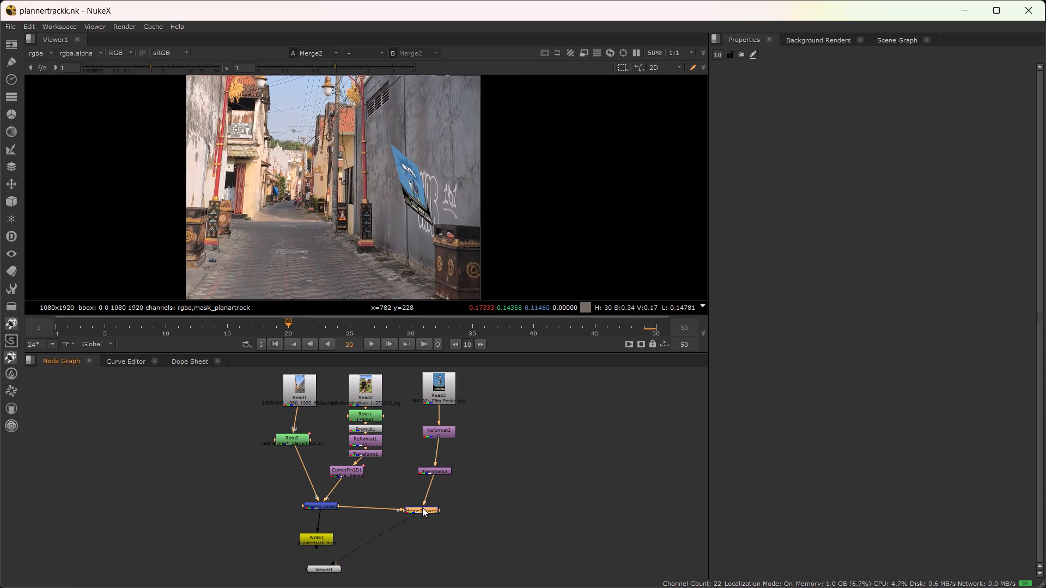
{"action": "left_click", "coordinate": [406, 202]}
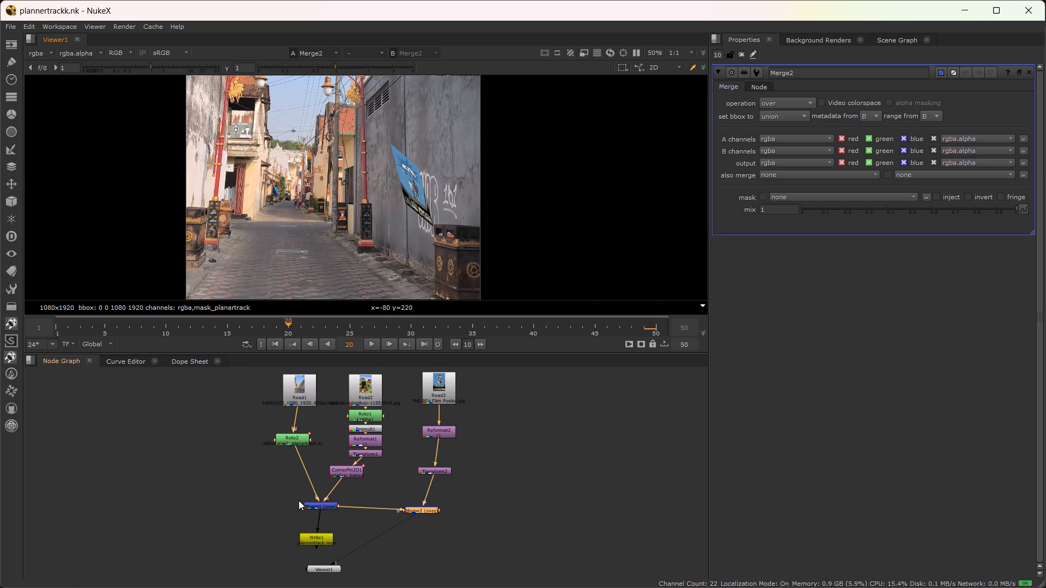
{"action": "double_click", "coordinate": [294, 439]}
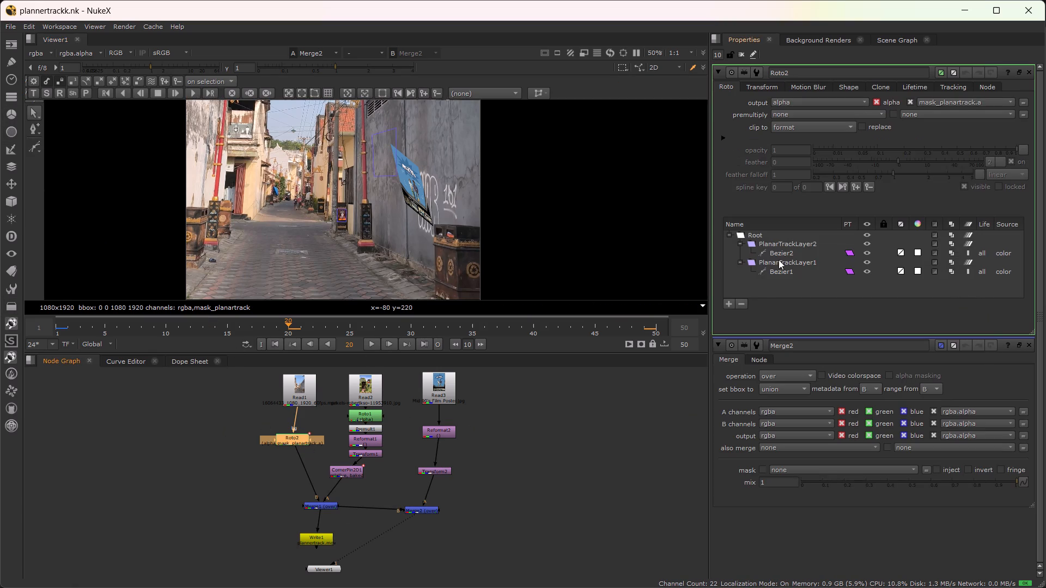
{"action": "left_click", "coordinate": [799, 243]}
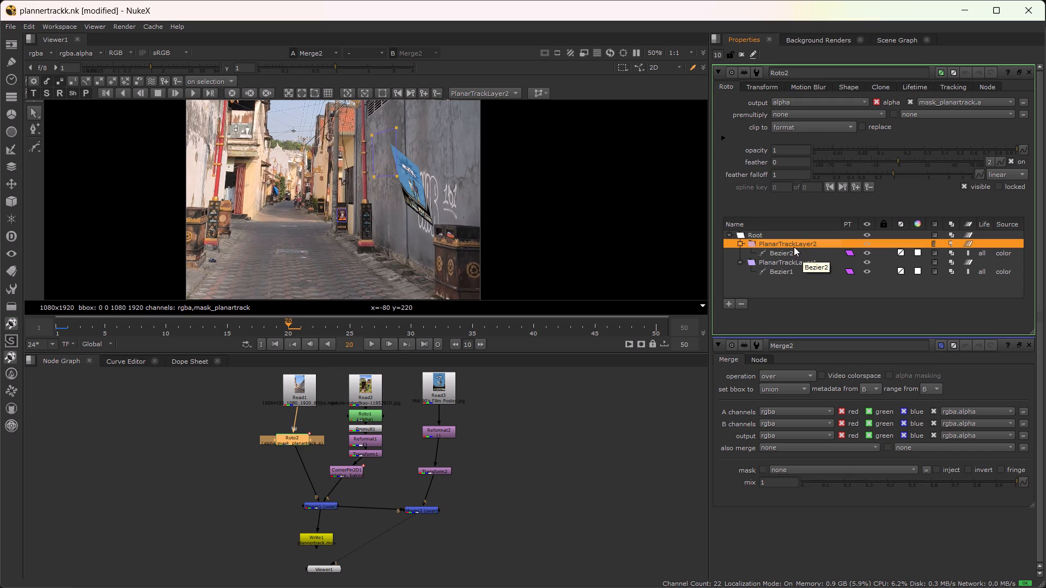
{"action": "left_click", "coordinate": [270, 346]}
{"action": "left_click", "coordinate": [372, 348]}
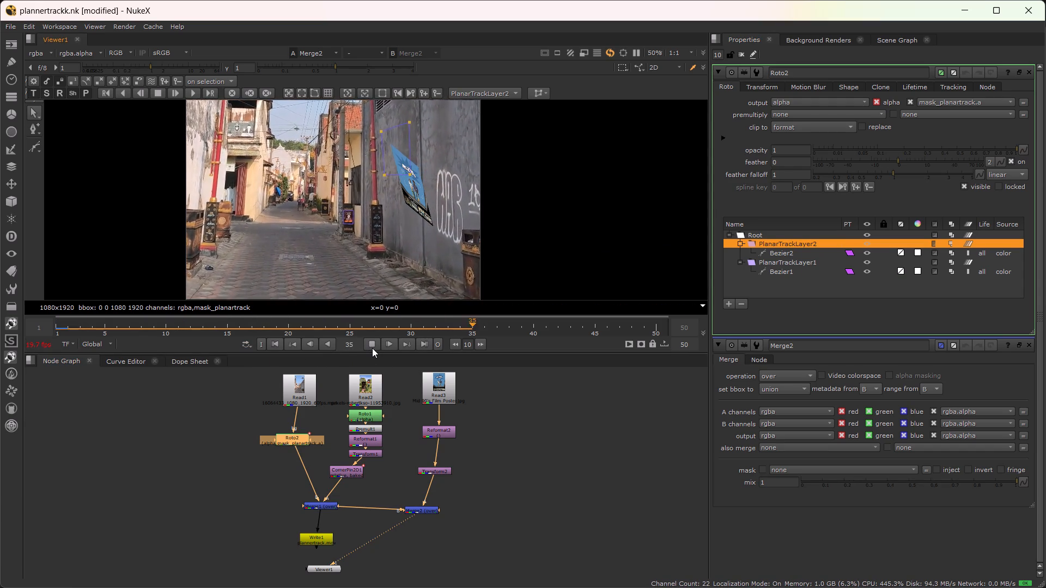
{"action": "left_click", "coordinate": [372, 348]}
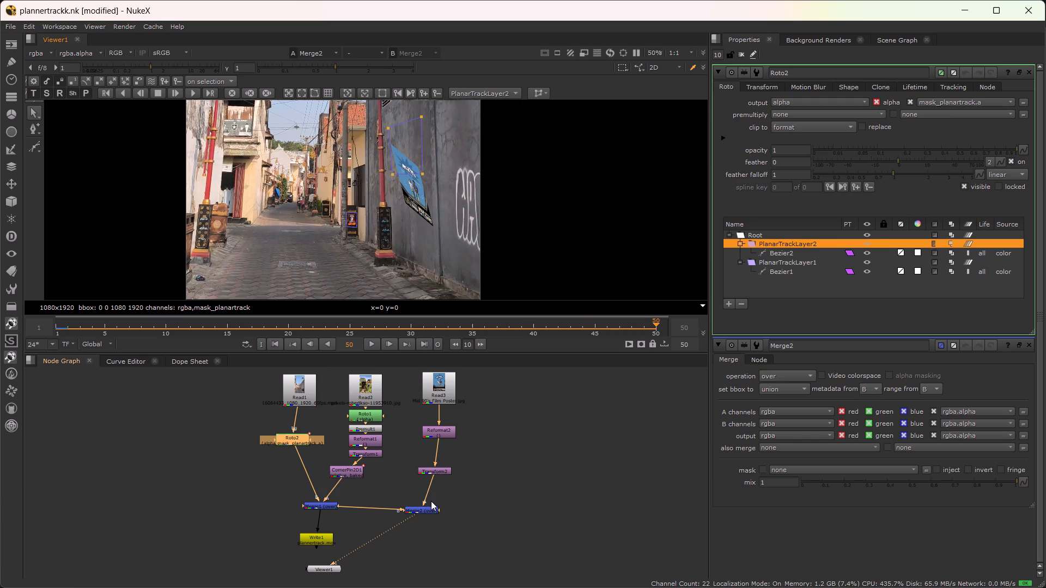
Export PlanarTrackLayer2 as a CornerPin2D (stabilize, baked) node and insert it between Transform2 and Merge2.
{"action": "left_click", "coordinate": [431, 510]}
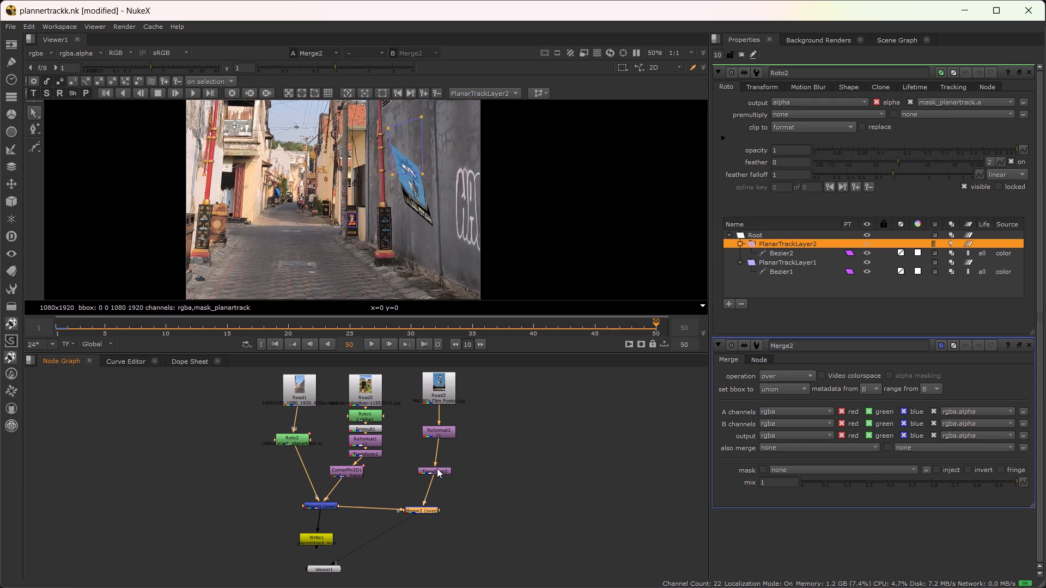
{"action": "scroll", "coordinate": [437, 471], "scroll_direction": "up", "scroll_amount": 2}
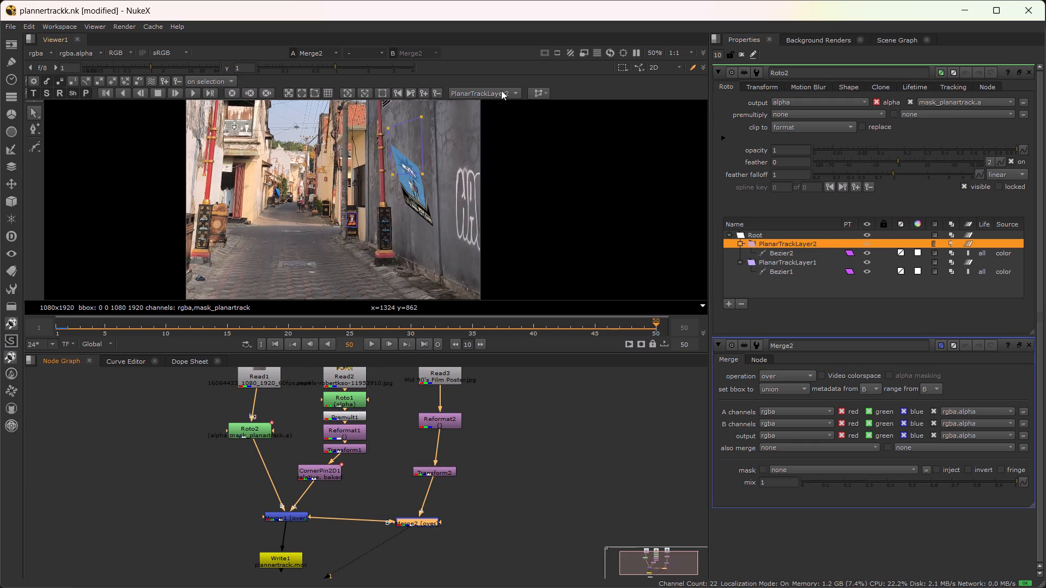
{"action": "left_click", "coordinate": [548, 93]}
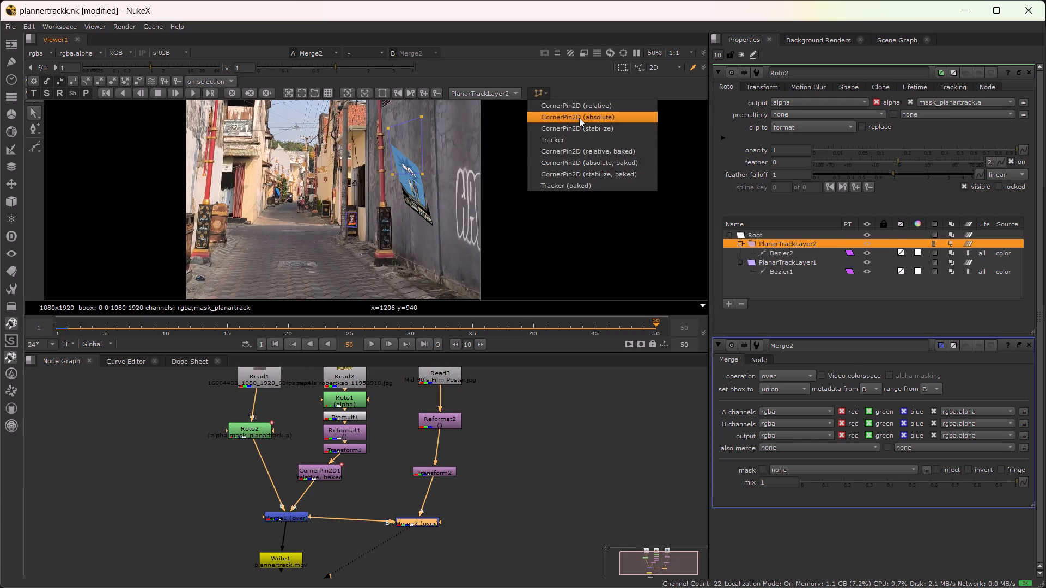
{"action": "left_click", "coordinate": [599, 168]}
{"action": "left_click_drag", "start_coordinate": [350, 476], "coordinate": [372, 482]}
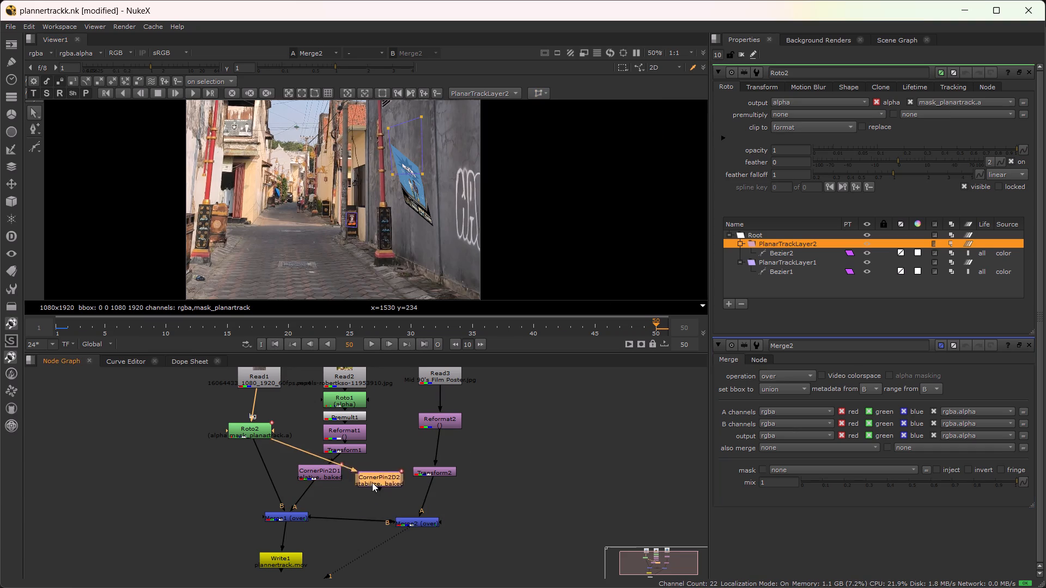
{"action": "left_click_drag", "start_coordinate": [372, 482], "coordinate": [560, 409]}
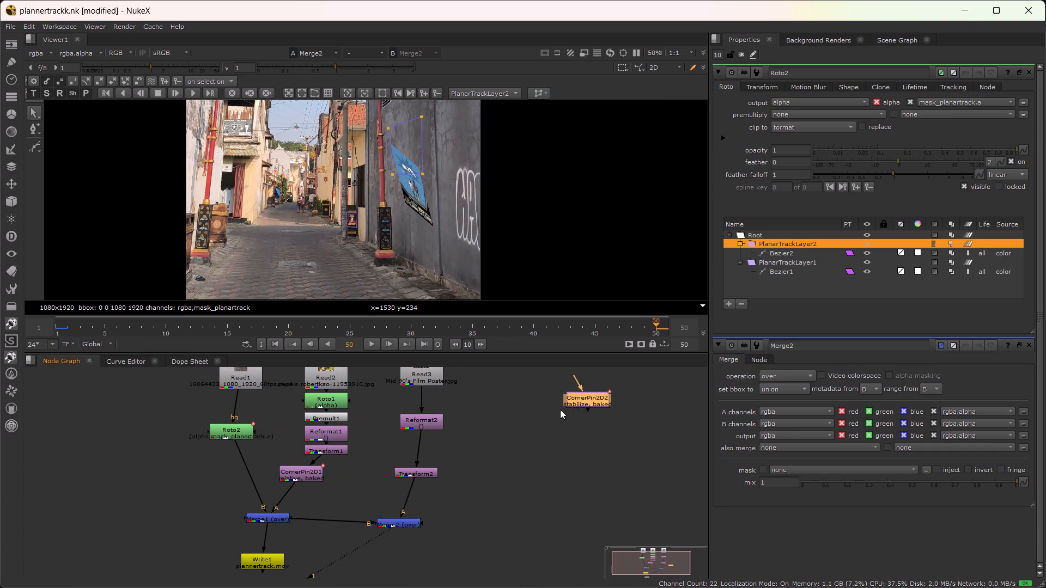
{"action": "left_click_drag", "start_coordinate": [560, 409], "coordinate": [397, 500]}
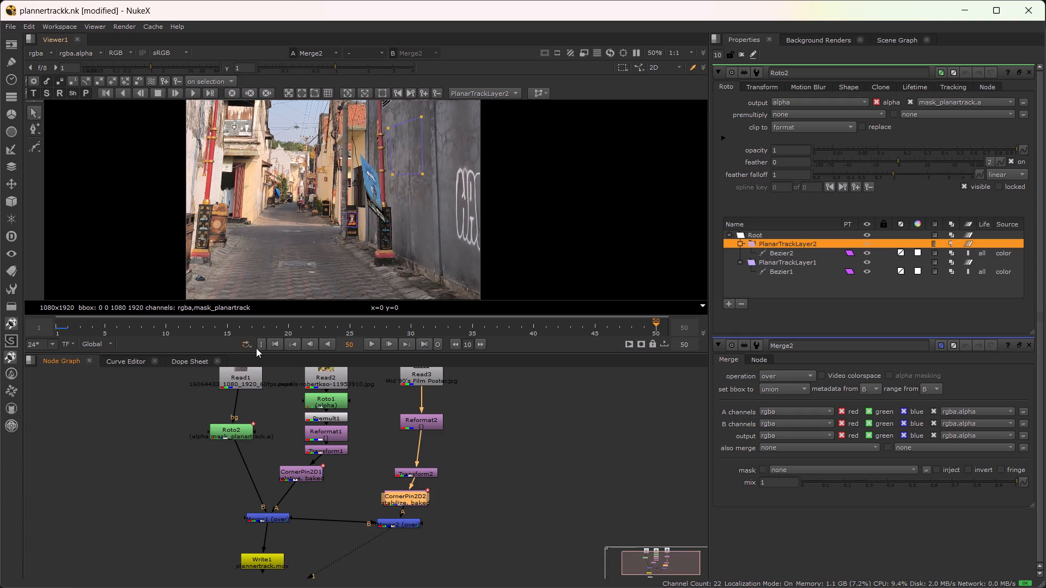
Play the shot from the first frame to check the poster's motion with the stabilize corner pin, and return to frame 1.
{"action": "left_click", "coordinate": [269, 346]}
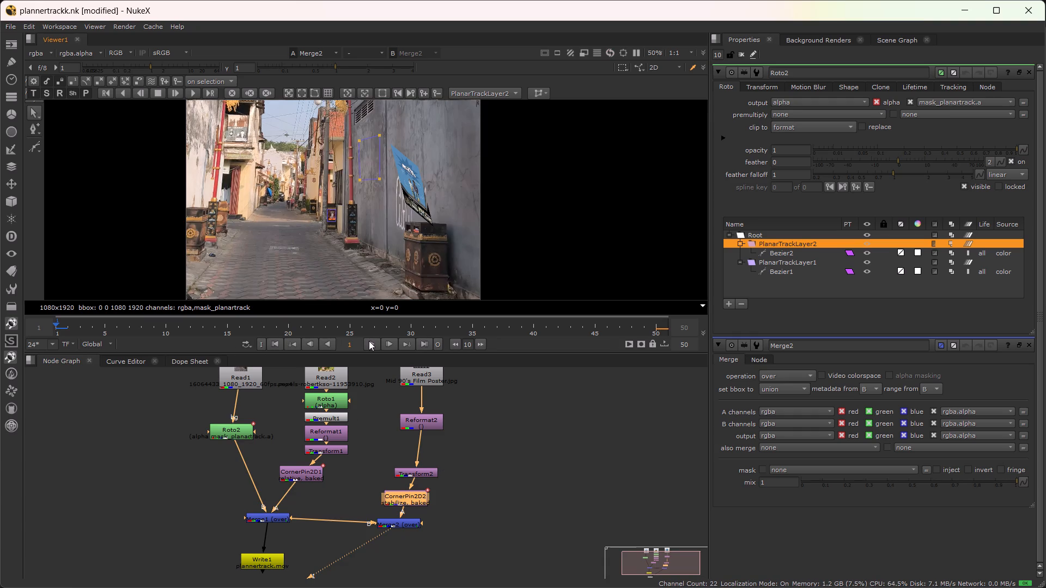
{"action": "left_click", "coordinate": [369, 341]}
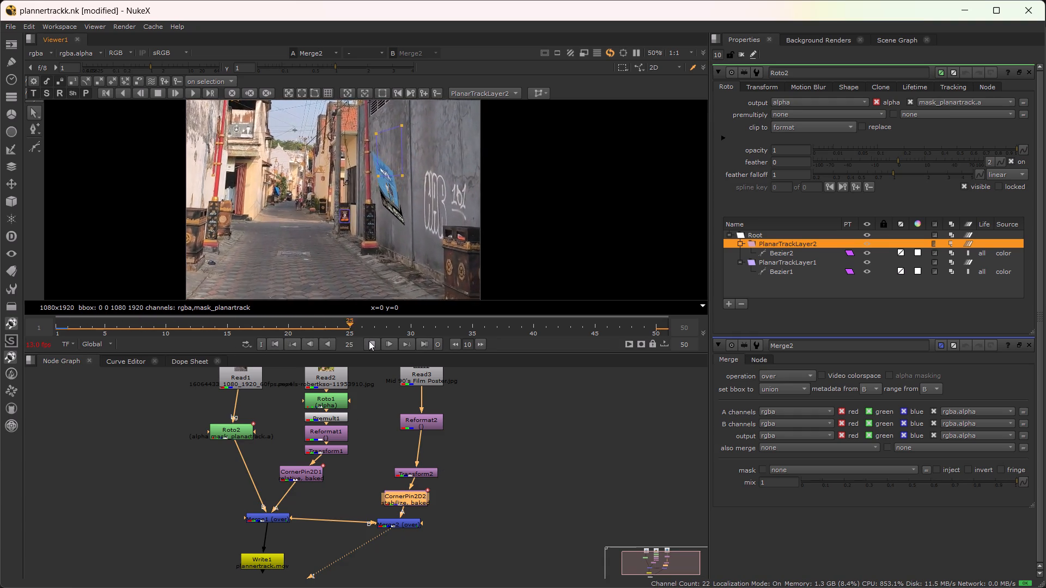
{"action": "left_click", "coordinate": [369, 341]}
{"action": "left_click", "coordinate": [279, 340]}
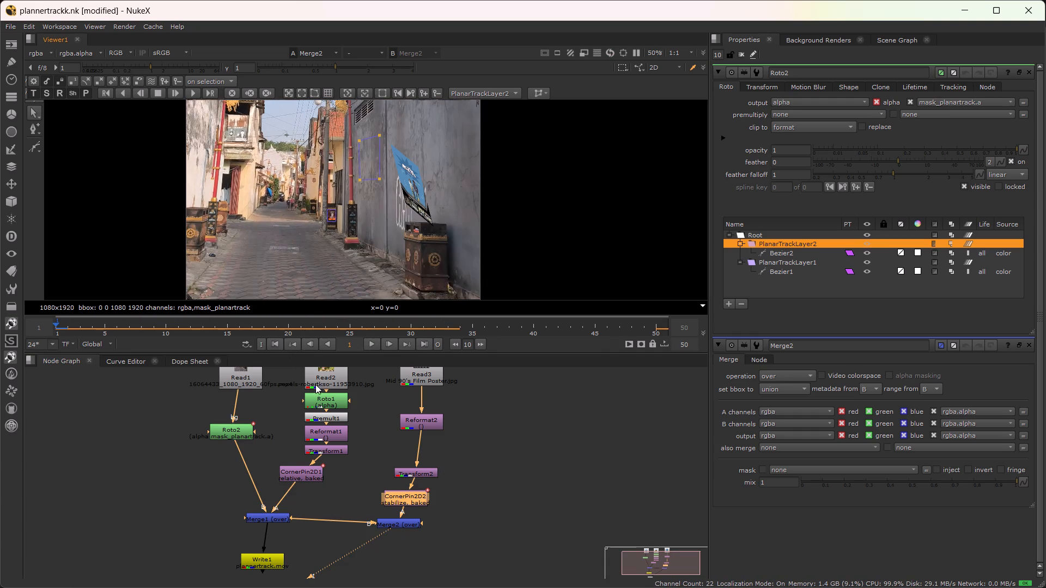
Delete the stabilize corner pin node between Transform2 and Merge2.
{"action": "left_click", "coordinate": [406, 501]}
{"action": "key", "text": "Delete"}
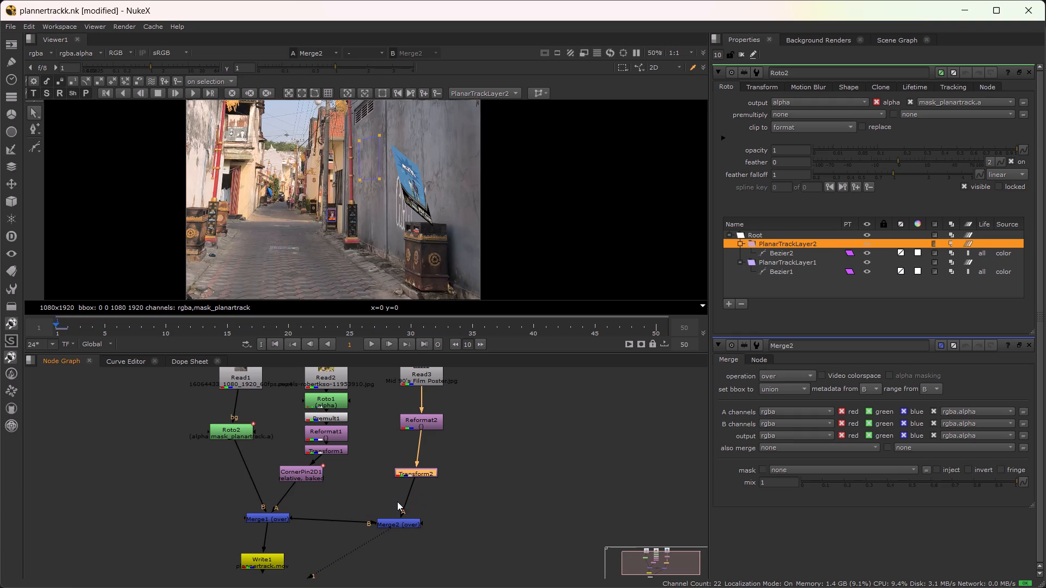
Export PlanarTrackLayer2 from Roto2 as a CornerPin2D (absolute, baked) node and insert it between Transform2 and Merge2.
{"action": "left_click", "coordinate": [241, 431]}
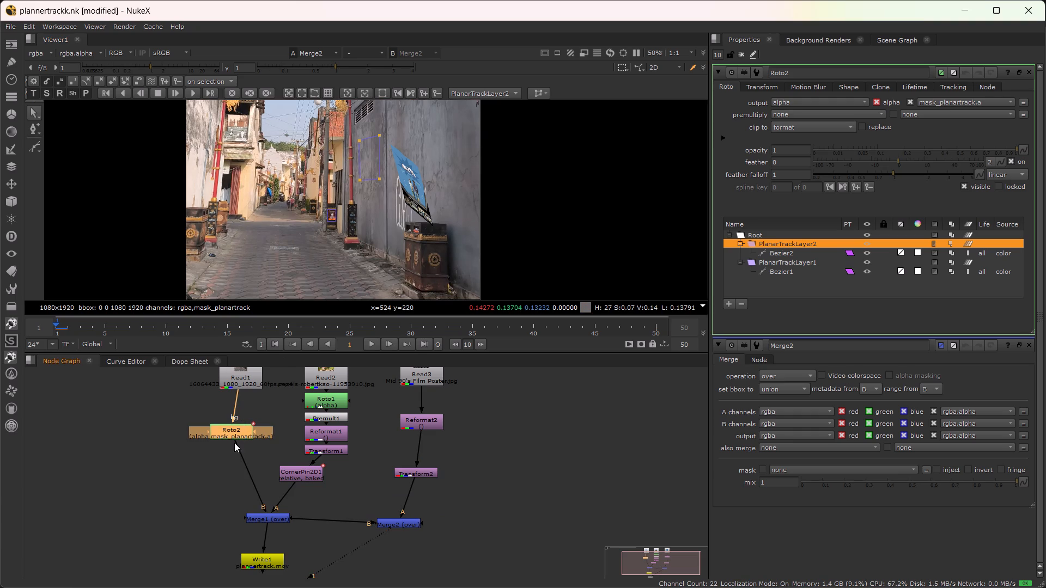
{"action": "double_click", "coordinate": [244, 432]}
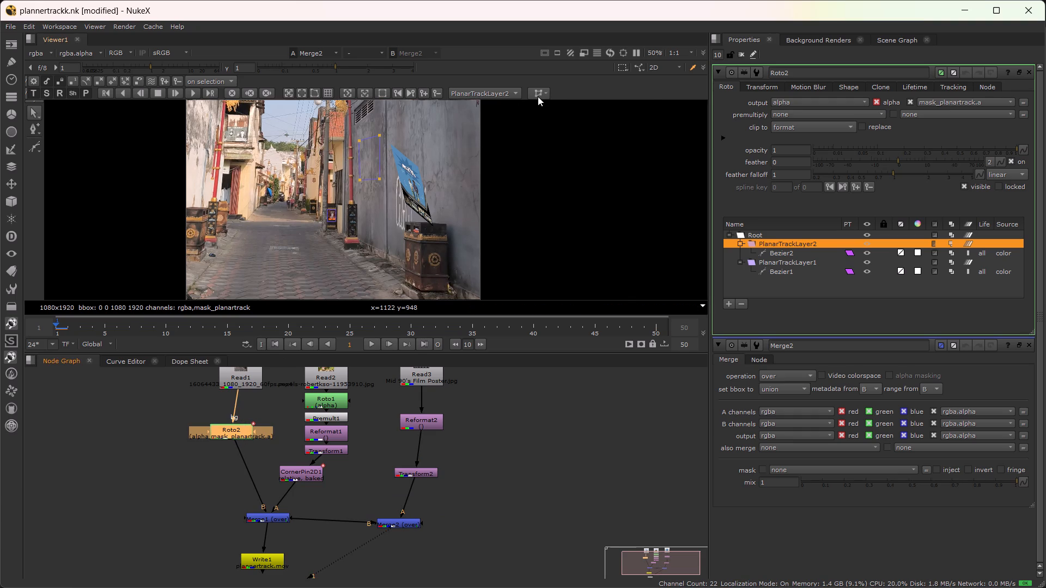
{"action": "left_click", "coordinate": [538, 96]}
{"action": "left_click", "coordinate": [574, 166]}
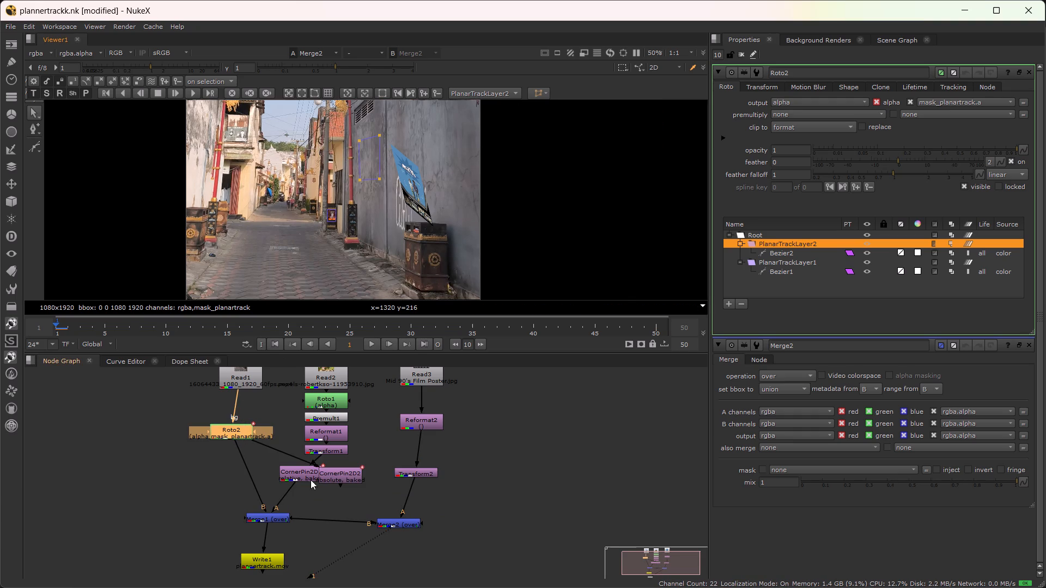
{"action": "left_click_drag", "start_coordinate": [334, 476], "coordinate": [398, 500]}
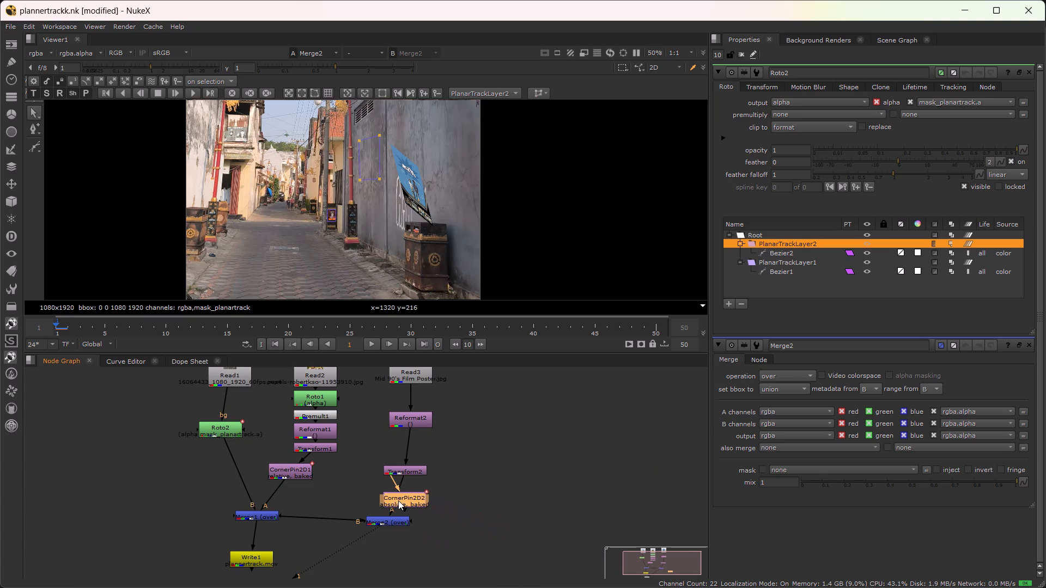
{"action": "left_click_drag", "start_coordinate": [398, 500], "coordinate": [393, 498]}
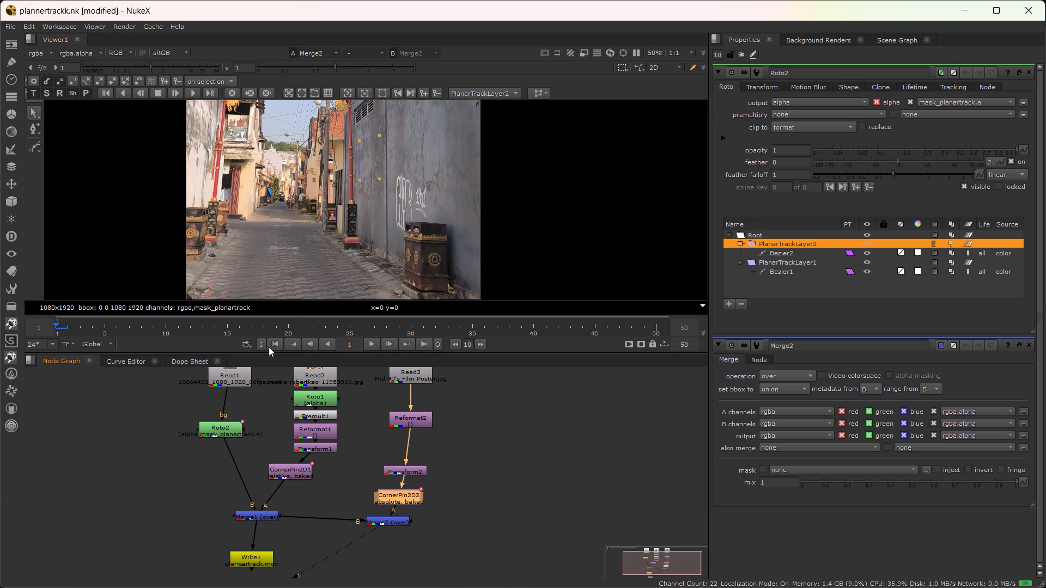
Examine the composite at frame 1 to check where the poster sits on the alley wall with the absolute corner pin.
{"action": "left_click", "coordinate": [270, 346]}
{"action": "scroll", "coordinate": [342, 254], "scroll_direction": "down", "scroll_amount": 7}
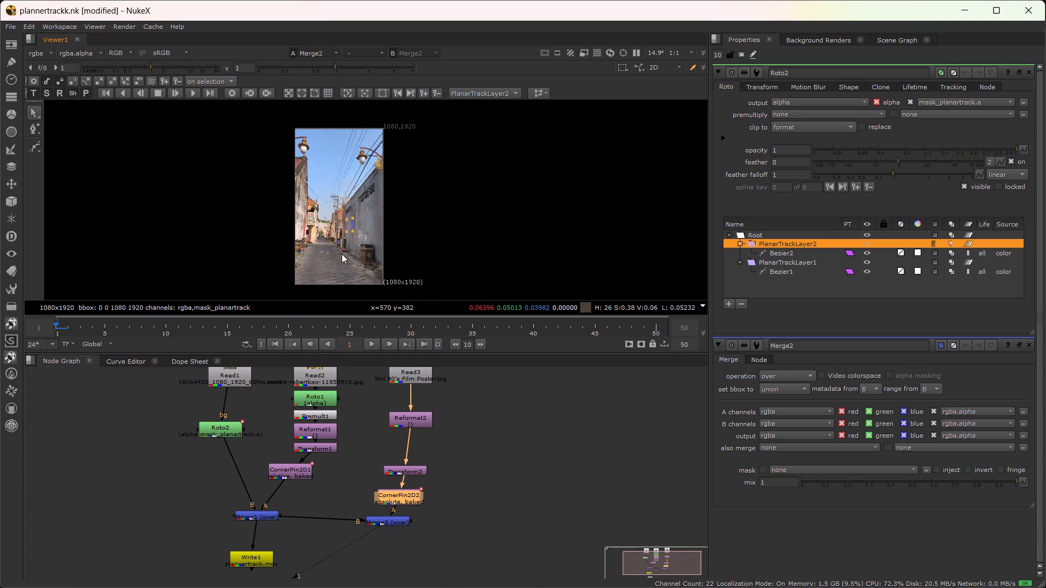
{"action": "scroll", "coordinate": [342, 259], "scroll_direction": "down", "scroll_amount": 10}
{"action": "key", "text": "f"}
{"action": "scroll", "coordinate": [342, 260], "scroll_direction": "up", "scroll_amount": 5}
{"action": "scroll", "coordinate": [369, 206], "scroll_direction": "up", "scroll_amount": 2}
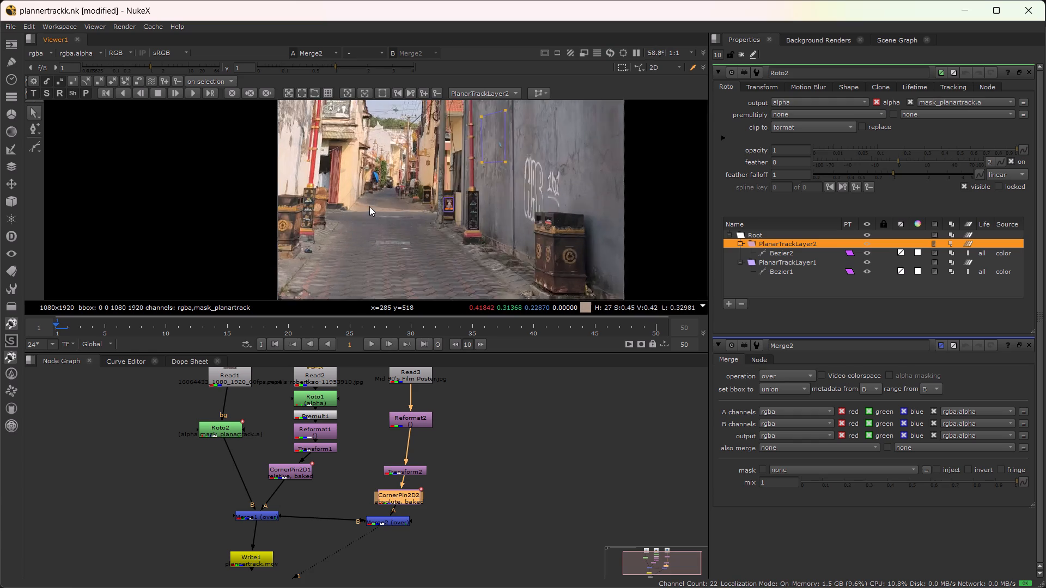
{"action": "scroll", "coordinate": [369, 206], "scroll_direction": "up", "scroll_amount": 9}
{"action": "scroll", "coordinate": [408, 120], "scroll_direction": "down", "scroll_amount": 3}
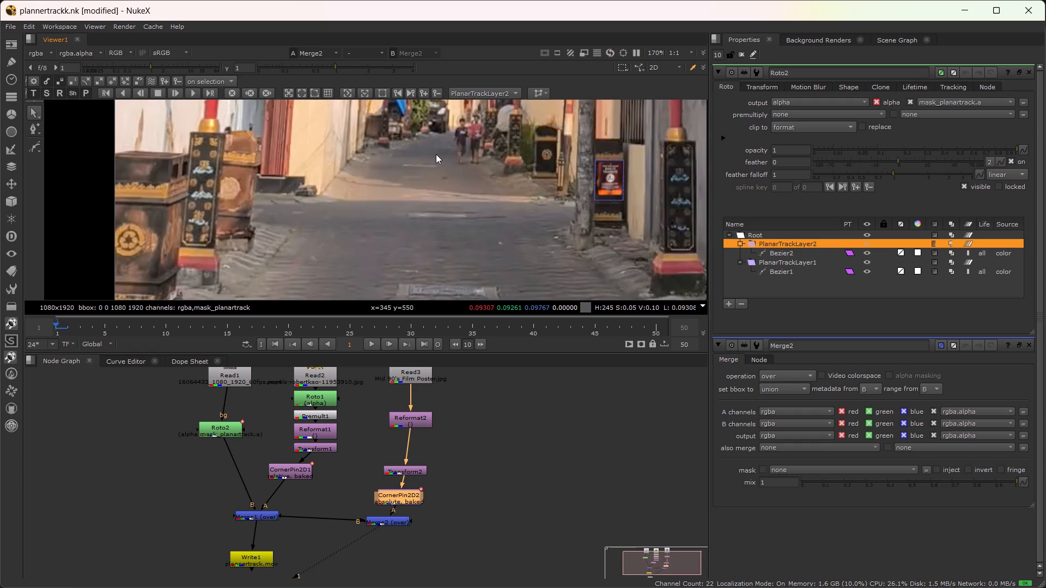
{"action": "left_click_drag", "start_coordinate": [434, 154], "coordinate": [403, 183], "text": "alt"}
{"action": "scroll", "coordinate": [403, 183], "scroll_direction": "down", "scroll_amount": 7}
{"action": "left_click_drag", "start_coordinate": [447, 206], "coordinate": [362, 200], "text": "alt"}
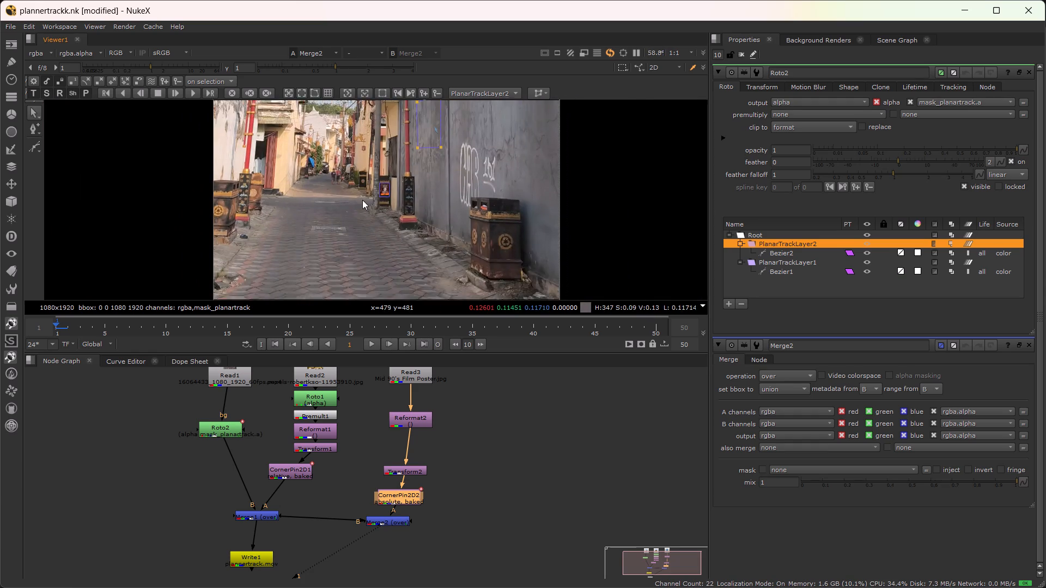
{"action": "left_click_drag", "start_coordinate": [362, 200], "coordinate": [345, 176], "text": "alt"}
{"action": "left_click_drag", "start_coordinate": [472, 239], "coordinate": [493, 161], "text": "alt"}
{"action": "scroll", "coordinate": [448, 205], "scroll_direction": "down", "scroll_amount": 7}
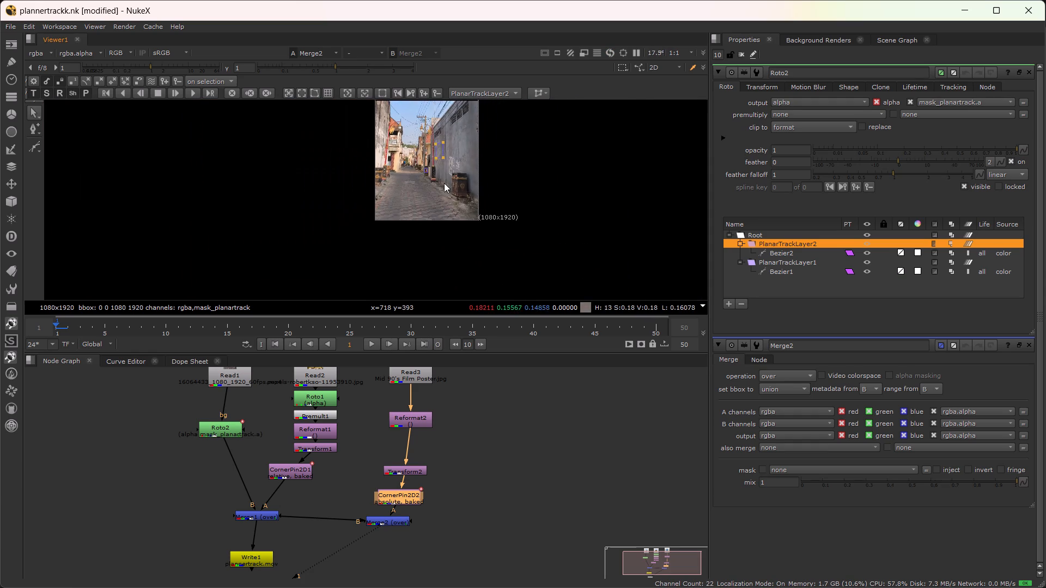
{"action": "left_click_drag", "start_coordinate": [440, 184], "coordinate": [390, 268], "text": "alt"}
{"action": "scroll", "coordinate": [395, 230], "scroll_direction": "down", "scroll_amount": 10}
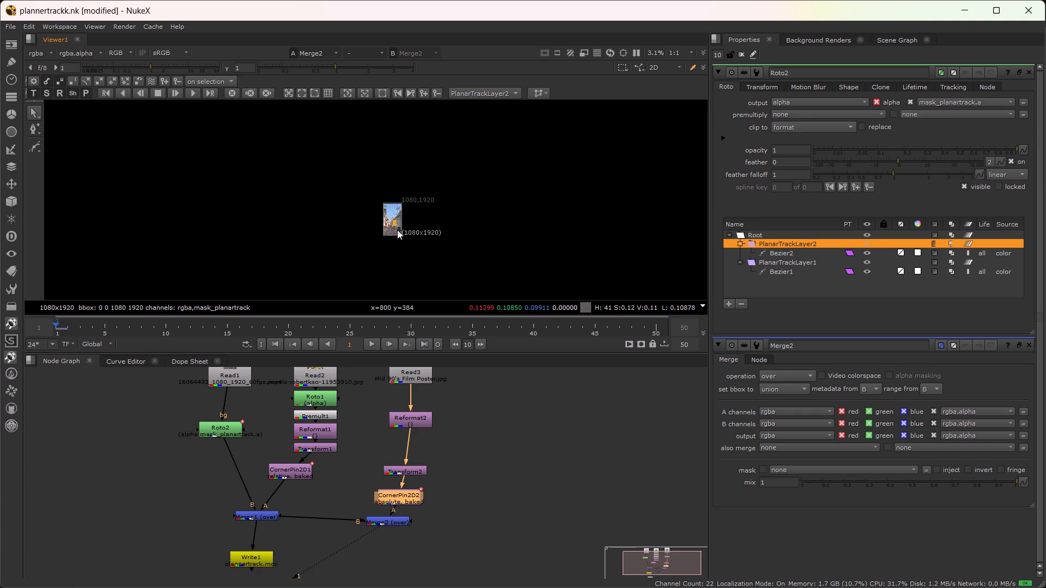
{"action": "key", "text": "f"}
{"action": "scroll", "coordinate": [406, 264], "scroll_direction": "up", "scroll_amount": 3}
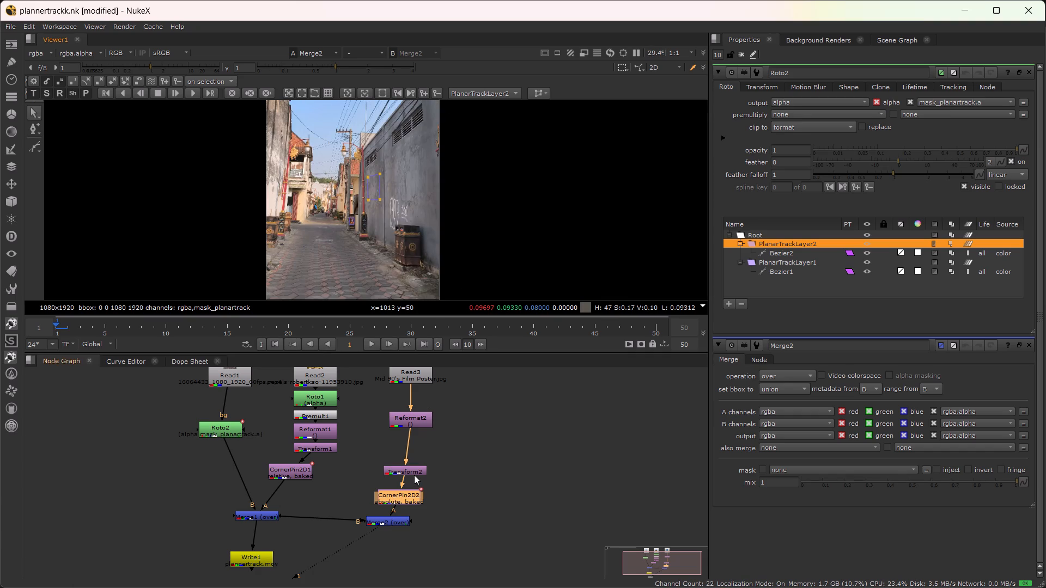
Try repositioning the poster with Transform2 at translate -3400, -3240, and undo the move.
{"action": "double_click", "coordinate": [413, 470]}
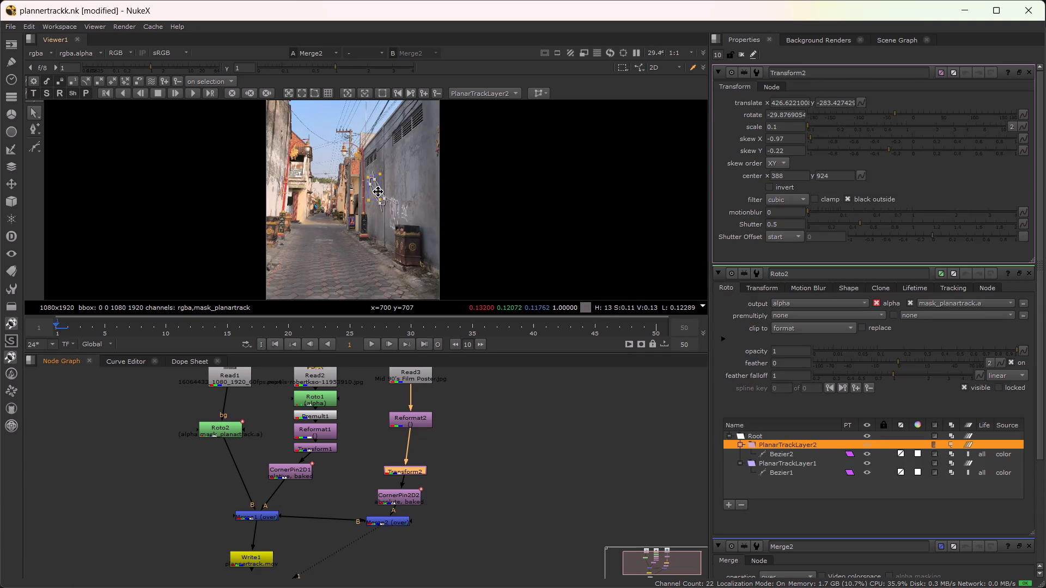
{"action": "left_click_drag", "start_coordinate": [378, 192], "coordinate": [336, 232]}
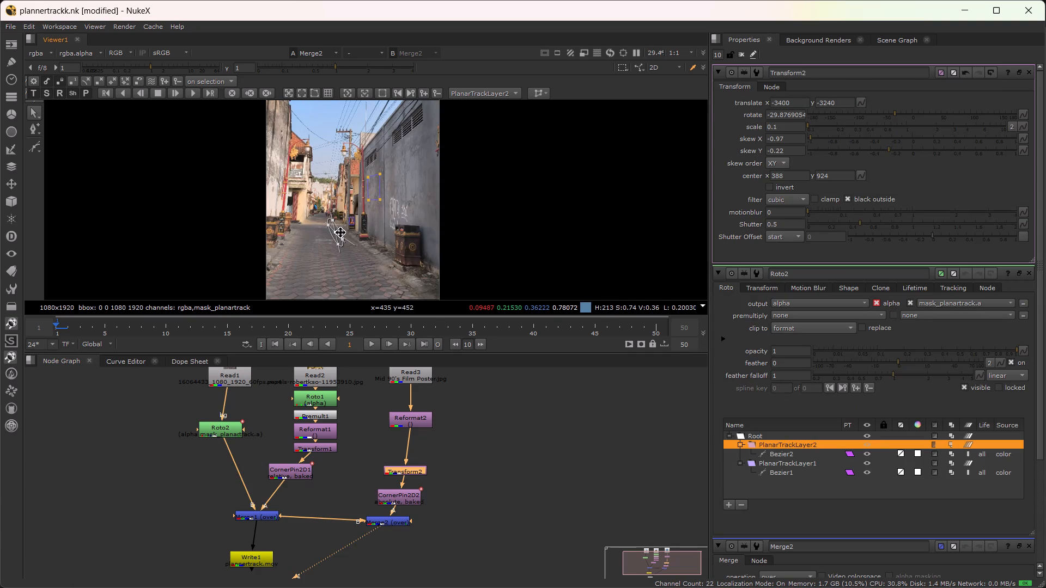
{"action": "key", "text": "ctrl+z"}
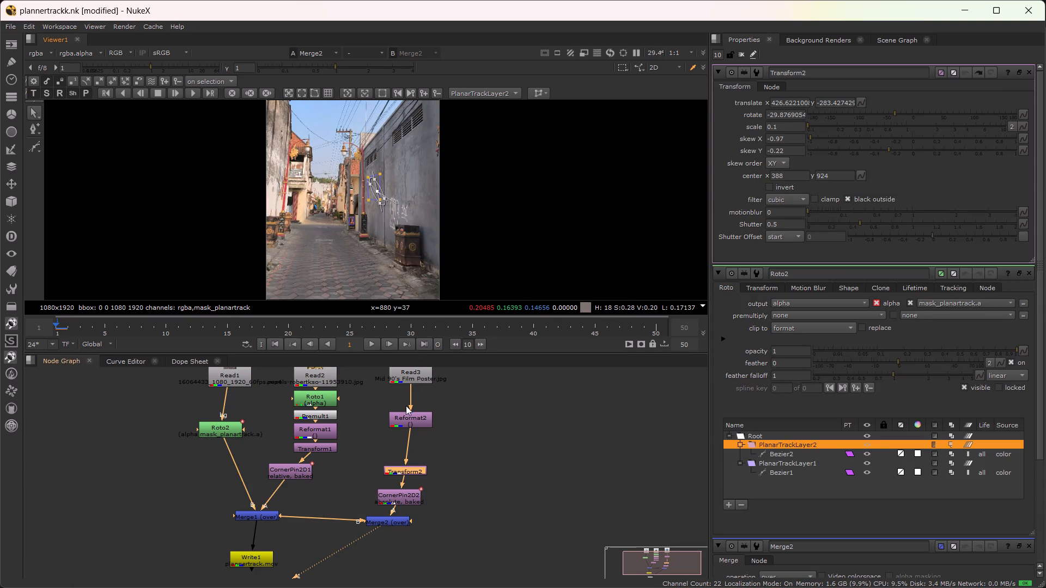
Undo the insertion of the absolute corner pin between Transform2 and Merge2, and delete that node.
{"action": "key", "text": "ctrl+z"}
{"action": "left_click", "coordinate": [331, 468]}
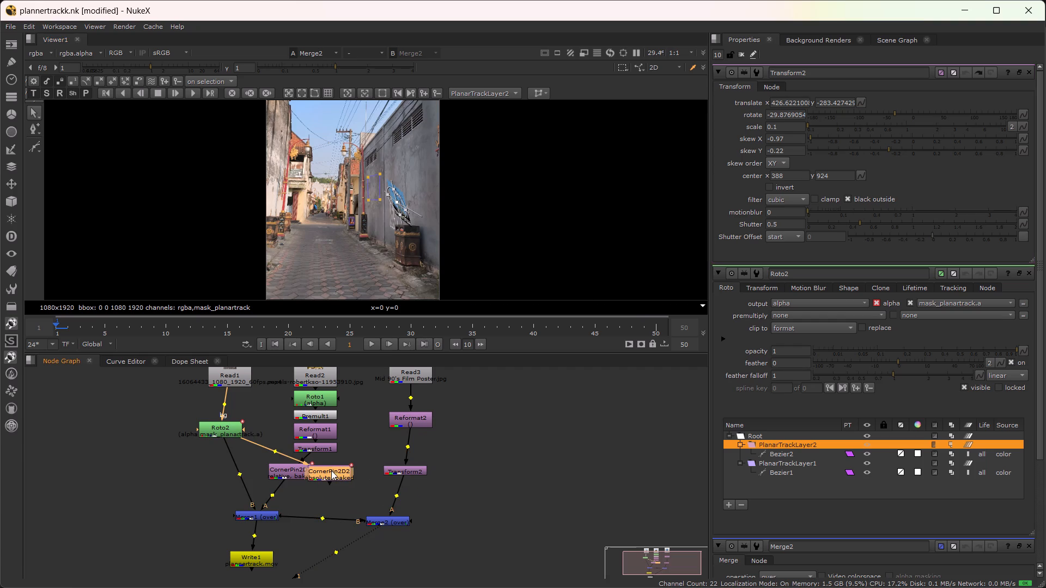
{"action": "key", "text": "Delete"}
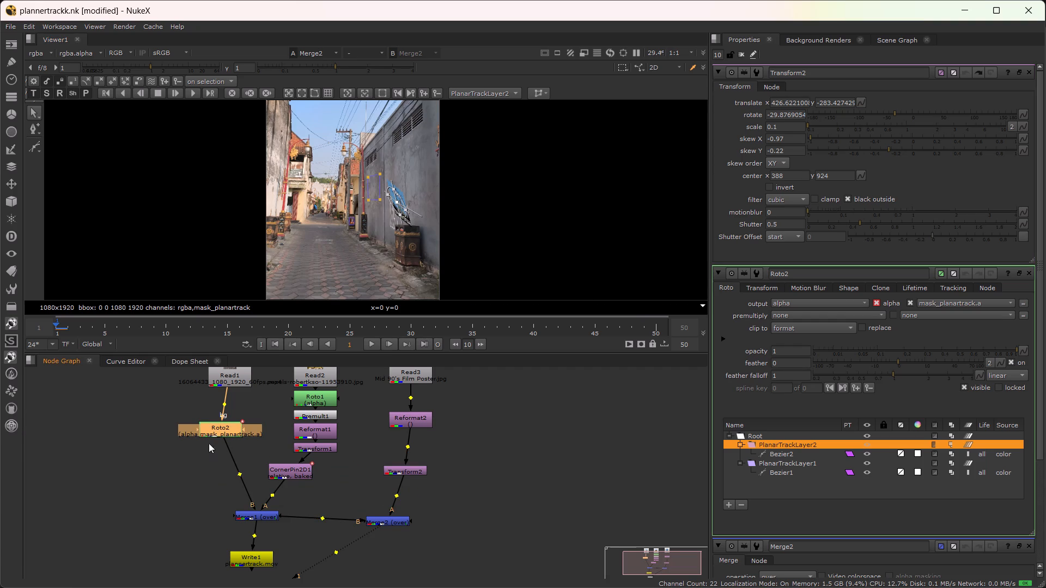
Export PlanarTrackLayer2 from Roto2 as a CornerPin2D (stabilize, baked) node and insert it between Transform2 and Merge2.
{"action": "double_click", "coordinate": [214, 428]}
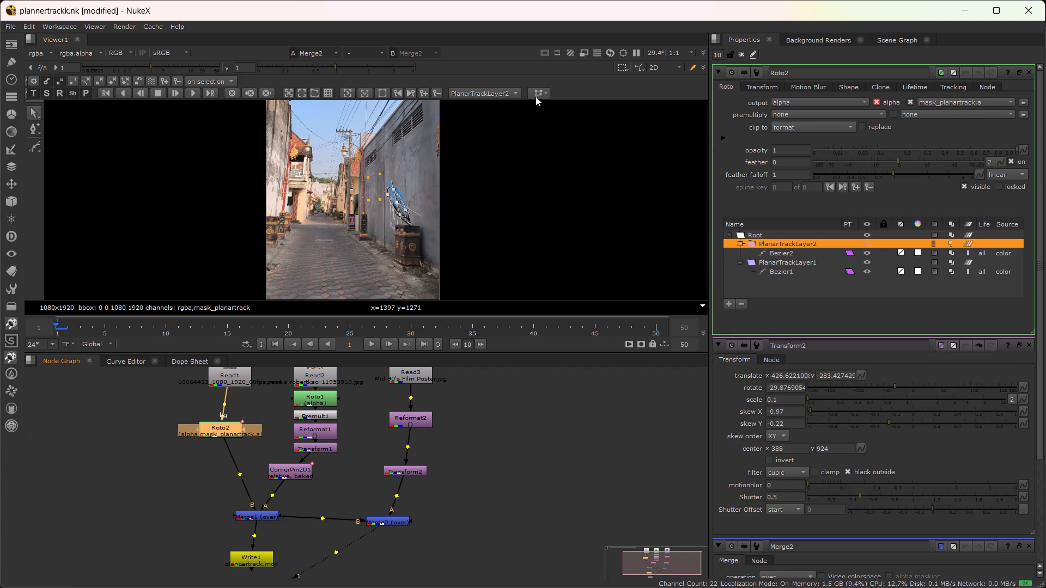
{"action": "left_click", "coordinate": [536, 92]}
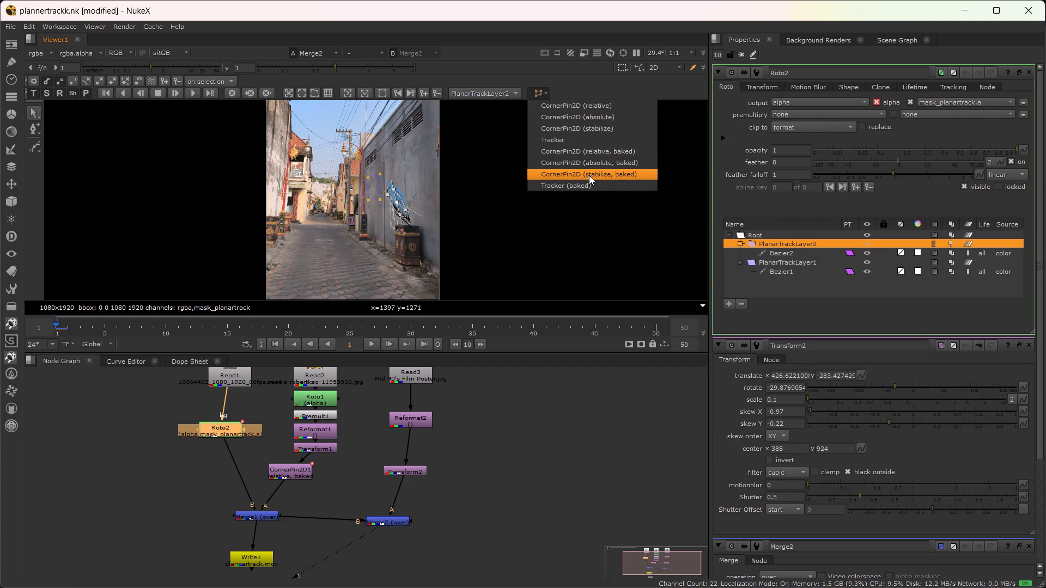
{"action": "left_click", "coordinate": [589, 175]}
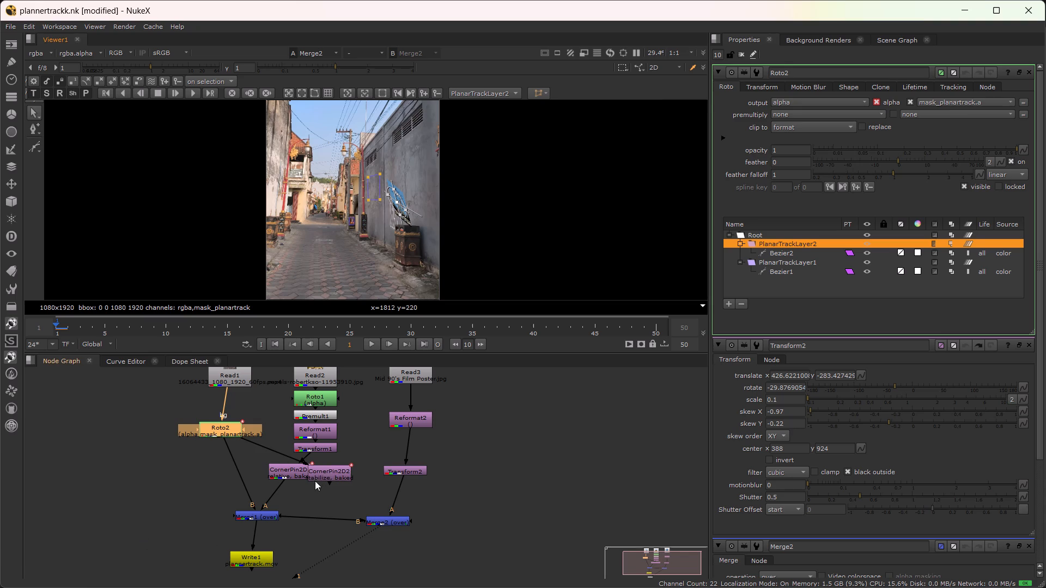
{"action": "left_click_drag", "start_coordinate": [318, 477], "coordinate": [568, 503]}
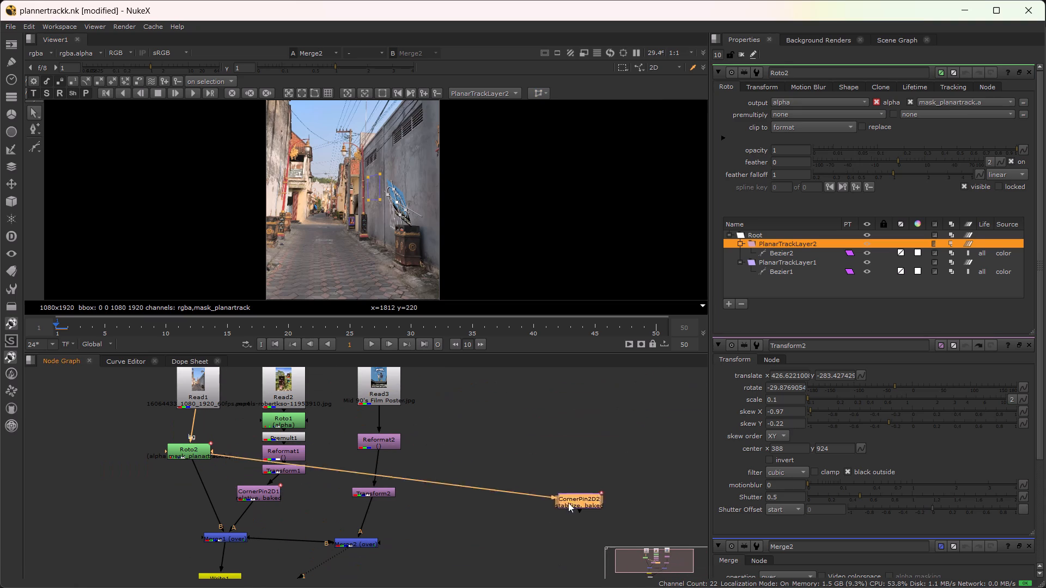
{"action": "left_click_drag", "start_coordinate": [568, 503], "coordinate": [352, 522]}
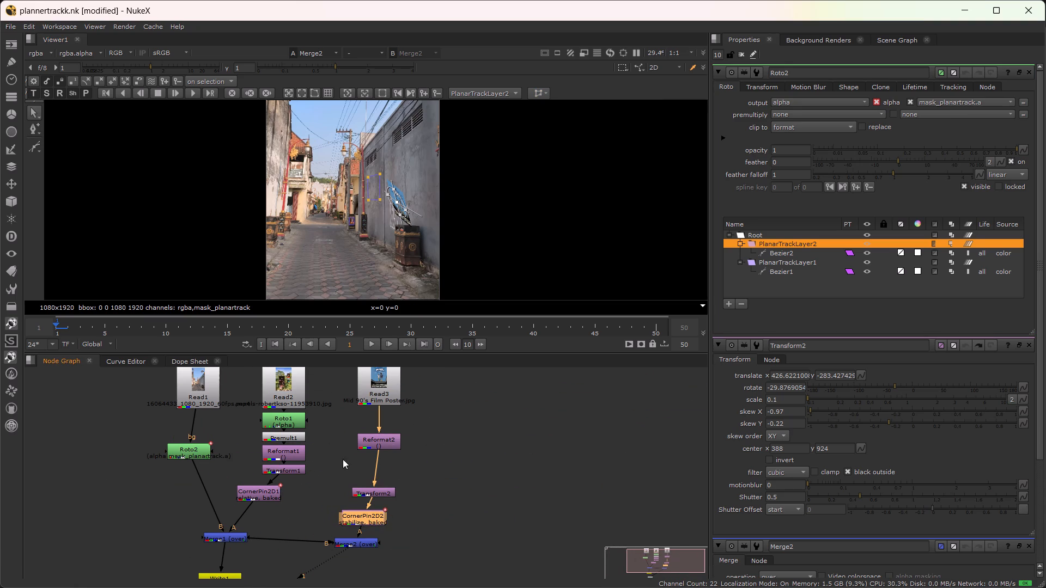
Play the shot from the first frame to check the poster's motion with the stabilize corner pin, and return to frame 1.
{"action": "left_click", "coordinate": [271, 344]}
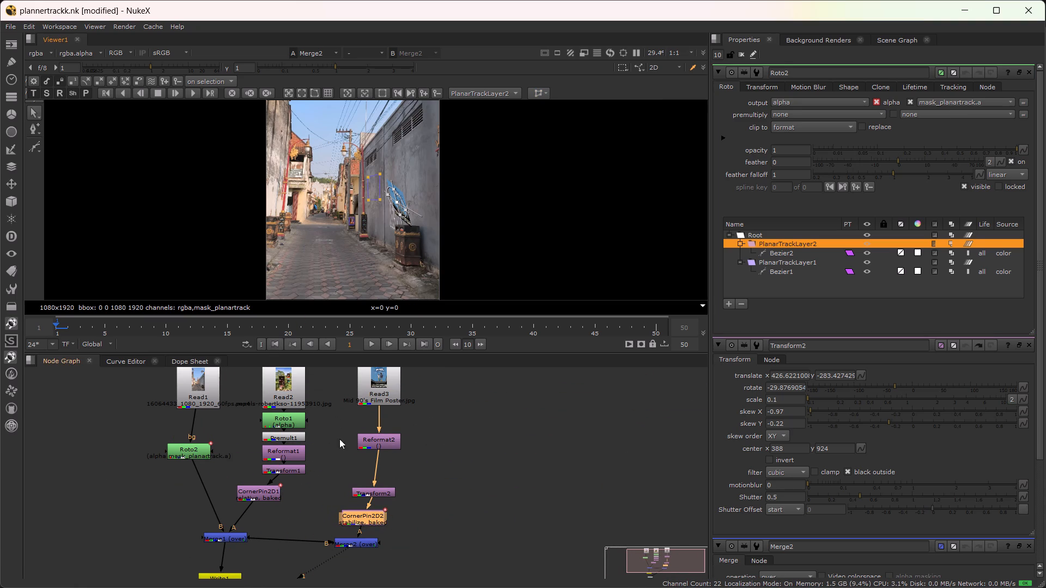
{"action": "left_click", "coordinate": [360, 544]}
{"action": "double_click", "coordinate": [360, 543]}
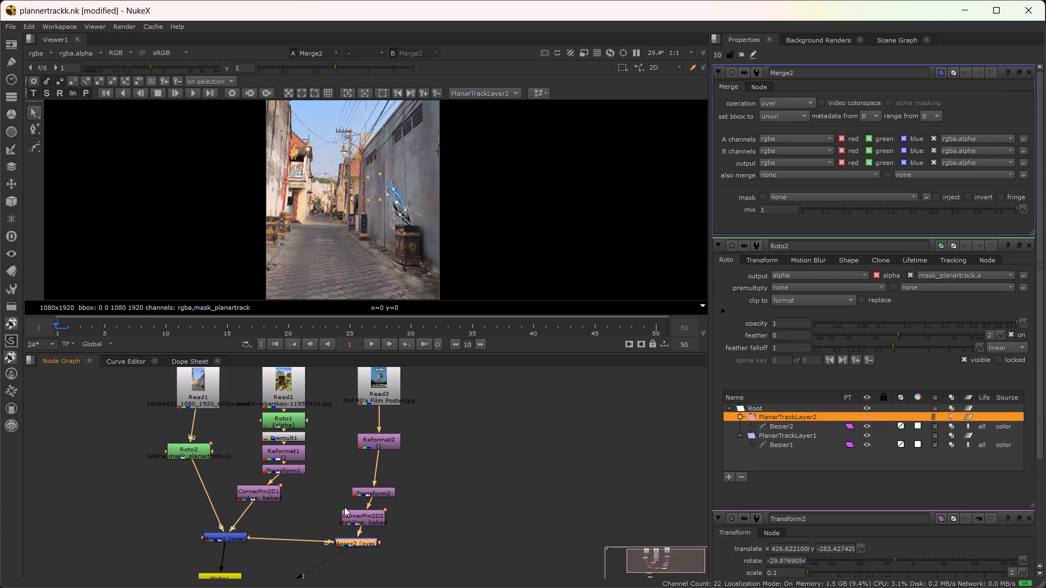
{"action": "left_click", "coordinate": [344, 507]}
{"action": "left_click", "coordinate": [273, 341]}
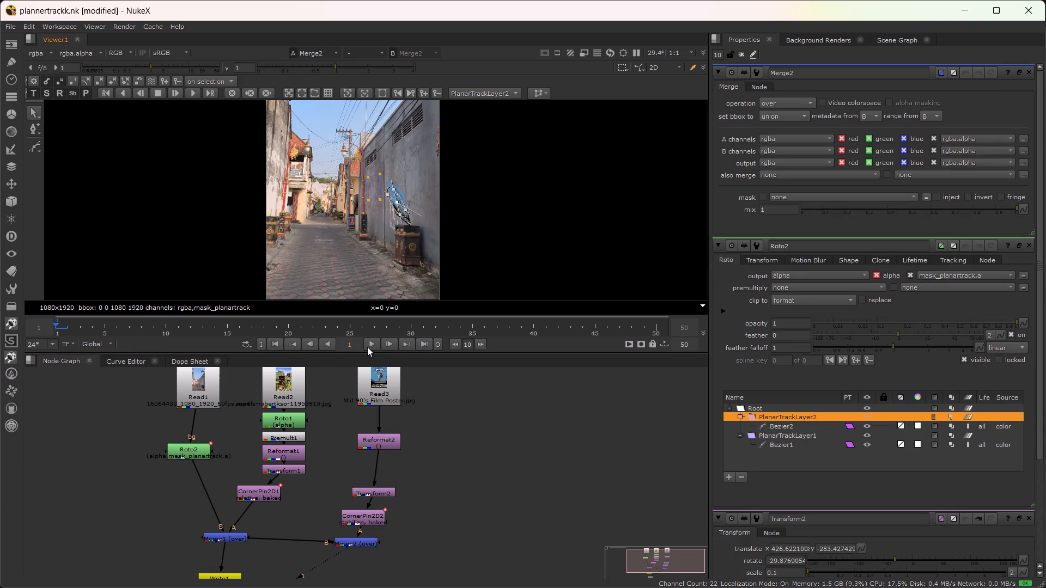
{"action": "left_click", "coordinate": [368, 345]}
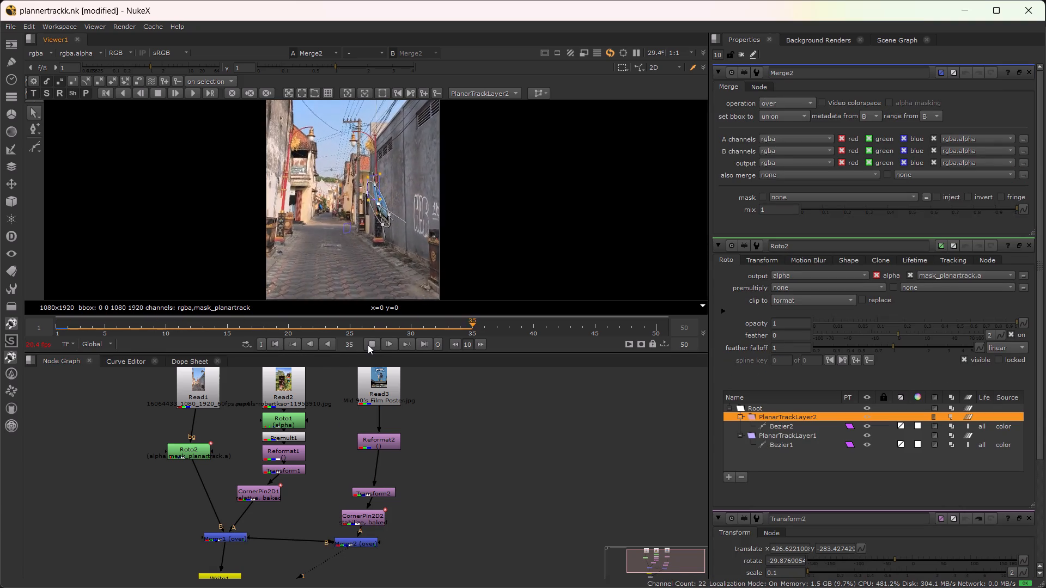
{"action": "left_click", "coordinate": [368, 345]}
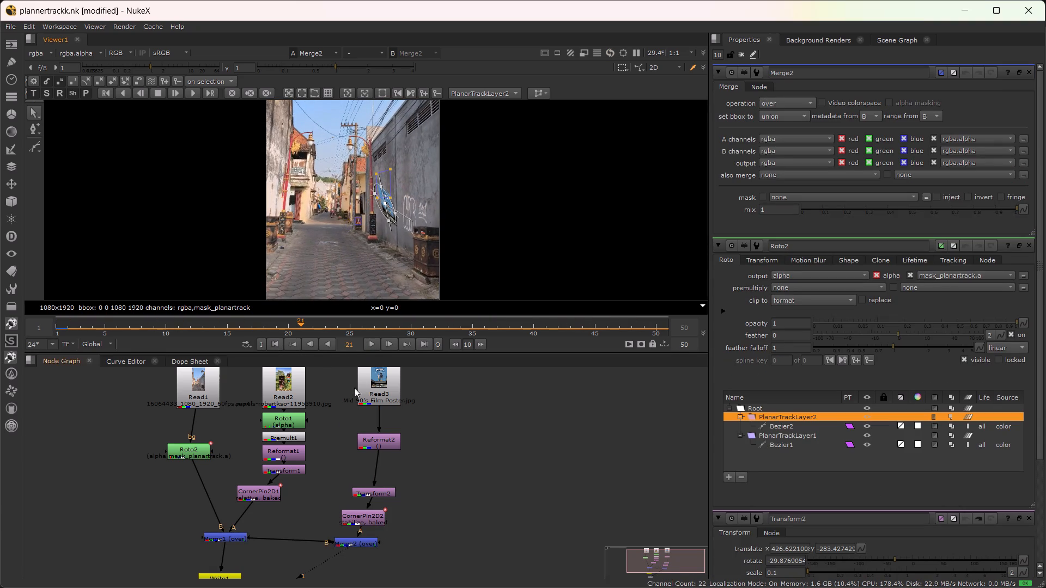
{"action": "left_click", "coordinate": [270, 343]}
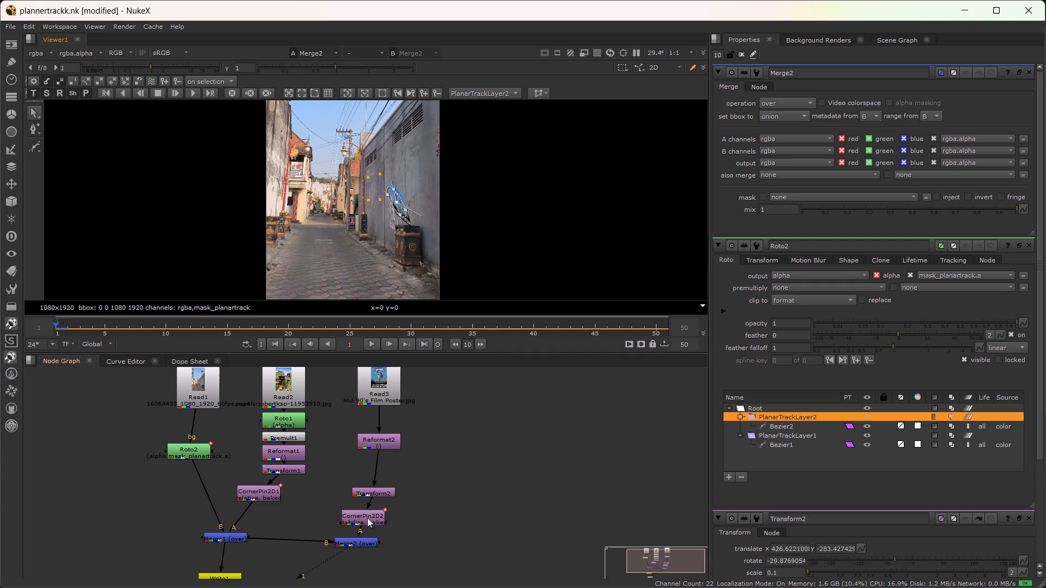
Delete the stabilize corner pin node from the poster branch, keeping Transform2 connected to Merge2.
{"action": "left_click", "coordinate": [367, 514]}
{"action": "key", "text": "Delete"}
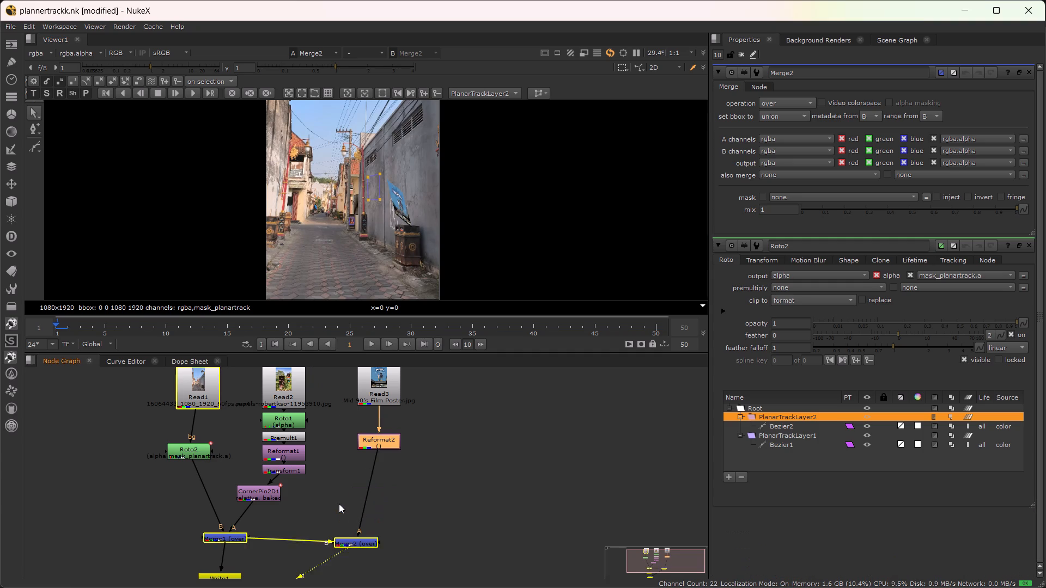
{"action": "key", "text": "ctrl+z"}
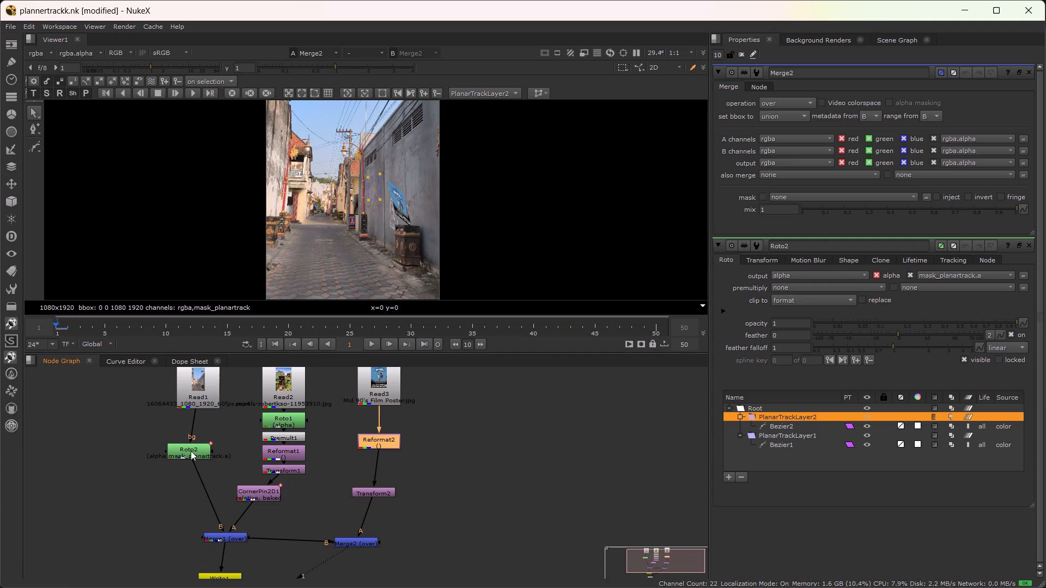
Export PlanarTrackLayer2 from Roto2 as a CornerPin2D (relative, baked) node and insert it between Transform2 and Merge2.
{"action": "left_click", "coordinate": [191, 449]}
{"action": "left_click", "coordinate": [544, 93]}
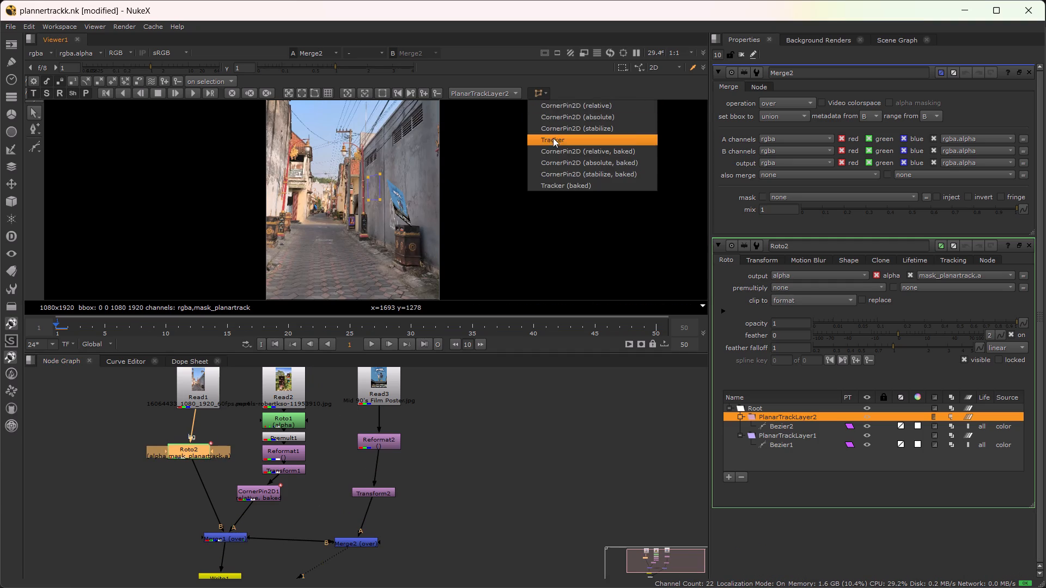
{"action": "left_click", "coordinate": [561, 150]}
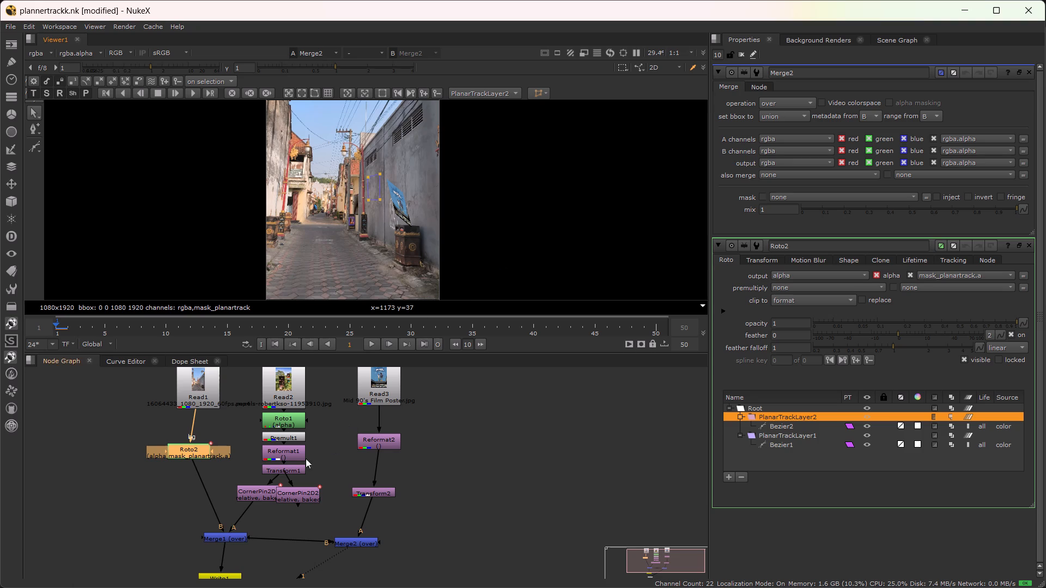
{"action": "left_click_drag", "start_coordinate": [303, 490], "coordinate": [368, 516]}
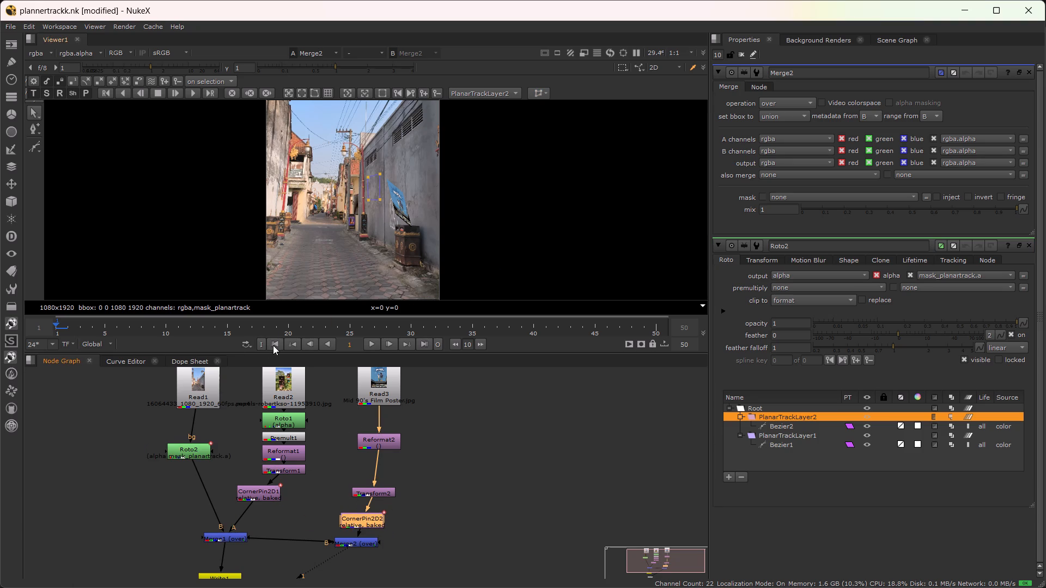
Play the shot from the first frame to check the poster's motion with the relative corner pin, and return to frame 1.
{"action": "left_click", "coordinate": [274, 344]}
{"action": "left_click", "coordinate": [370, 342]}
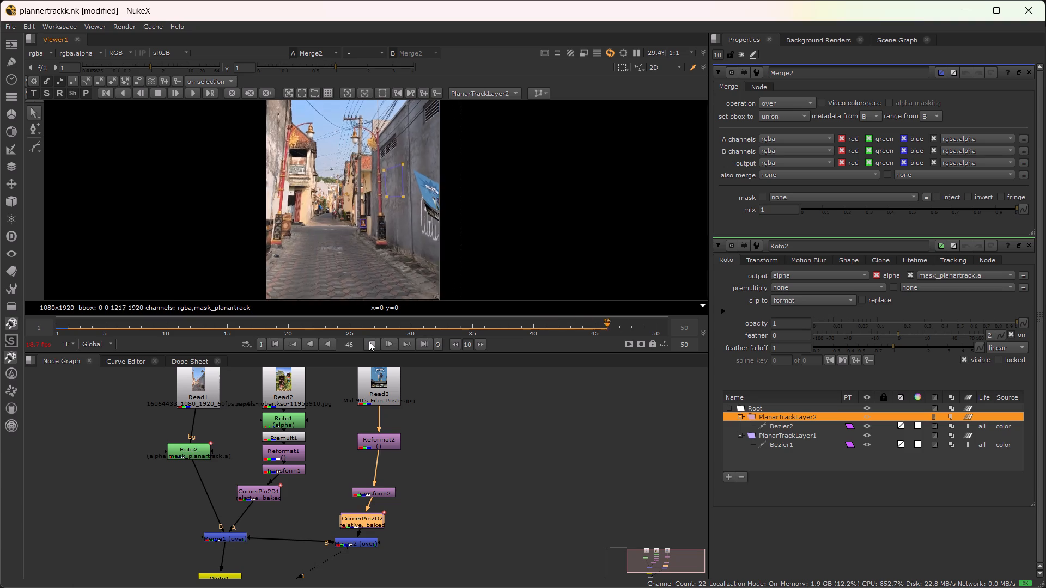
{"action": "left_click", "coordinate": [369, 341]}
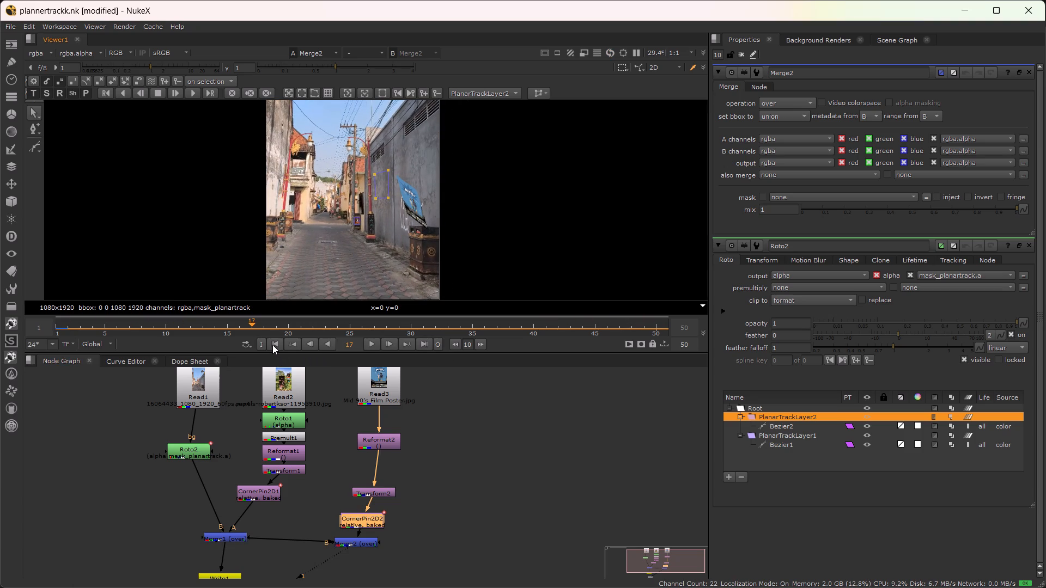
{"action": "left_click", "coordinate": [272, 345]}
Reposition the poster over the tracked wall area with Transform2, at translate x 270 and y -212.
{"action": "double_click", "coordinate": [374, 489]}
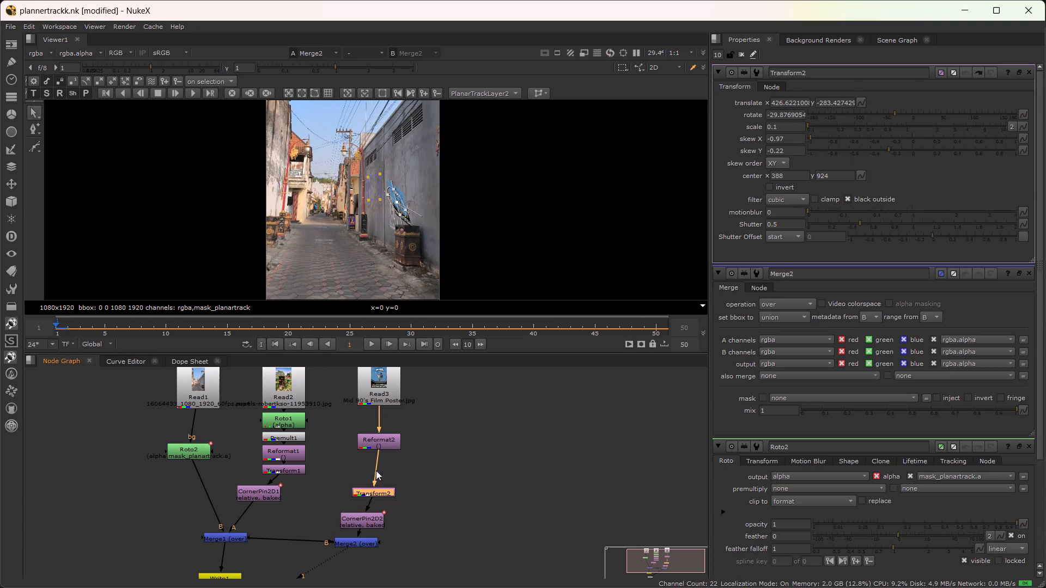
{"action": "left_click_drag", "start_coordinate": [395, 201], "coordinate": [374, 196]}
{"action": "scroll", "coordinate": [374, 196], "scroll_direction": "up", "scroll_amount": 5}
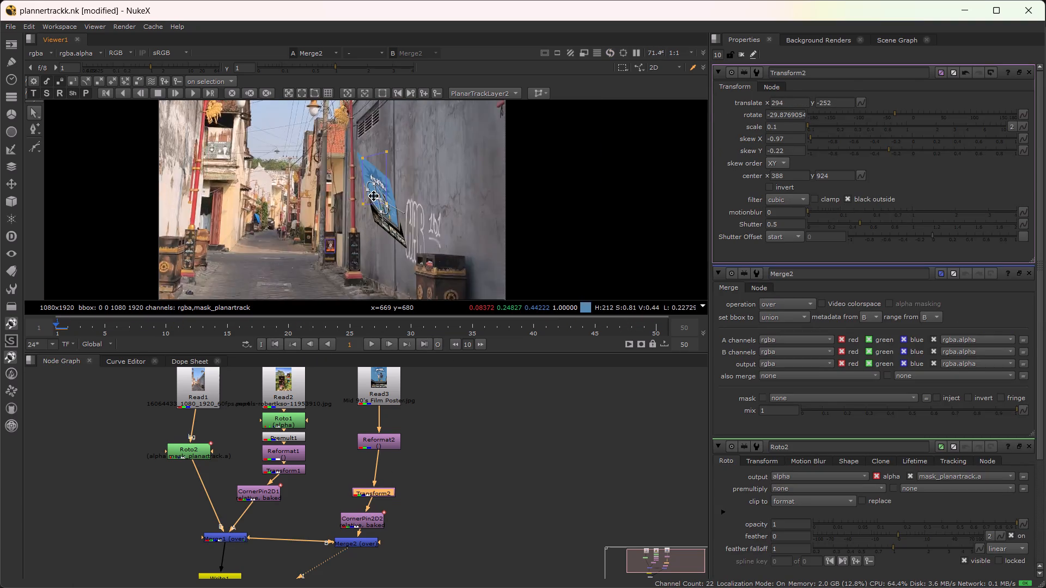
{"action": "scroll", "coordinate": [374, 196], "scroll_direction": "up", "scroll_amount": 5}
{"action": "scroll", "coordinate": [382, 209], "scroll_direction": "down", "scroll_amount": 3}
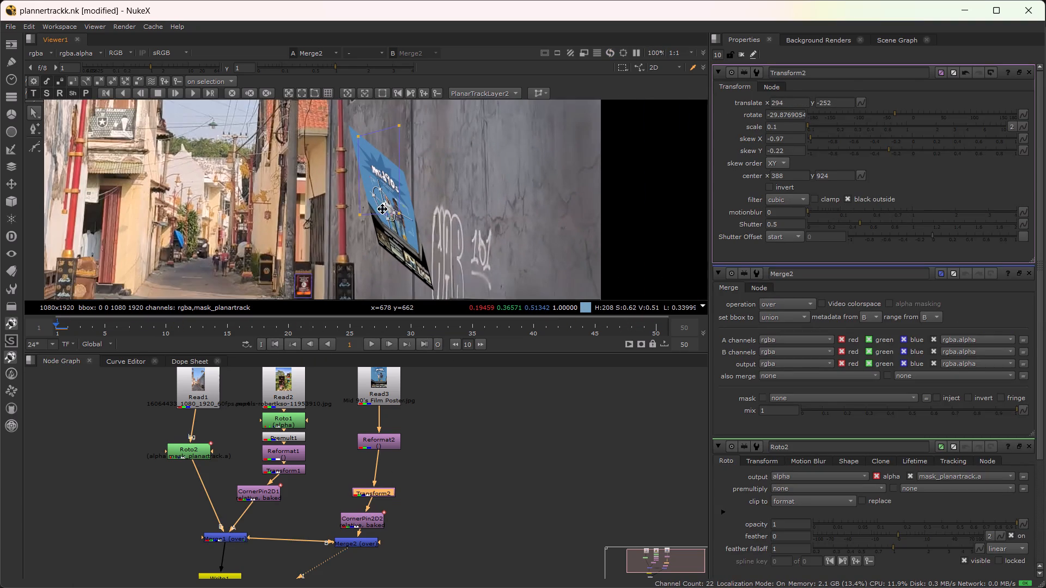
{"action": "left_click_drag", "start_coordinate": [382, 209], "coordinate": [435, 218], "text": "alt"}
{"action": "left_click_drag", "start_coordinate": [439, 218], "coordinate": [428, 202]}
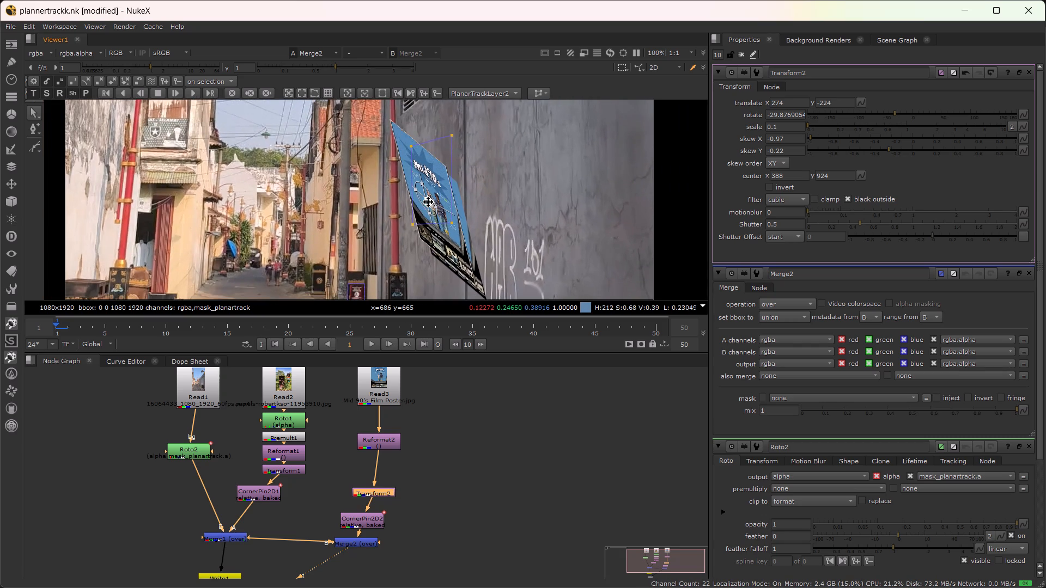
{"action": "left_click_drag", "start_coordinate": [428, 202], "coordinate": [426, 196]}
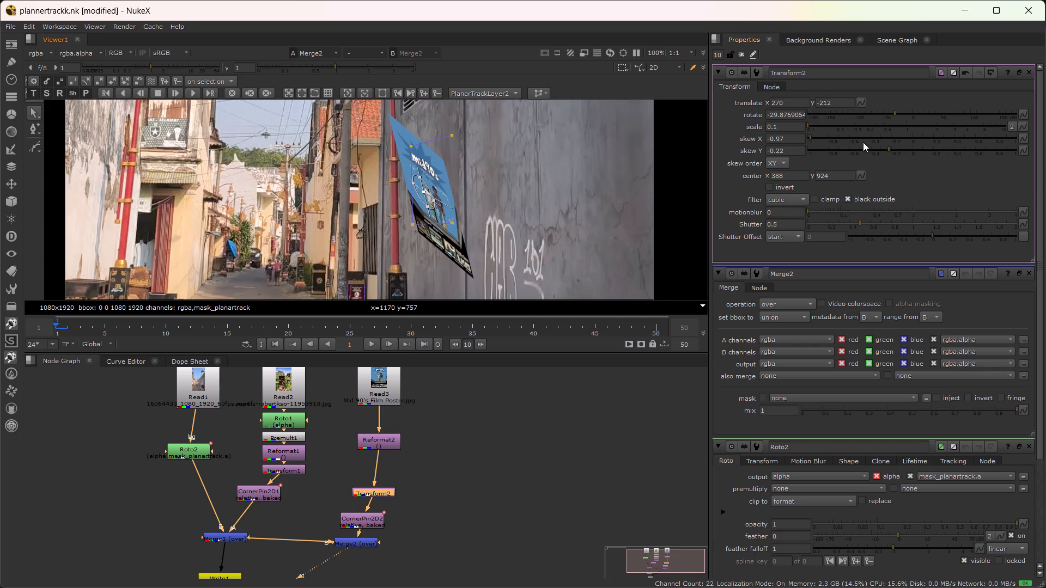
Adjust the poster's shape in Transform2 to skew X -0.71 and skew Y 0.03, with the scale at 0.1.
{"action": "left_click_drag", "start_coordinate": [856, 137], "coordinate": [868, 137]}
{"action": "left_click_drag", "start_coordinate": [887, 145], "coordinate": [899, 145]}
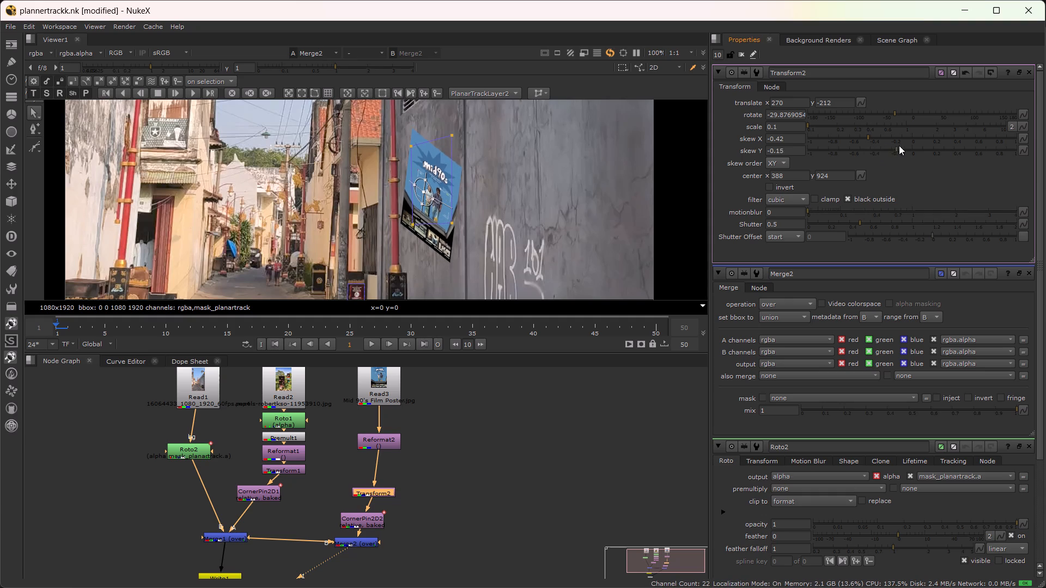
{"action": "left_click_drag", "start_coordinate": [899, 145], "coordinate": [915, 144]}
{"action": "left_click_drag", "start_coordinate": [865, 133], "coordinate": [838, 134]}
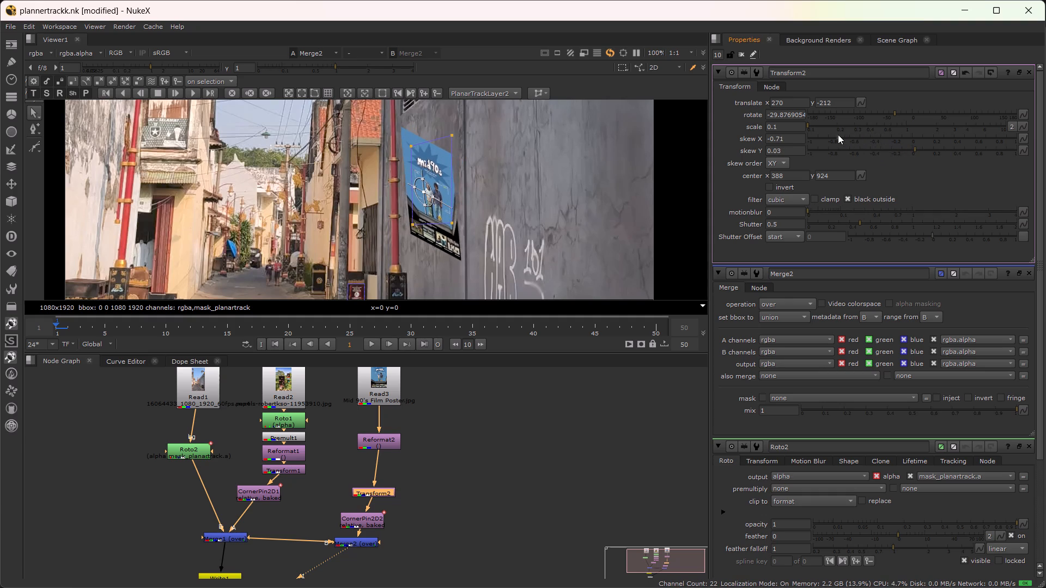
{"action": "left_click_drag", "start_coordinate": [838, 134], "coordinate": [886, 140]}
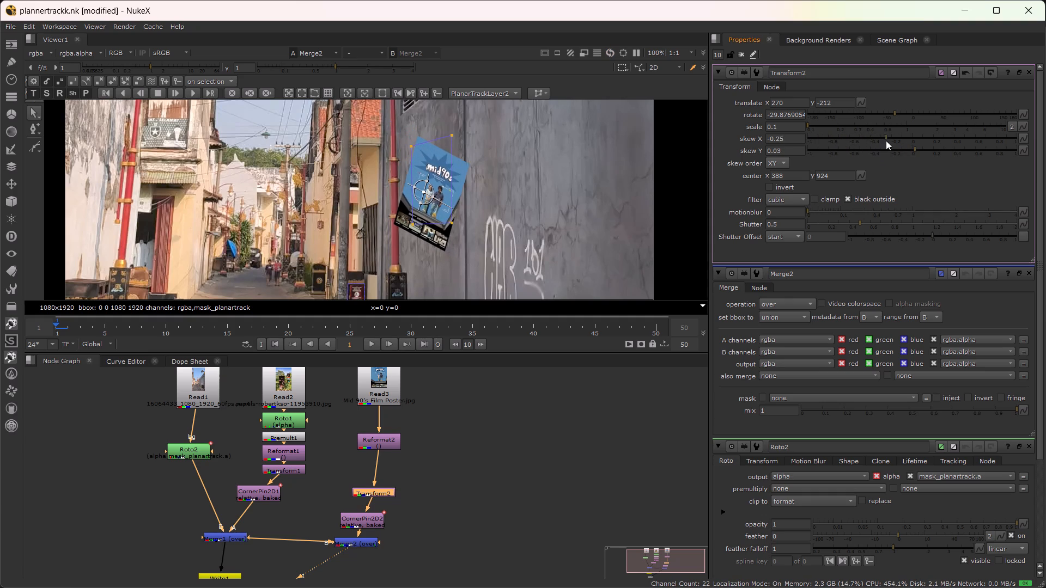
{"action": "left_click_drag", "start_coordinate": [886, 140], "coordinate": [837, 142]}
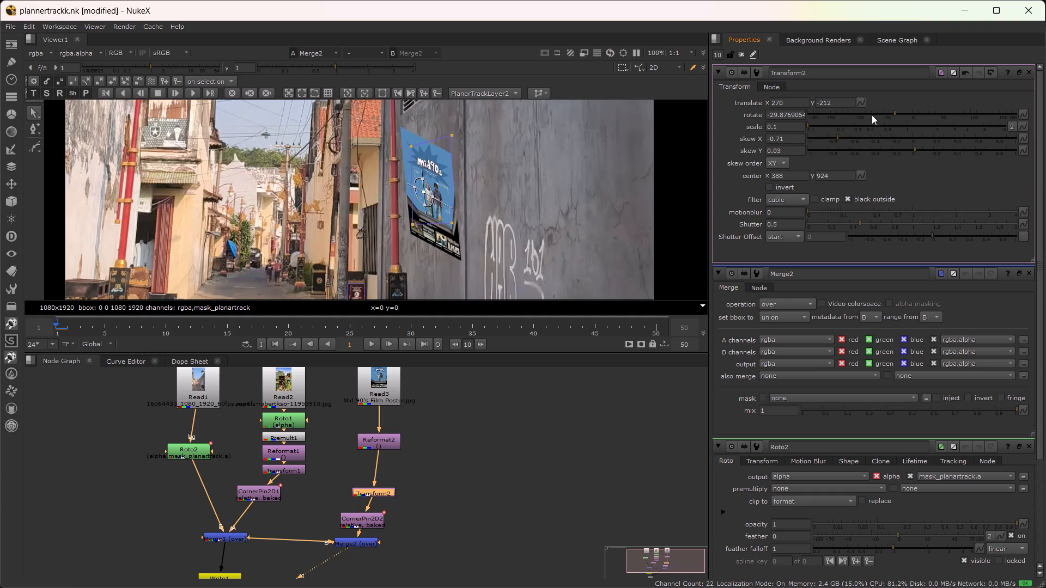
{"action": "left_click_drag", "start_coordinate": [816, 124], "coordinate": [820, 134]}
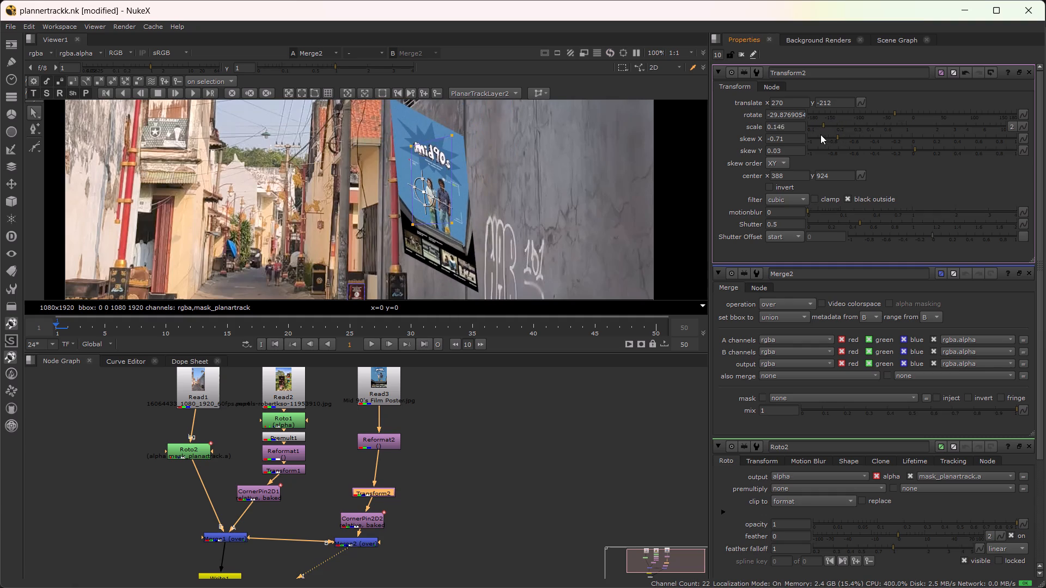
{"action": "left_click_drag", "start_coordinate": [820, 134], "coordinate": [800, 134]}
Shift Transform2's center x to 392.1 to nudge the poster's pivot on the wall.
{"action": "left_click_drag", "start_coordinate": [390, 222], "coordinate": [502, 255], "text": "alt"}
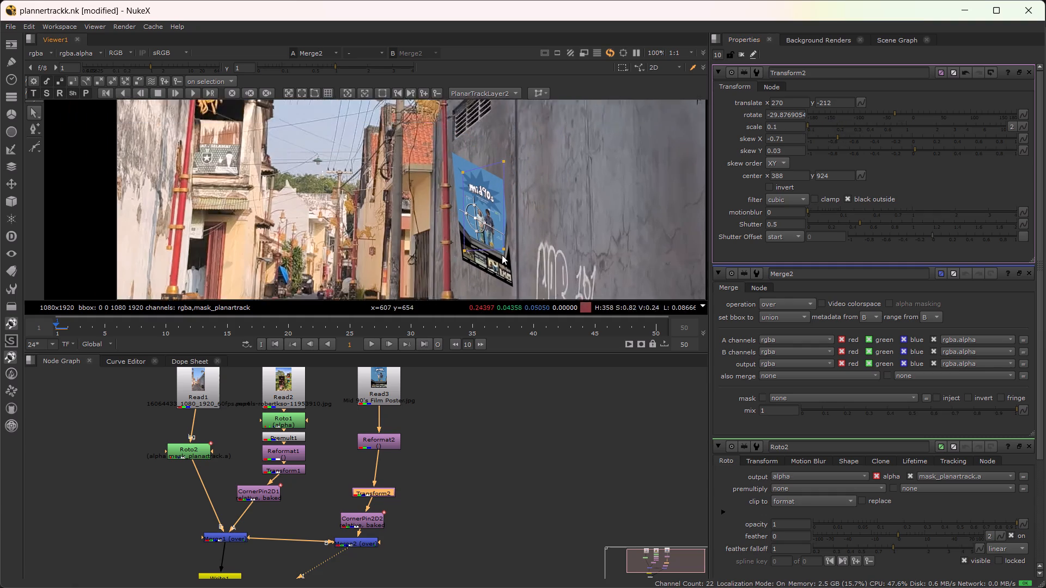
{"action": "left_click_drag", "start_coordinate": [502, 255], "coordinate": [558, 247], "text": "alt"}
{"action": "scroll", "coordinate": [555, 226], "scroll_direction": "down", "scroll_amount": 3}
{"action": "left_click_drag", "start_coordinate": [549, 231], "coordinate": [393, 202], "text": "alt"}
{"action": "scroll", "coordinate": [466, 197], "scroll_direction": "up", "scroll_amount": 4}
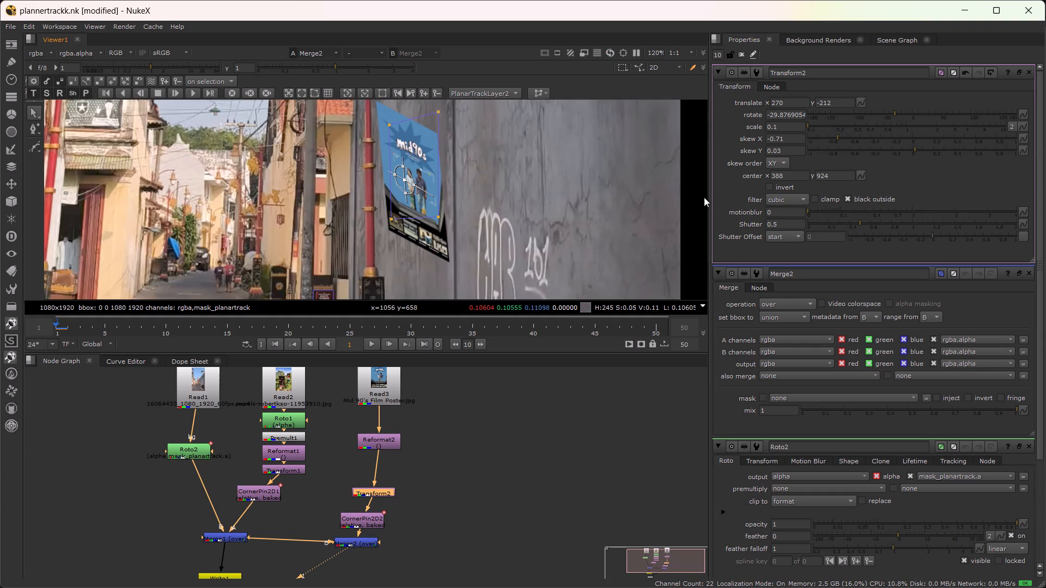
{"action": "left_click", "coordinate": [789, 174]}
{"action": "scroll", "coordinate": [789, 174], "scroll_direction": "up", "scroll_amount": 9}
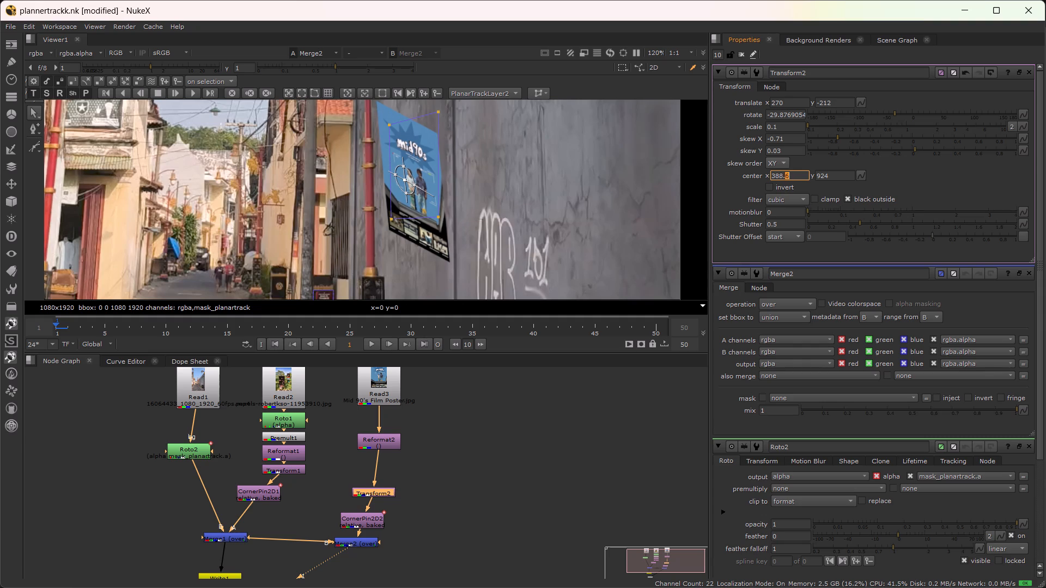
{"action": "scroll", "coordinate": [789, 178], "scroll_direction": "up", "scroll_amount": 20}
{"action": "scroll", "coordinate": [789, 178], "scroll_direction": "up", "scroll_amount": 3}
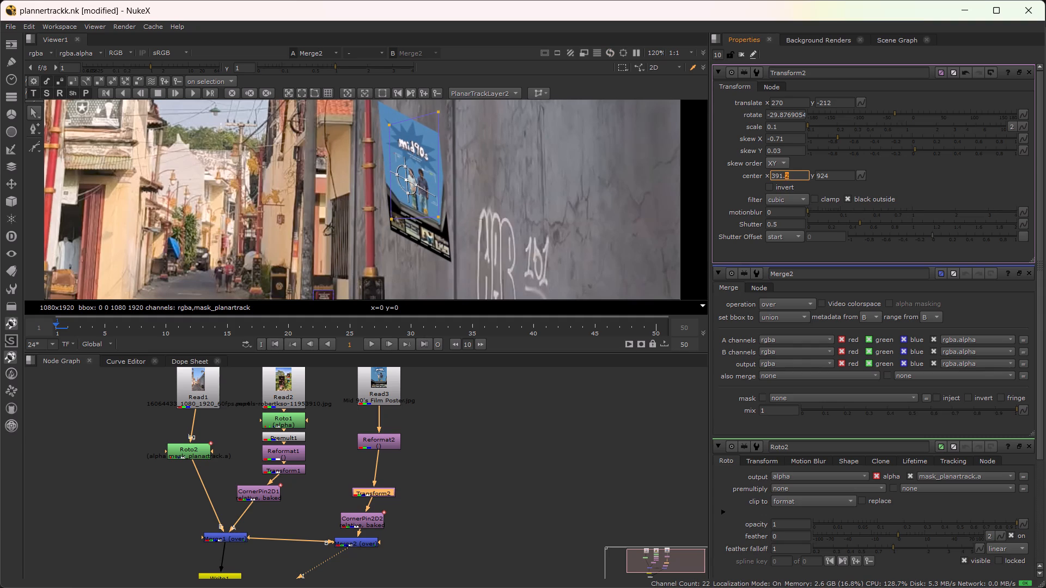
{"action": "scroll", "coordinate": [789, 177], "scroll_direction": "up", "scroll_amount": 9}
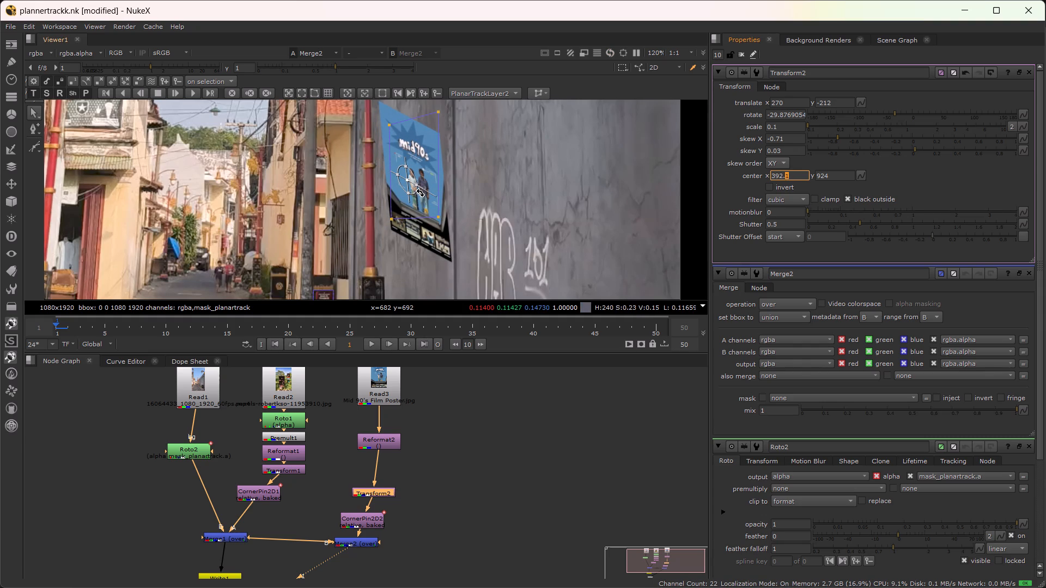
Rotate the poster to about -14.2 degrees in Transform2 and set its skew X to -0.28 to match the wall's perspective.
{"action": "left_click_drag", "start_coordinate": [421, 193], "coordinate": [414, 186]}
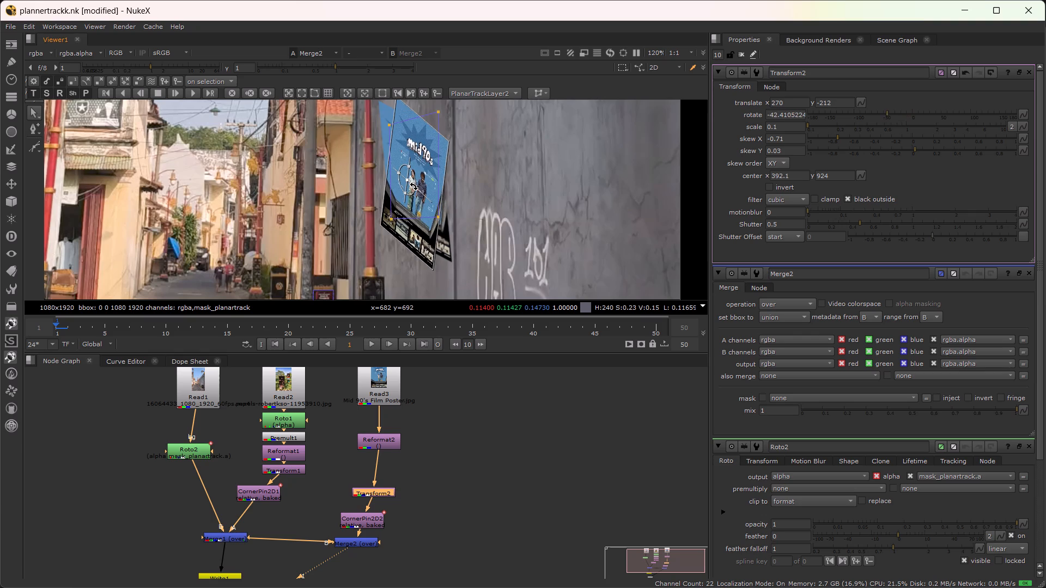
{"action": "left_click_drag", "start_coordinate": [414, 186], "coordinate": [412, 181]}
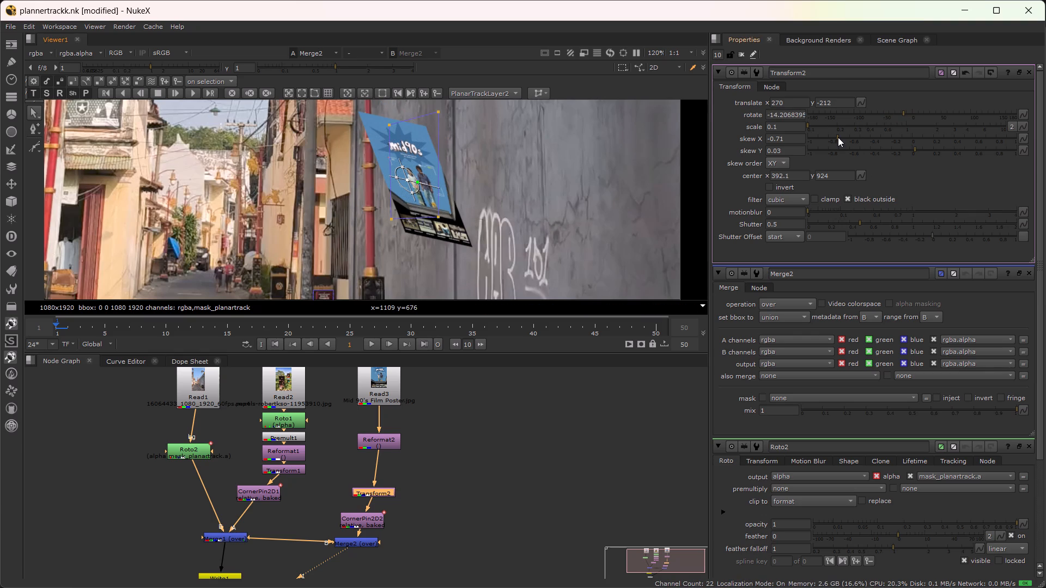
{"action": "left_click_drag", "start_coordinate": [838, 137], "coordinate": [878, 143]}
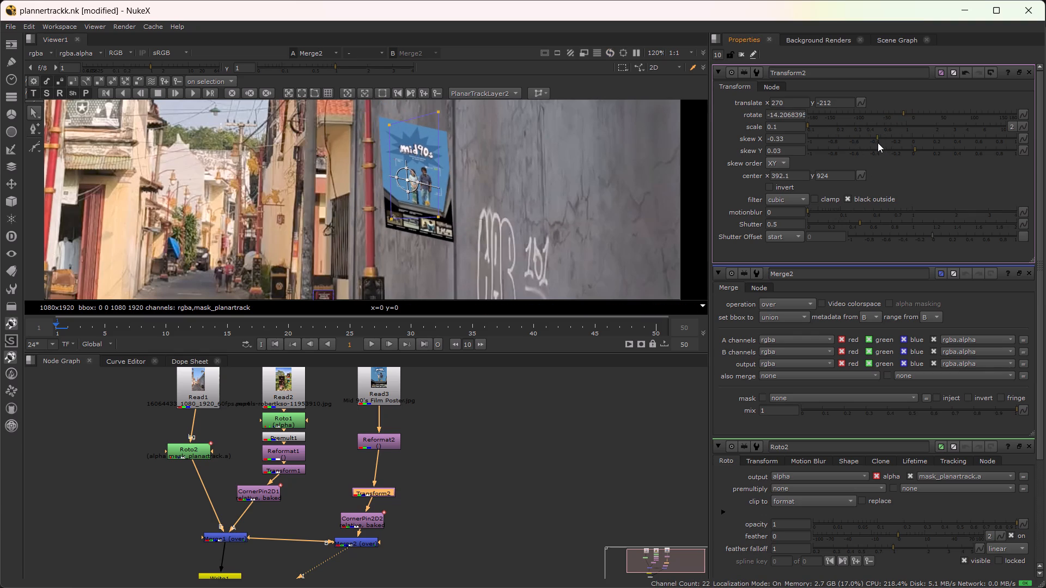
{"action": "left_click_drag", "start_coordinate": [878, 143], "coordinate": [883, 144]}
Play the shot from the first frame to check the re-angled poster against the wall, and return to frame 1.
{"action": "scroll", "coordinate": [445, 250], "scroll_direction": "down", "scroll_amount": 4}
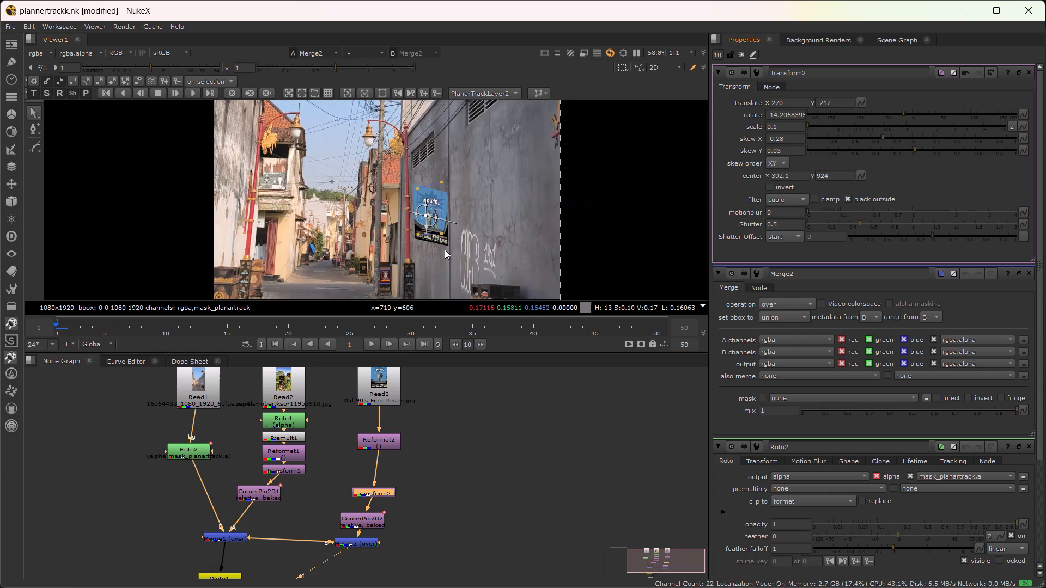
{"action": "left_click", "coordinate": [467, 374]}
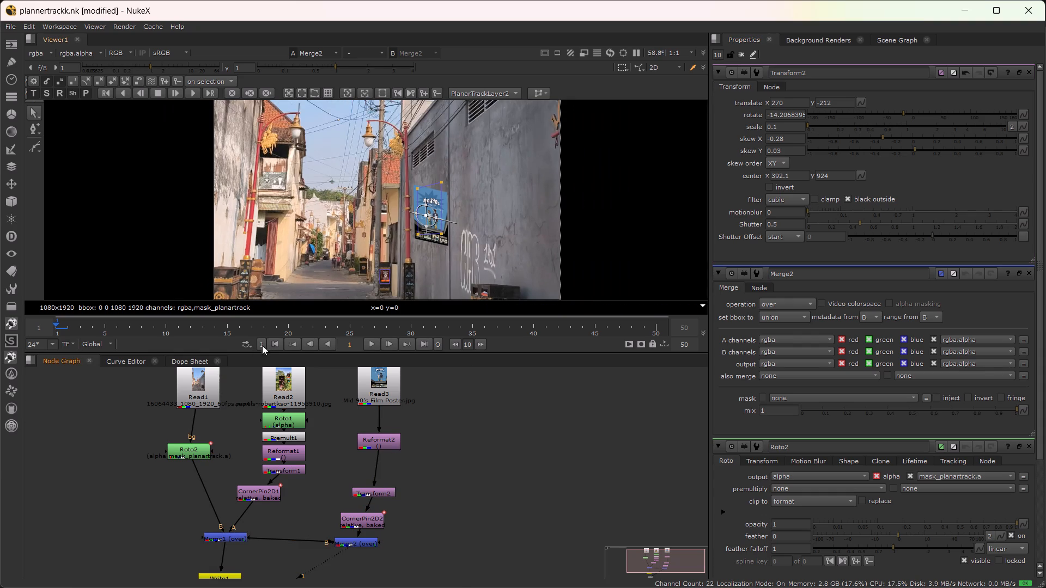
{"action": "left_click", "coordinate": [270, 342]}
{"action": "left_click", "coordinate": [370, 340]}
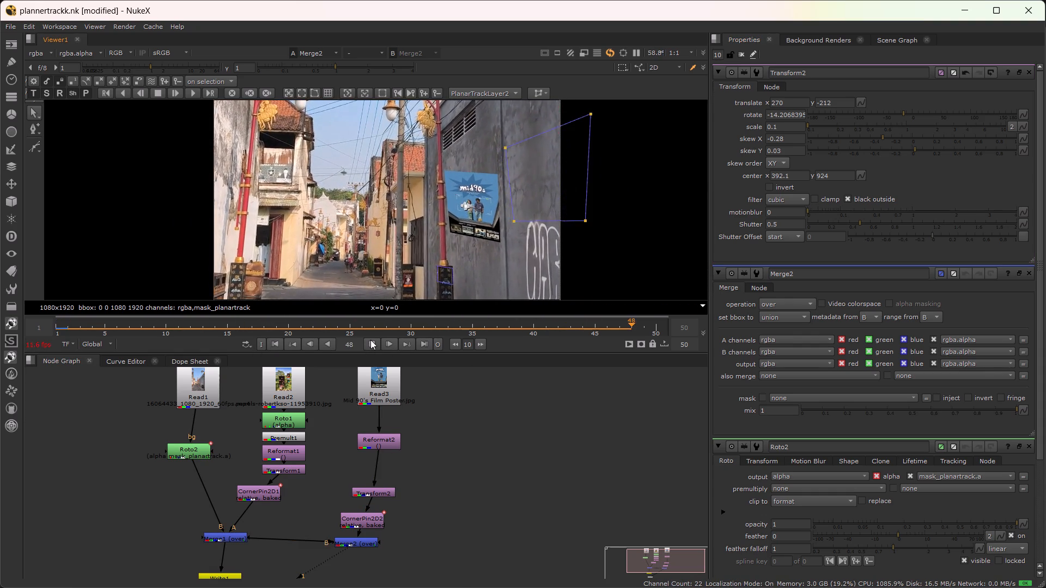
{"action": "left_click", "coordinate": [370, 340]}
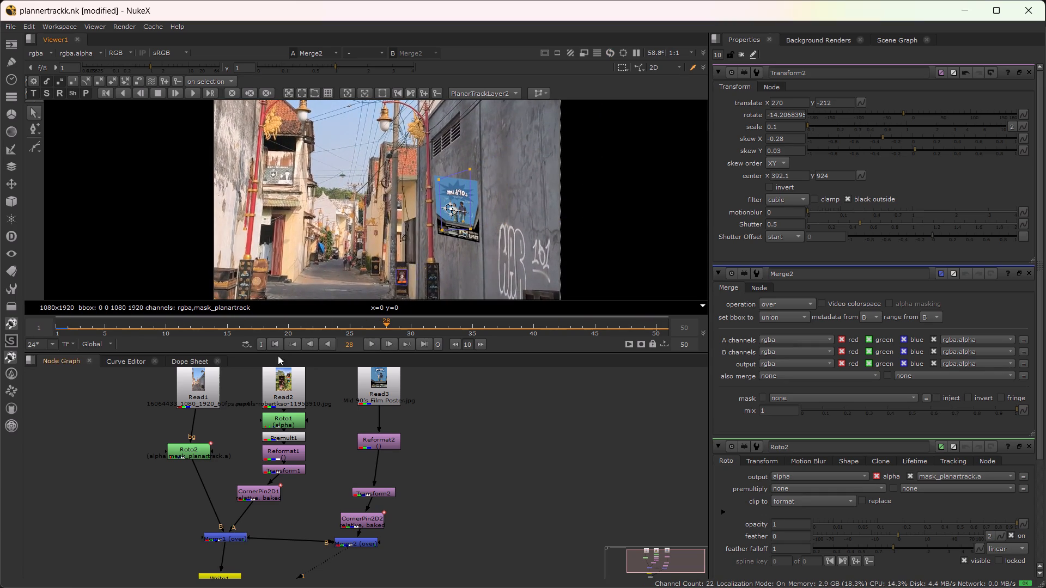
{"action": "left_click", "coordinate": [269, 345]}
Save the plannertrackk script.
{"action": "left_click", "coordinate": [489, 450]}
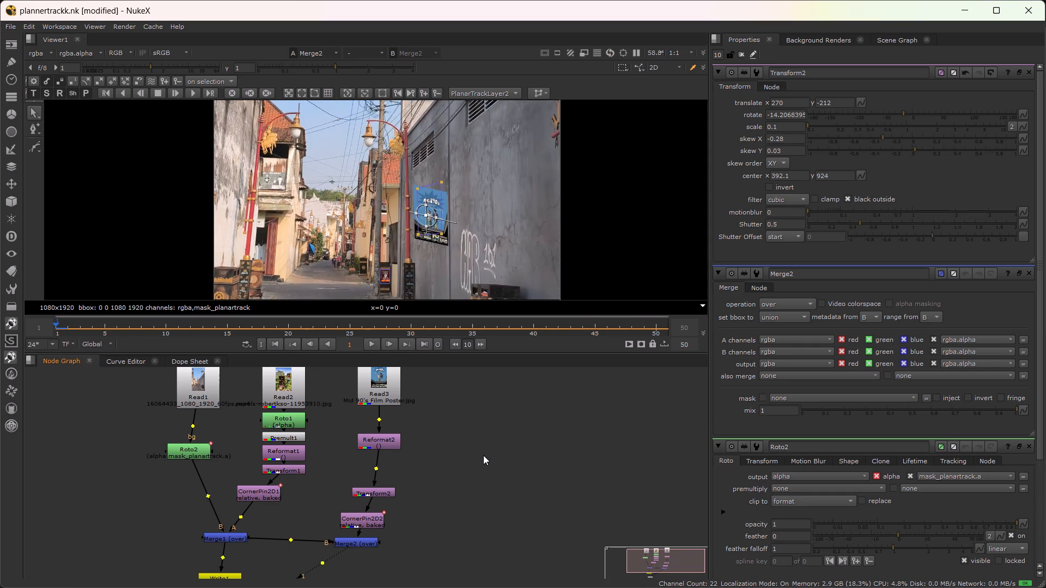
{"action": "key", "text": "ctrl+s"}
{"action": "key", "text": "ctrl+s"}
{"action": "key", "text": "ctrl+s"}
{"action": "left_click", "coordinate": [483, 461]}
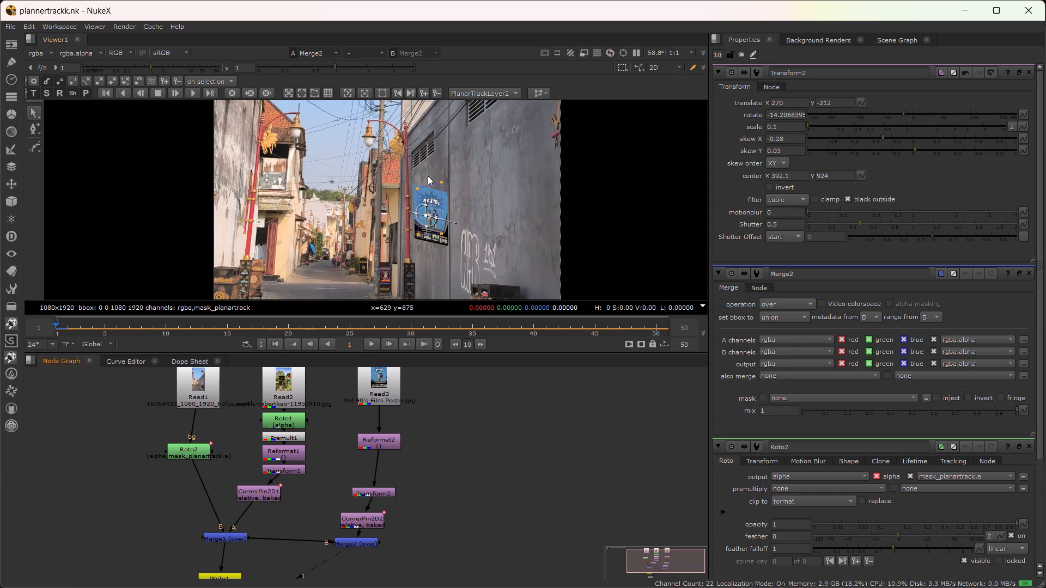
Reposition the poster on the wall with Transform2, at translate x 277 and y -209.
{"action": "scroll", "coordinate": [445, 212], "scroll_direction": "up", "scroll_amount": 4}
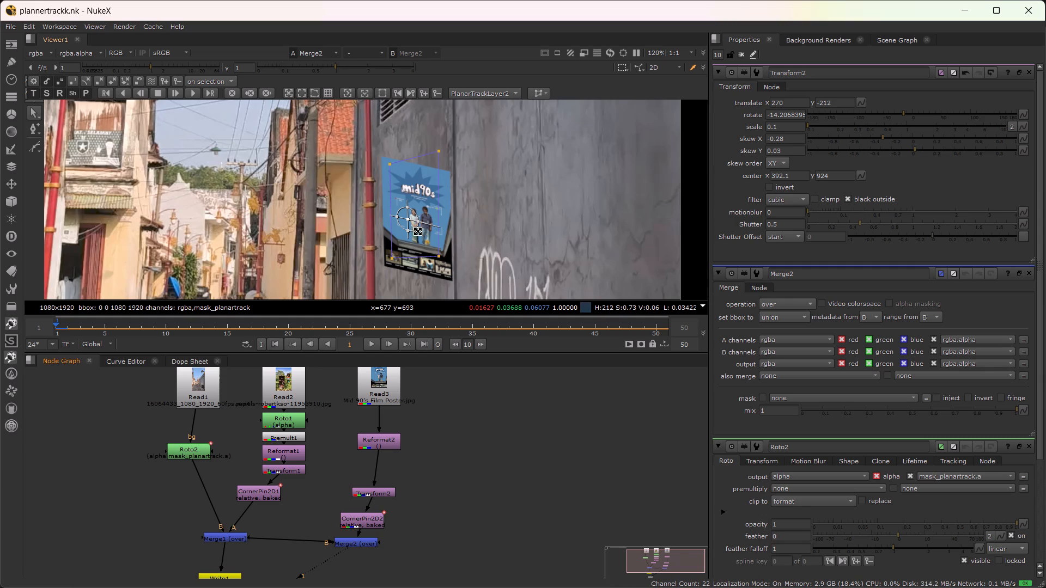
{"action": "scroll", "coordinate": [346, 272], "scroll_direction": "up", "scroll_amount": 2}
{"action": "scroll", "coordinate": [442, 192], "scroll_direction": "up", "scroll_amount": 1}
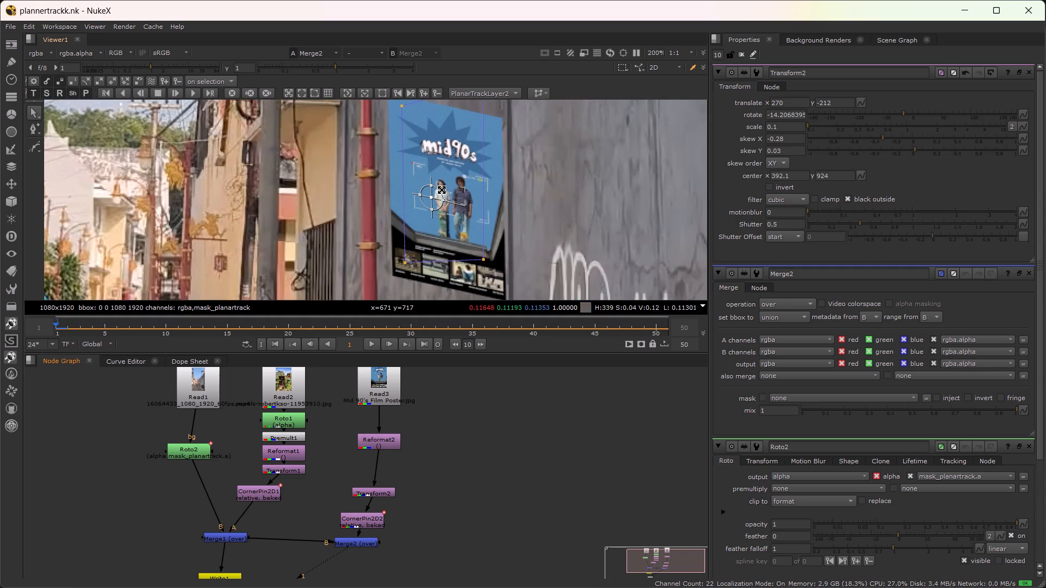
{"action": "scroll", "coordinate": [442, 198], "scroll_direction": "down", "scroll_amount": 2}
{"action": "left_click_drag", "start_coordinate": [435, 198], "coordinate": [441, 196]}
{"action": "left_click", "coordinate": [470, 250]}
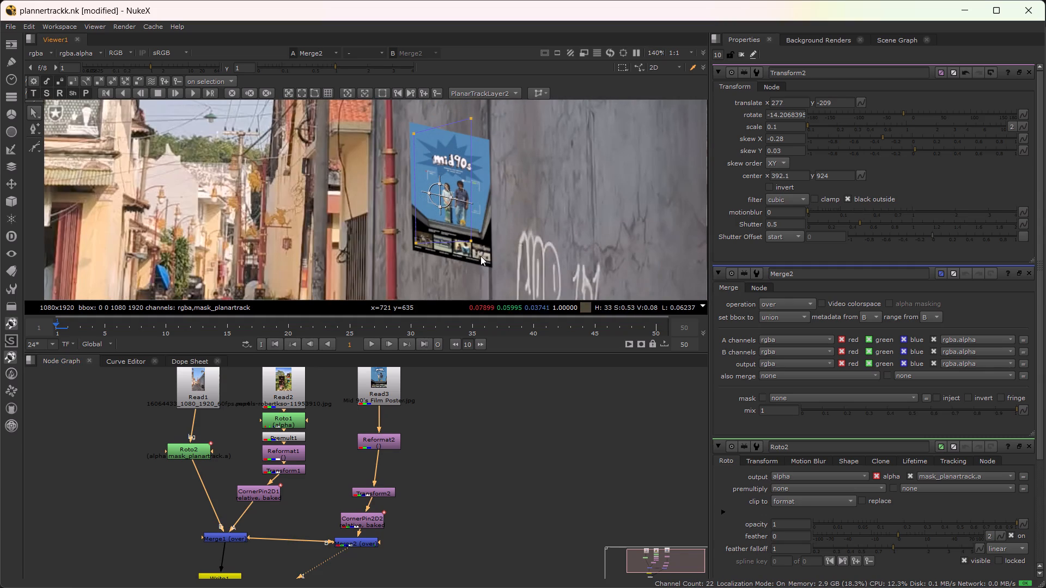
Open CornerPin2D2's properties, play part of the shot to check its pins and the poster, and return to frame 1.
{"action": "scroll", "coordinate": [481, 256], "scroll_direction": "down", "scroll_amount": 2}
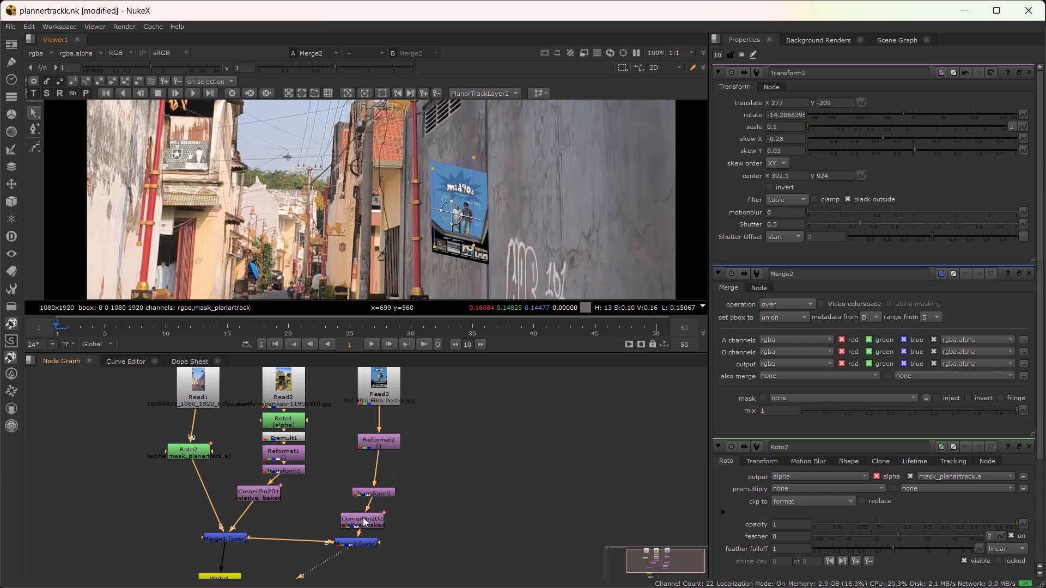
{"action": "triple_click", "coordinate": [363, 516]}
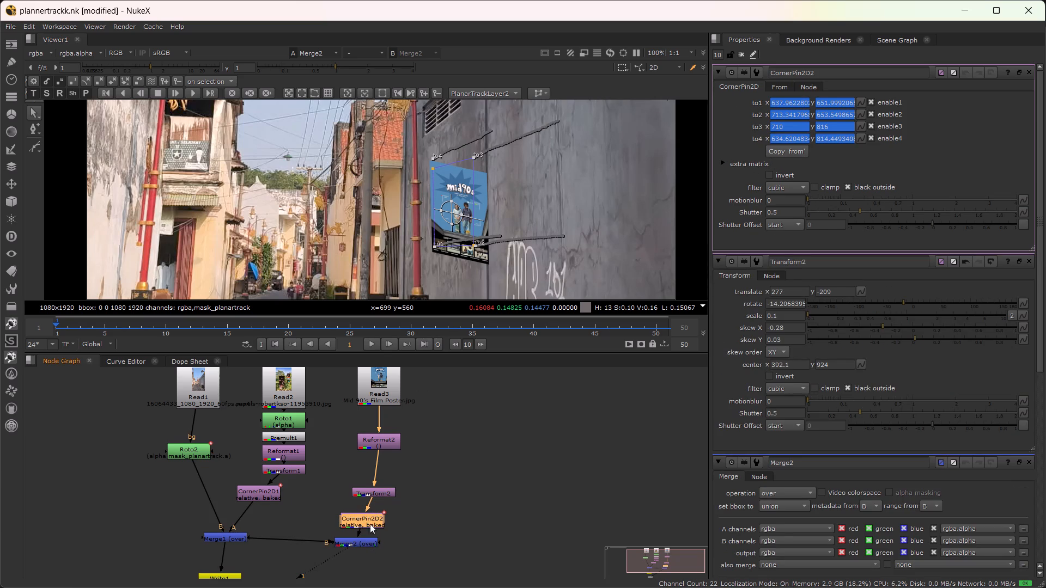
{"action": "left_click", "coordinate": [369, 493]}
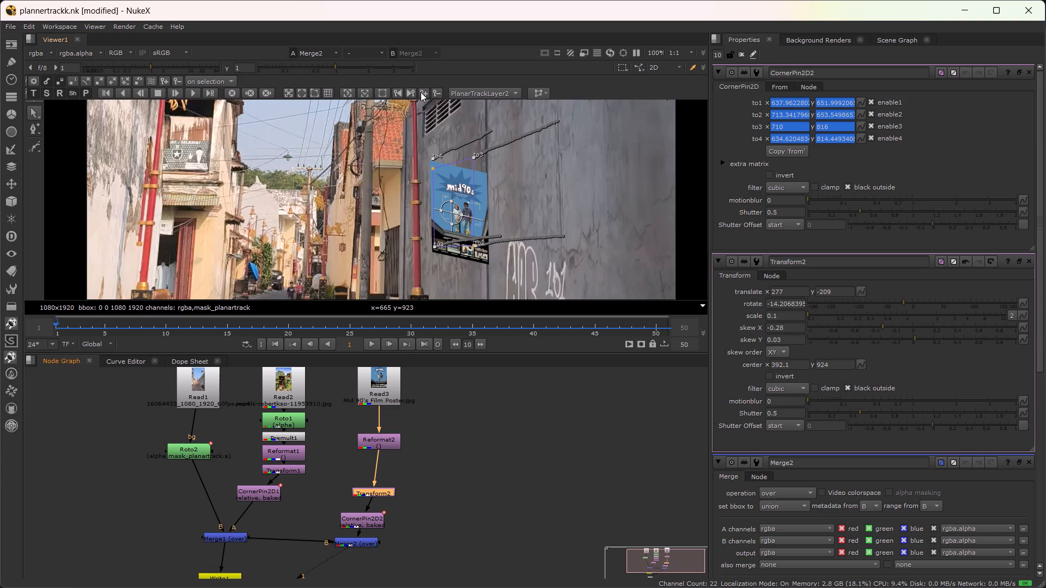
{"action": "left_click", "coordinate": [274, 345]}
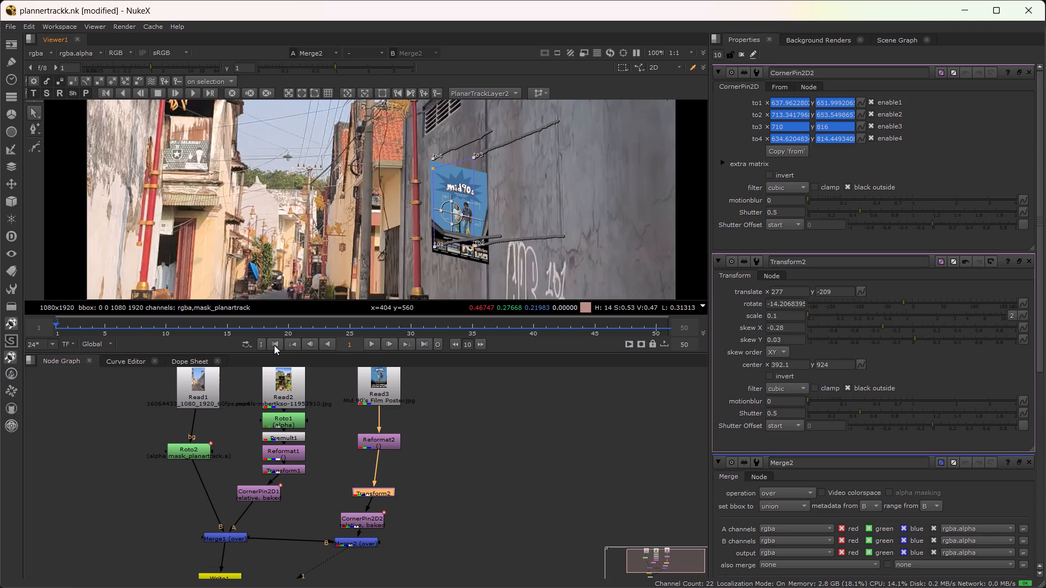
{"action": "left_click", "coordinate": [367, 344]}
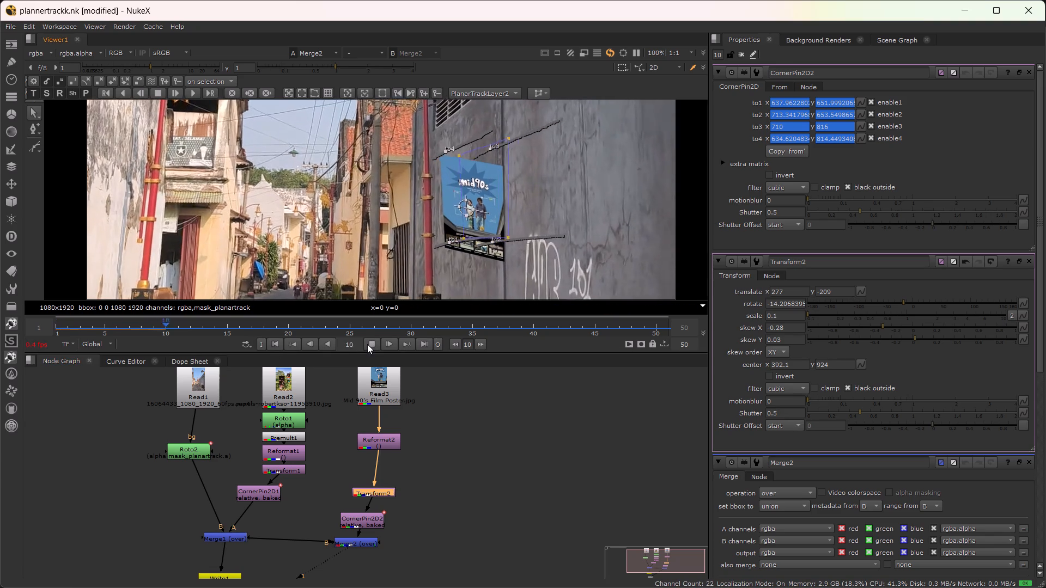
{"action": "left_click", "coordinate": [367, 344]}
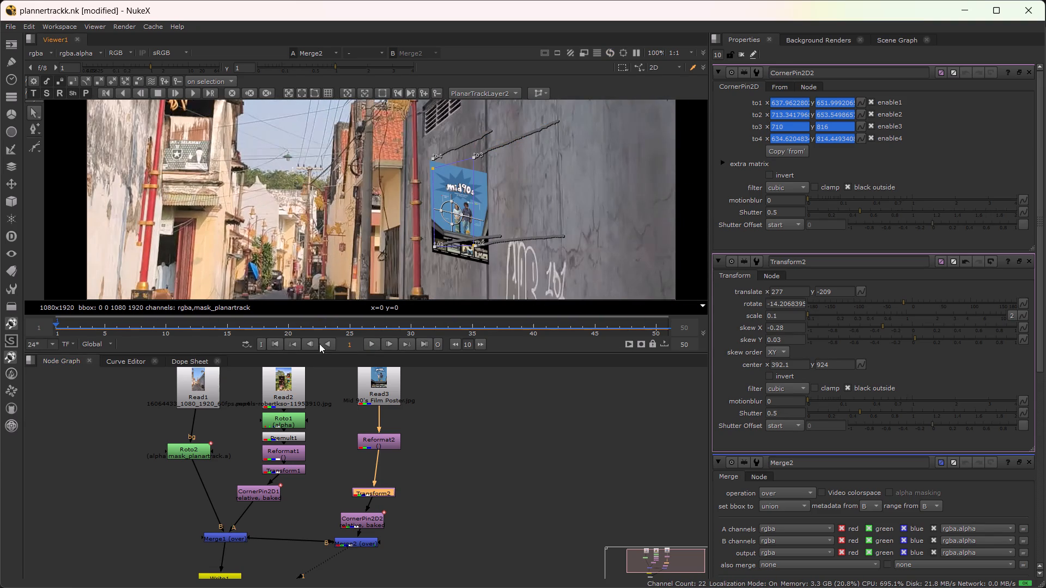
{"action": "left_click", "coordinate": [276, 345]}
Review the properties of the Merge2, Reformat2 and Transform2 nodes in the poster branch.
{"action": "double_click", "coordinate": [357, 541]}
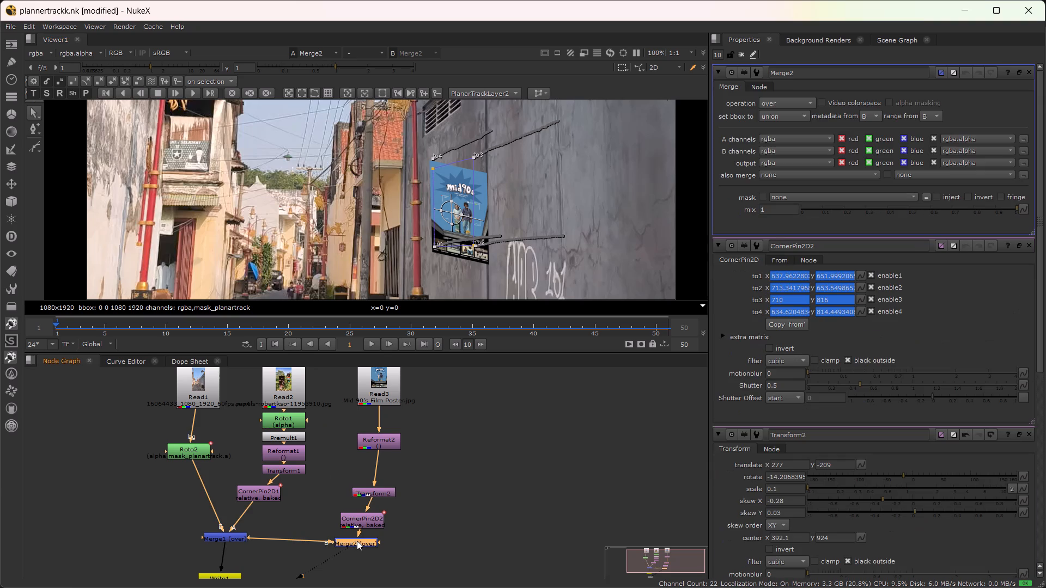
{"action": "left_click", "coordinate": [445, 436]}
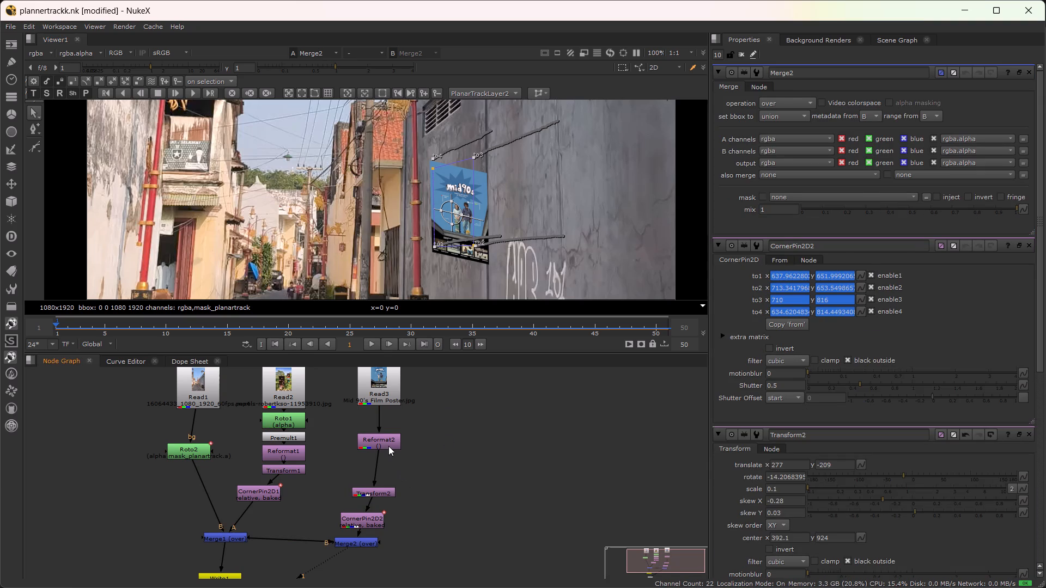
{"action": "double_click", "coordinate": [388, 443]}
{"action": "double_click", "coordinate": [375, 493]}
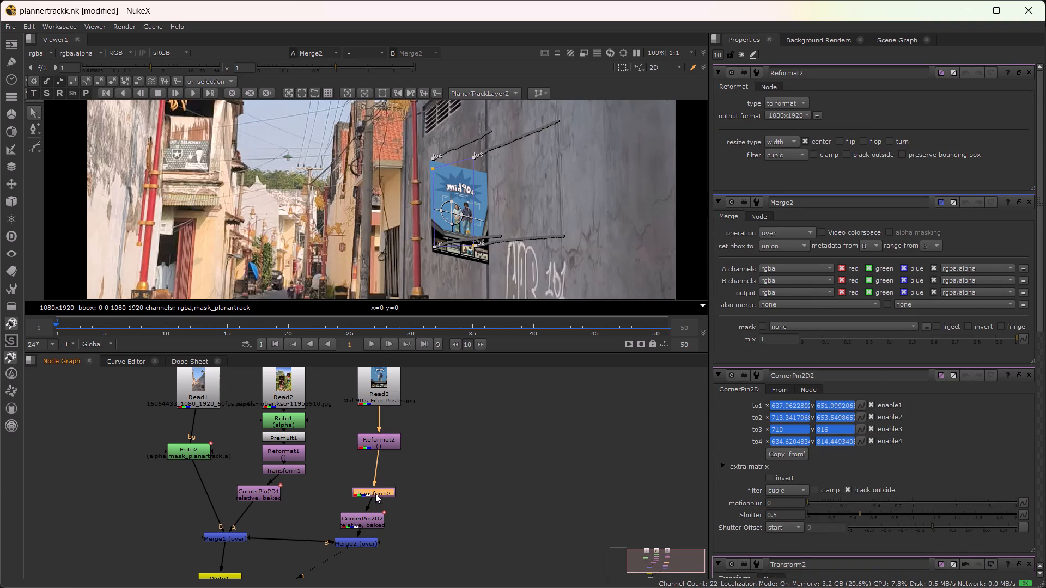
{"action": "double_click", "coordinate": [364, 538]}
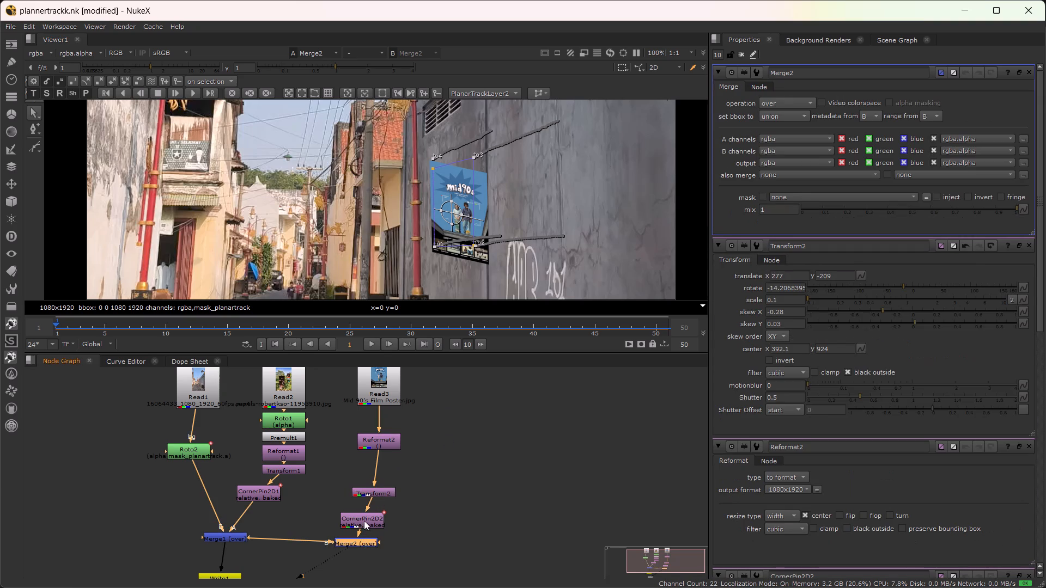
Play the shot from the first frame to check how the poster follows the wall, stopping at frame 50.
{"action": "left_click", "coordinate": [273, 347]}
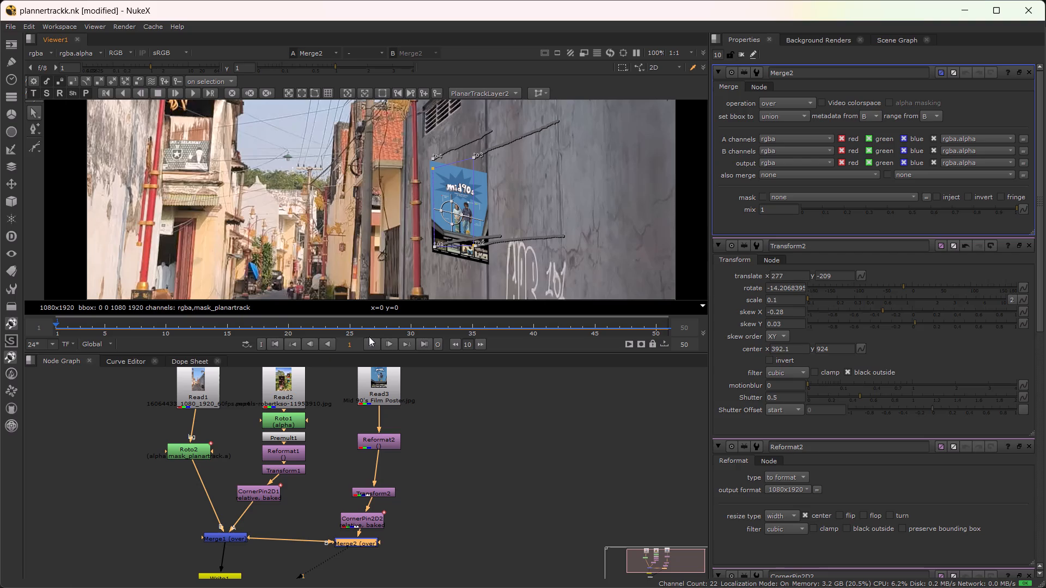
{"action": "left_click", "coordinate": [373, 346]}
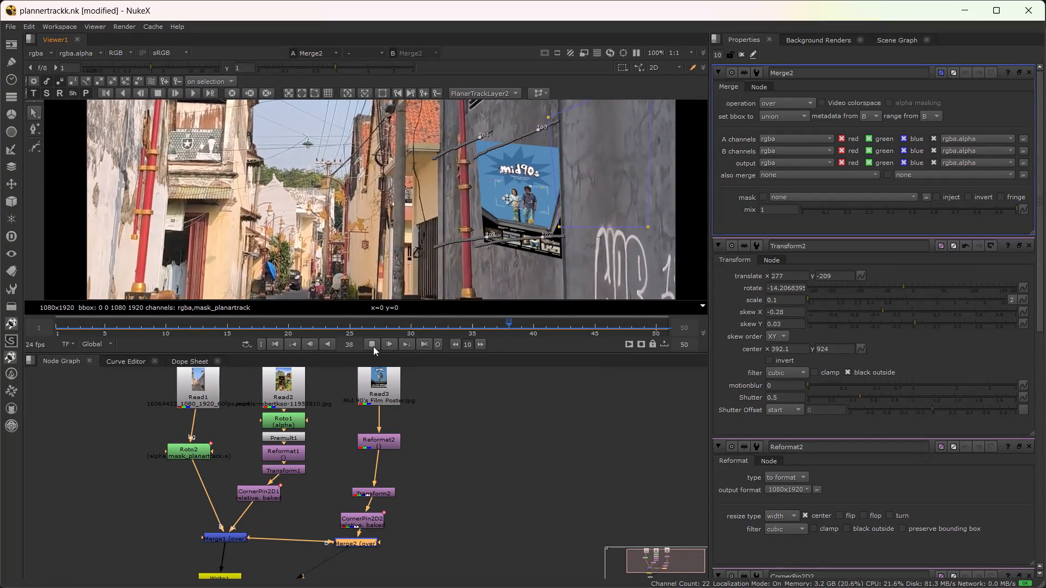
{"action": "left_click", "coordinate": [373, 346]}
{"action": "scroll", "coordinate": [358, 286], "scroll_direction": "down", "scroll_amount": 3}
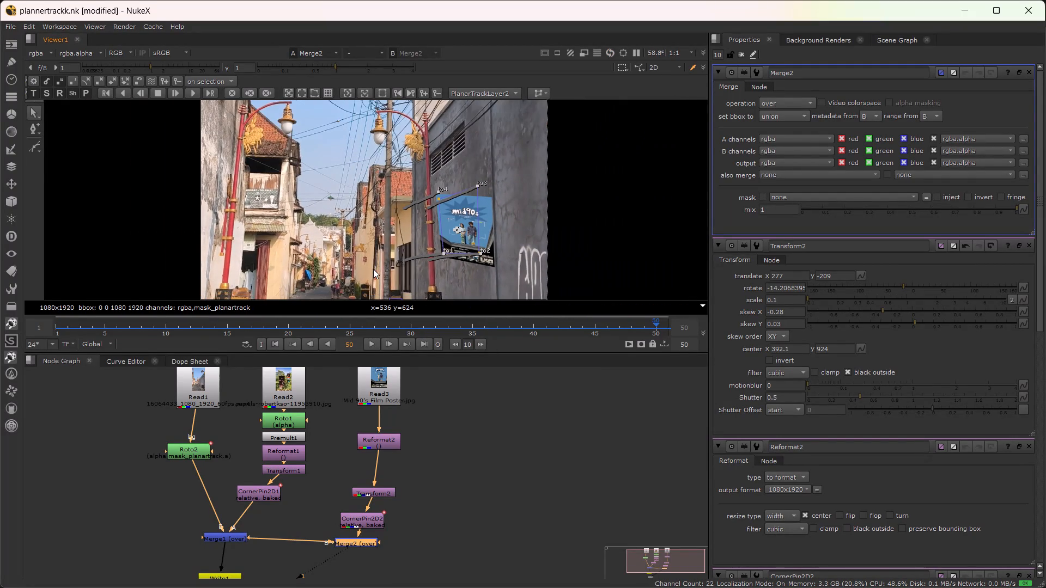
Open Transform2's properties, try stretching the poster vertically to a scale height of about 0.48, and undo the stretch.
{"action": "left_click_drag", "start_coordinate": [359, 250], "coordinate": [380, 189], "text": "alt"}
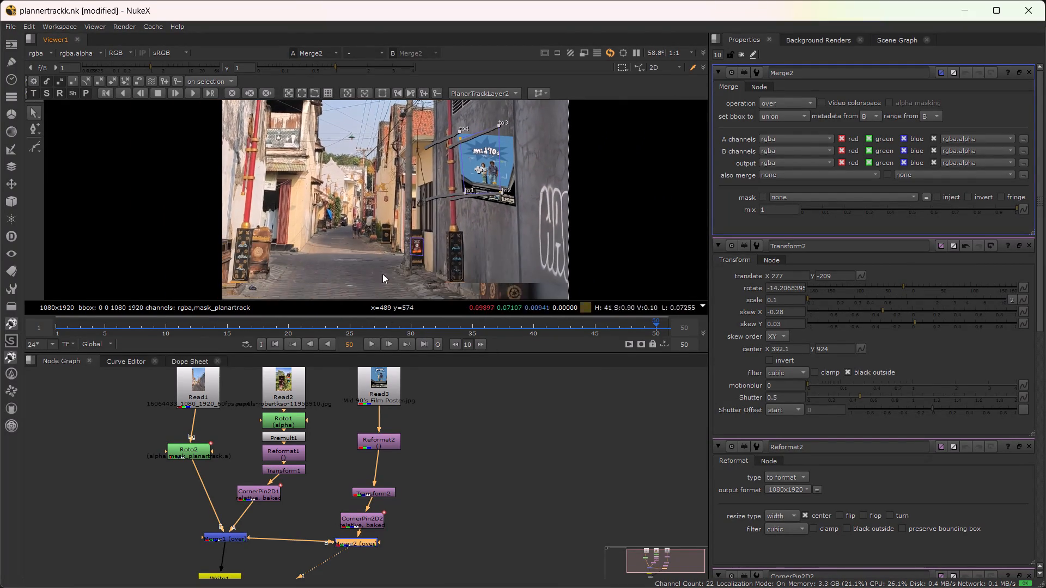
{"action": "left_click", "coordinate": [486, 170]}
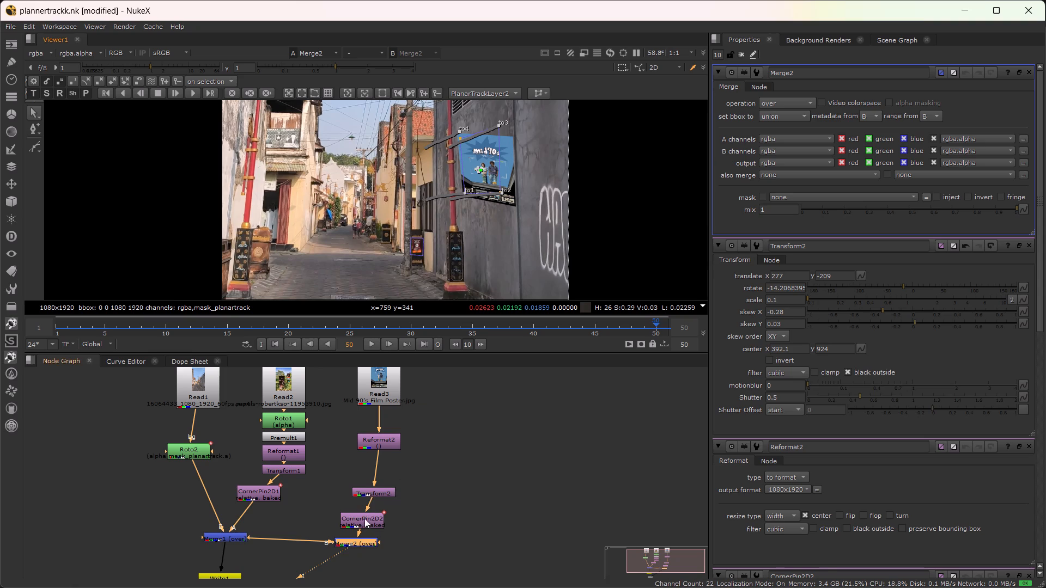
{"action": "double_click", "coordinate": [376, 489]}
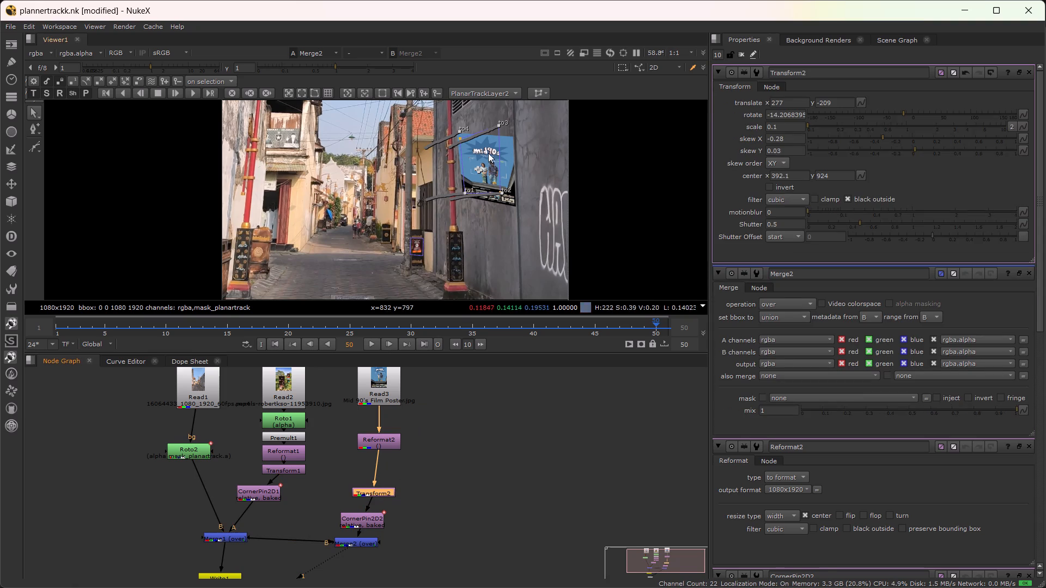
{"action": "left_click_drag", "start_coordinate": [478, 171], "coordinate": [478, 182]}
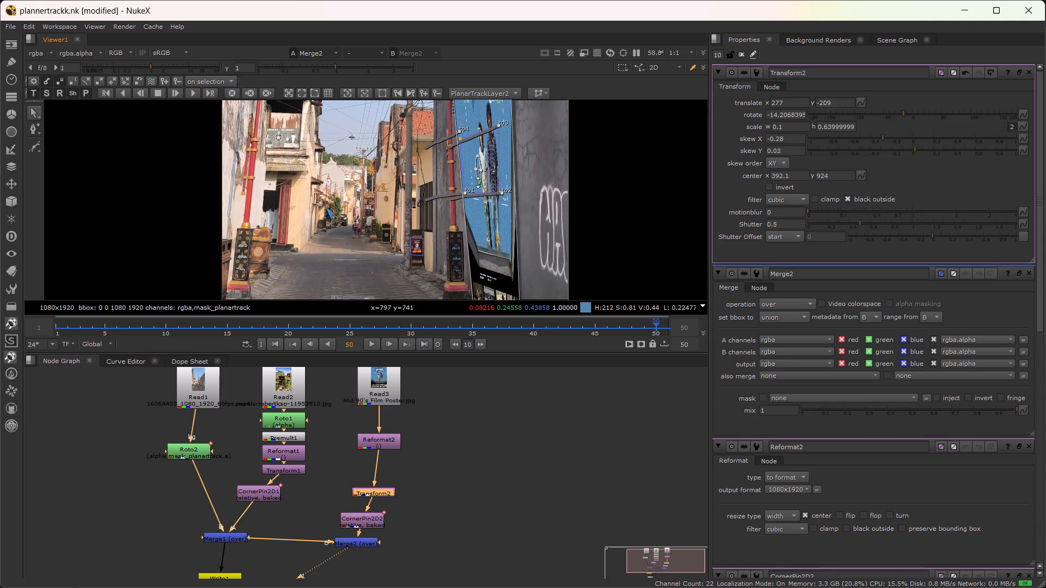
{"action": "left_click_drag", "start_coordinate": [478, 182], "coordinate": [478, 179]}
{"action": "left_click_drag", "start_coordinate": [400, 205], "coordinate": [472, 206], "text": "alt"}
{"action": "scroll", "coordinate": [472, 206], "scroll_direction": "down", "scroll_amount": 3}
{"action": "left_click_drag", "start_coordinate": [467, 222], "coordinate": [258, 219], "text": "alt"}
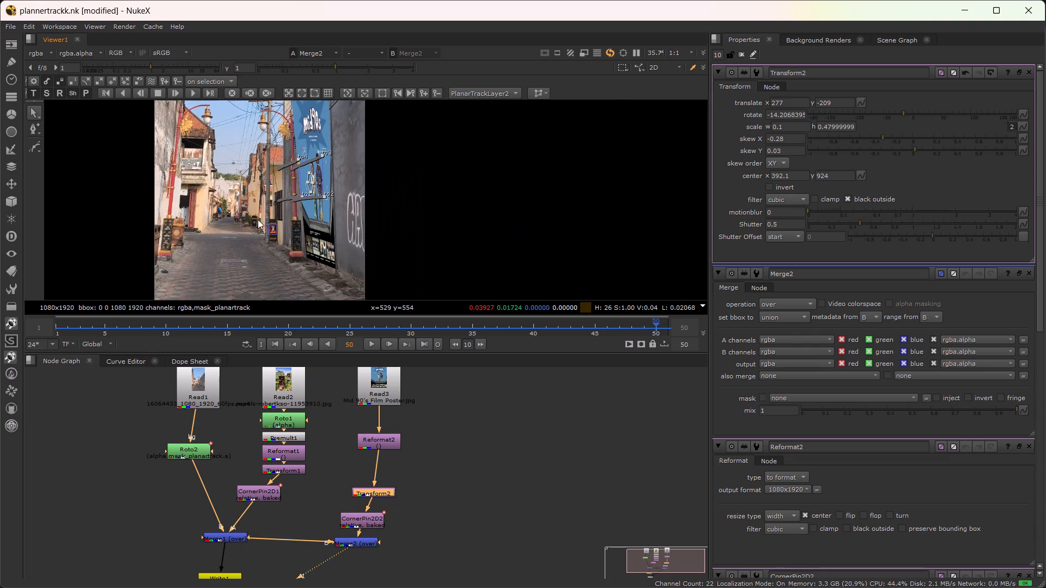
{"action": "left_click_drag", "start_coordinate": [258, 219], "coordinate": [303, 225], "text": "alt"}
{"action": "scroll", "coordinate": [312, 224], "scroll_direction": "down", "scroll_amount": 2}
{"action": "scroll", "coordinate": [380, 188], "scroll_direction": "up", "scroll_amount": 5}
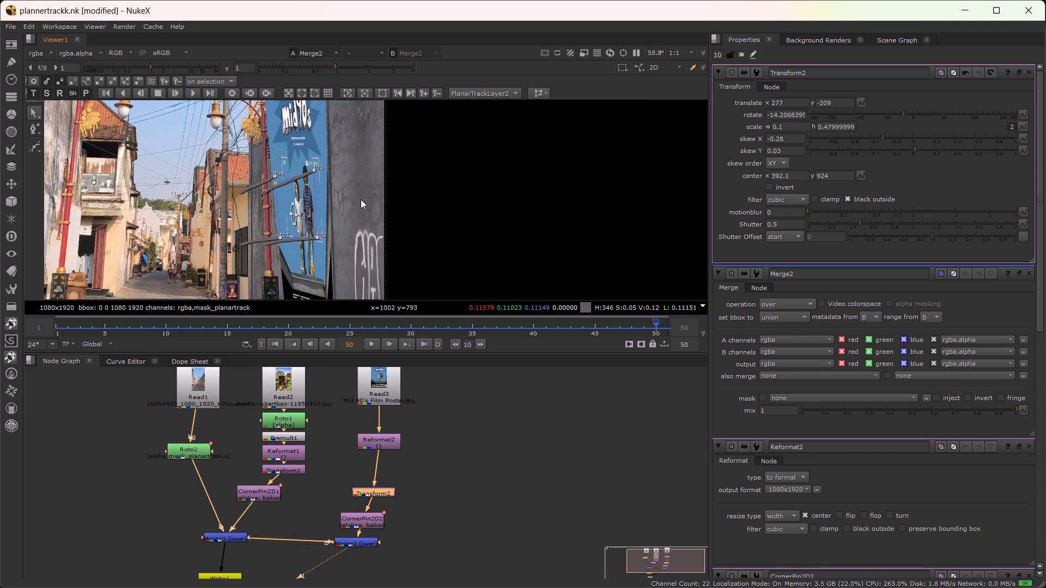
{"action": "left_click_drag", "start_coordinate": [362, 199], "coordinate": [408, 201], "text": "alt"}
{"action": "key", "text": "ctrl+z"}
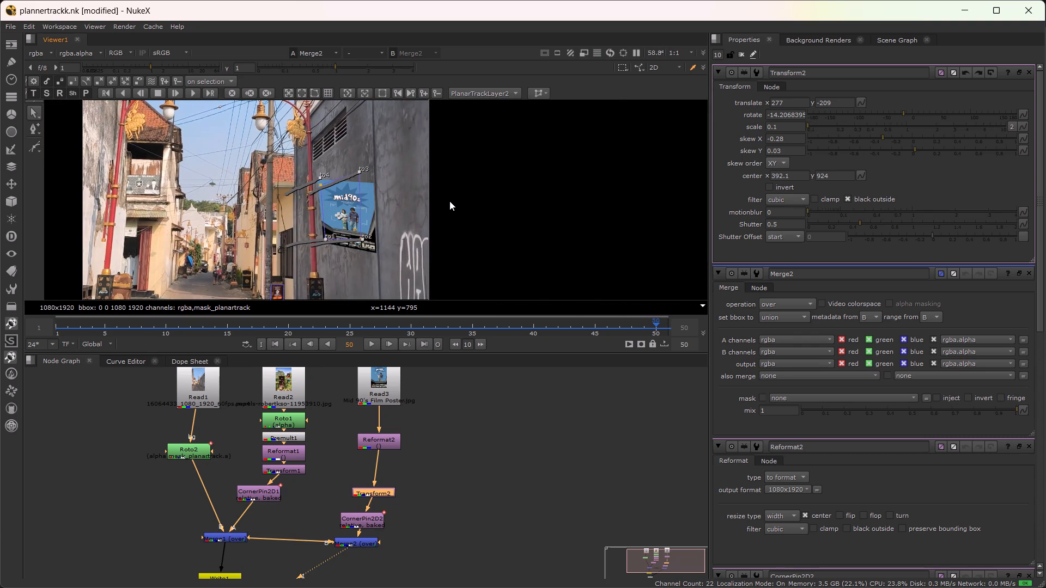
Reduce the poster's Transform2 scale to 0.08.
{"action": "double_click", "coordinate": [787, 126]}
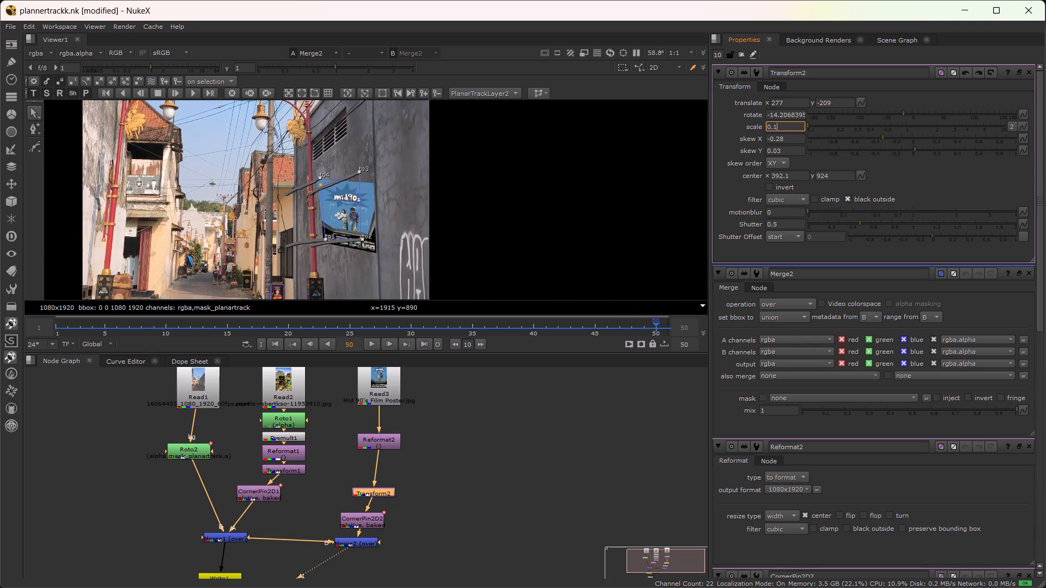
{"action": "scroll", "coordinate": [787, 126], "scroll_direction": "up", "scroll_amount": 3}
{"action": "scroll", "coordinate": [787, 126], "scroll_direction": "down", "scroll_amount": 3}
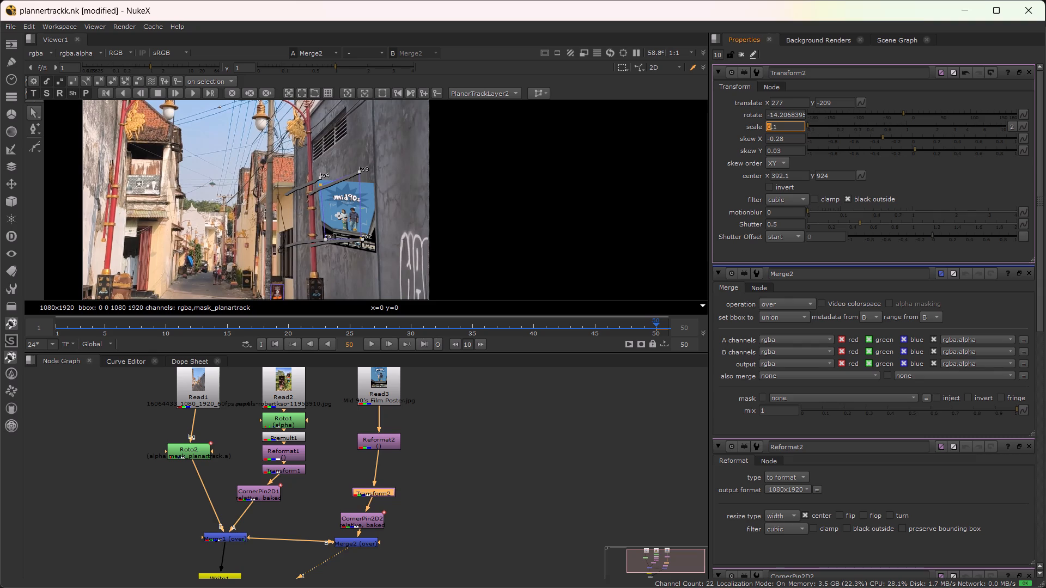
{"action": "left_click", "coordinate": [780, 128]}
{"action": "left_click", "coordinate": [780, 128]}
{"action": "left_click", "coordinate": [780, 128]}
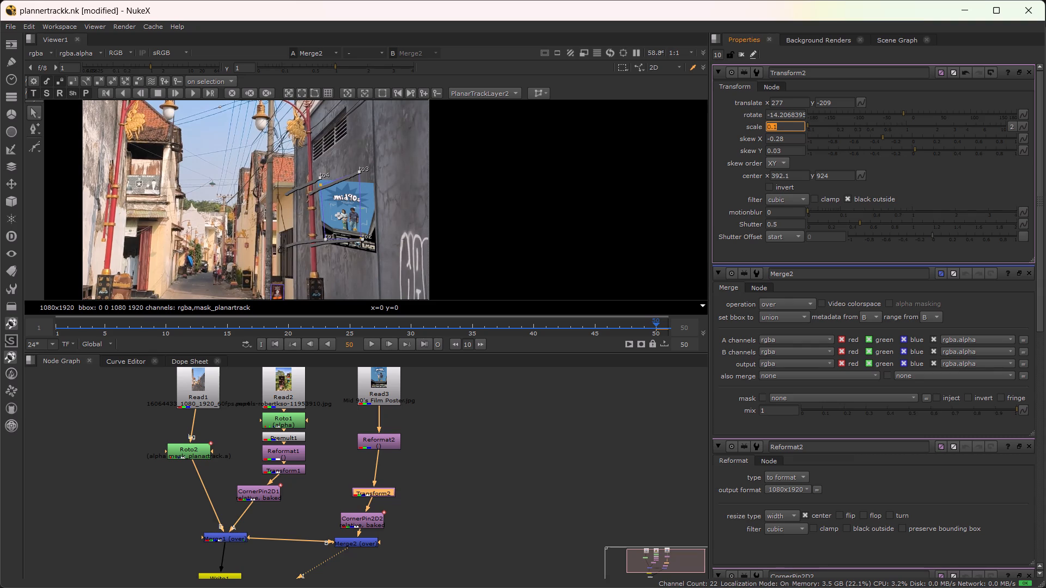
{"action": "left_click", "coordinate": [780, 128]}
{"action": "scroll", "coordinate": [780, 128], "scroll_direction": "down", "scroll_amount": 2}
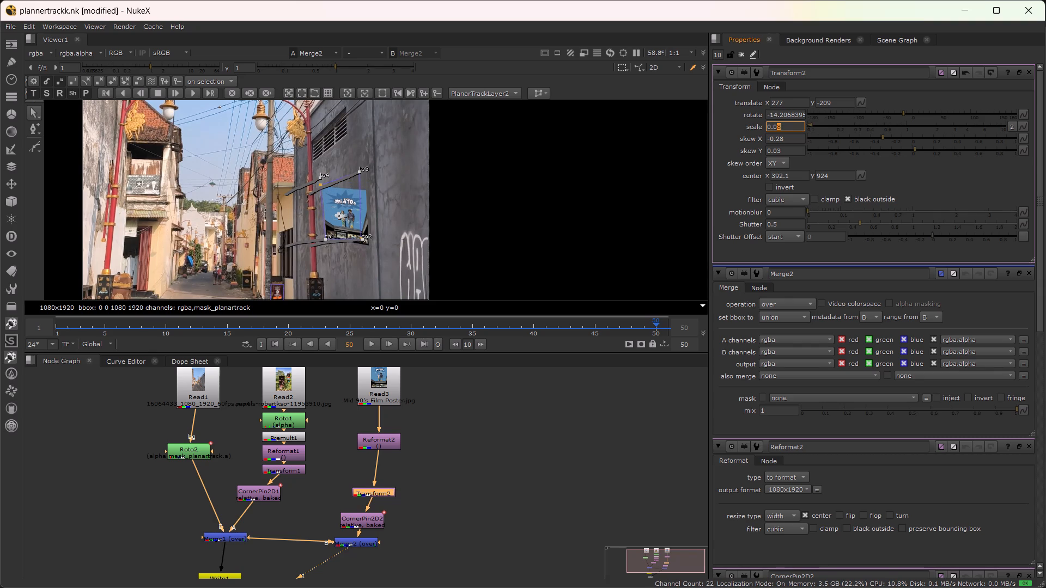
Set the poster's skew X in Transform2 to -0.261.
{"action": "left_click", "coordinate": [796, 137]}
{"action": "scroll", "coordinate": [796, 137], "scroll_direction": "down", "scroll_amount": 1}
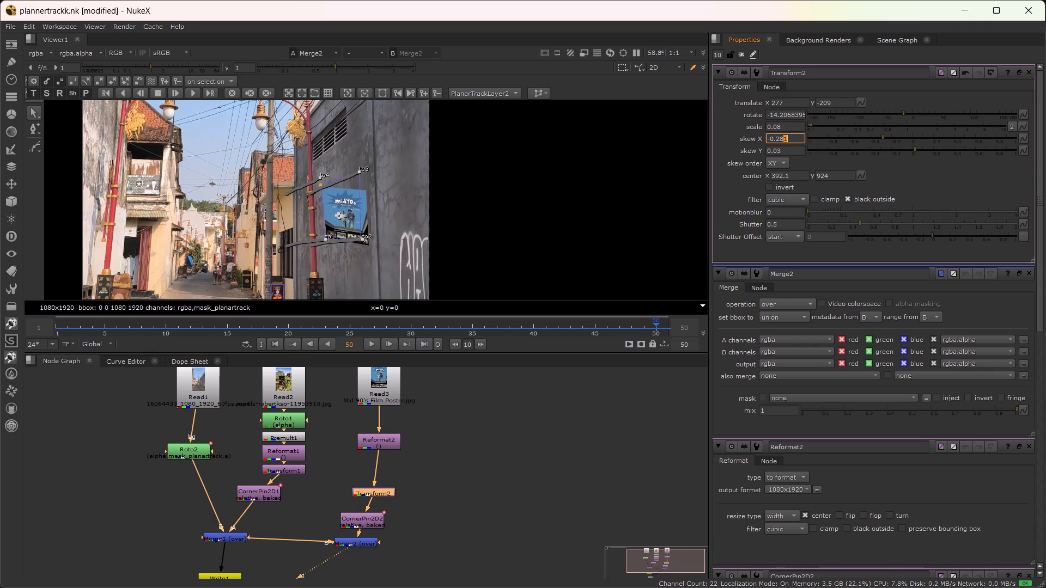
{"action": "scroll", "coordinate": [796, 137], "scroll_direction": "down", "scroll_amount": 20}
{"action": "scroll", "coordinate": [795, 137], "scroll_direction": "up", "scroll_amount": 13}
{"action": "scroll", "coordinate": [795, 137], "scroll_direction": "down", "scroll_amount": 1}
{"action": "scroll", "coordinate": [795, 137], "scroll_direction": "up", "scroll_amount": 20}
{"action": "scroll", "coordinate": [795, 137], "scroll_direction": "up", "scroll_amount": 4}
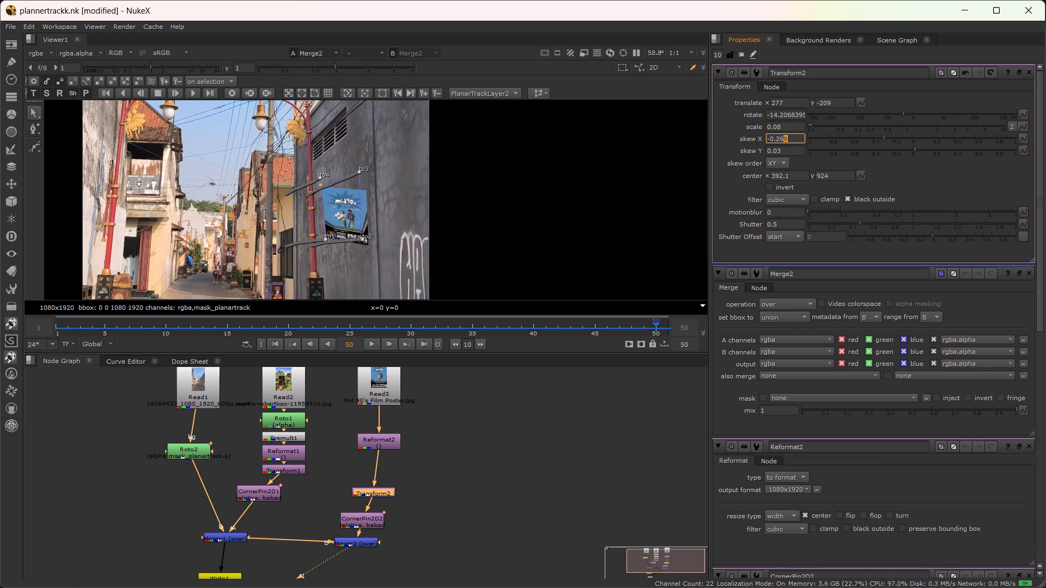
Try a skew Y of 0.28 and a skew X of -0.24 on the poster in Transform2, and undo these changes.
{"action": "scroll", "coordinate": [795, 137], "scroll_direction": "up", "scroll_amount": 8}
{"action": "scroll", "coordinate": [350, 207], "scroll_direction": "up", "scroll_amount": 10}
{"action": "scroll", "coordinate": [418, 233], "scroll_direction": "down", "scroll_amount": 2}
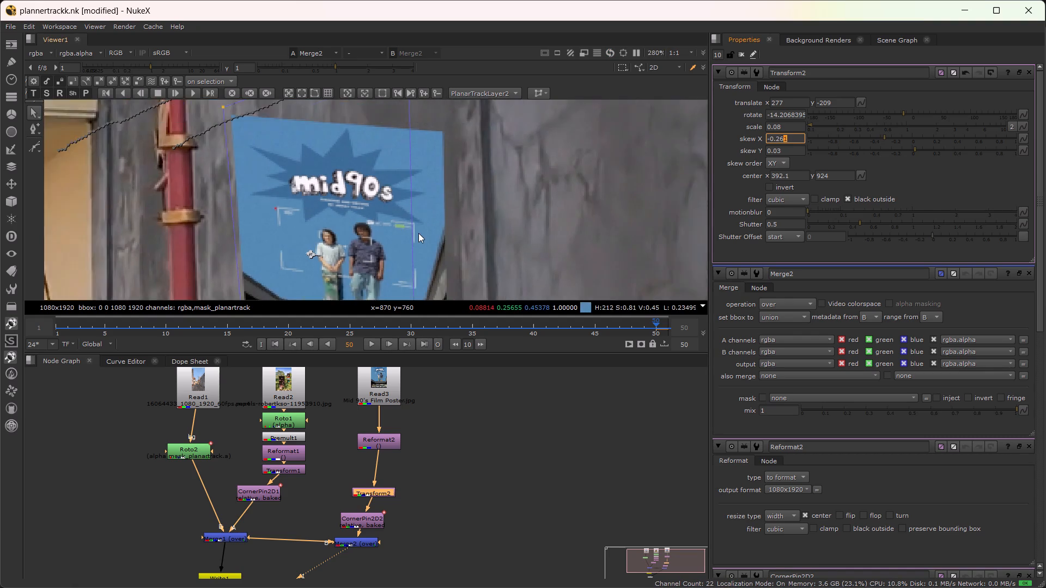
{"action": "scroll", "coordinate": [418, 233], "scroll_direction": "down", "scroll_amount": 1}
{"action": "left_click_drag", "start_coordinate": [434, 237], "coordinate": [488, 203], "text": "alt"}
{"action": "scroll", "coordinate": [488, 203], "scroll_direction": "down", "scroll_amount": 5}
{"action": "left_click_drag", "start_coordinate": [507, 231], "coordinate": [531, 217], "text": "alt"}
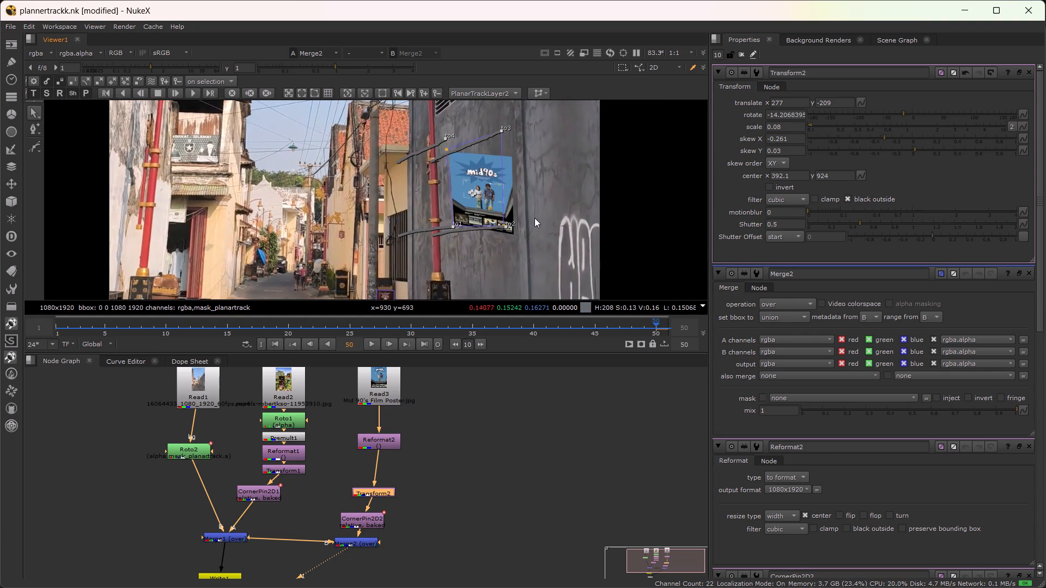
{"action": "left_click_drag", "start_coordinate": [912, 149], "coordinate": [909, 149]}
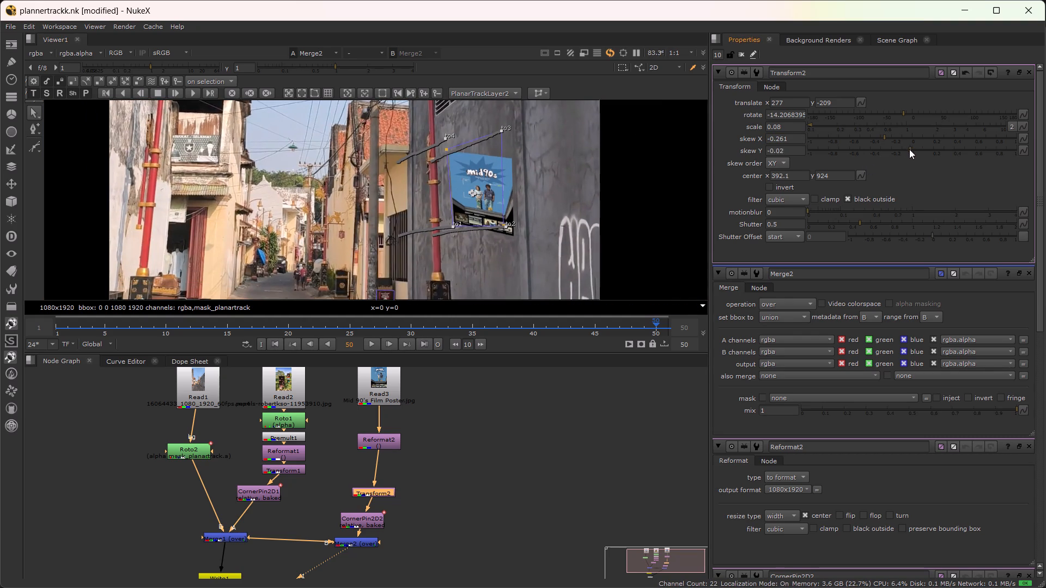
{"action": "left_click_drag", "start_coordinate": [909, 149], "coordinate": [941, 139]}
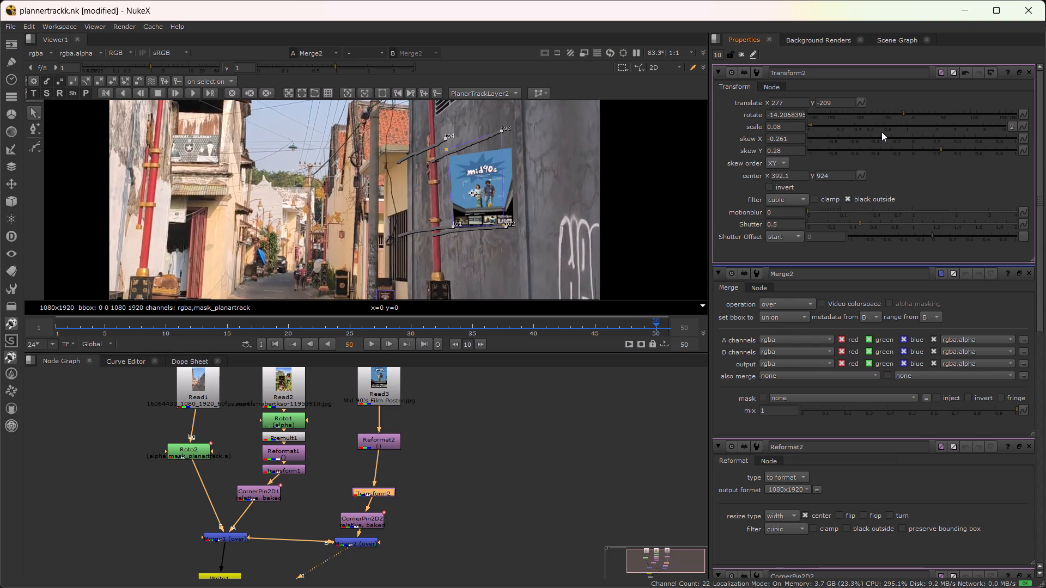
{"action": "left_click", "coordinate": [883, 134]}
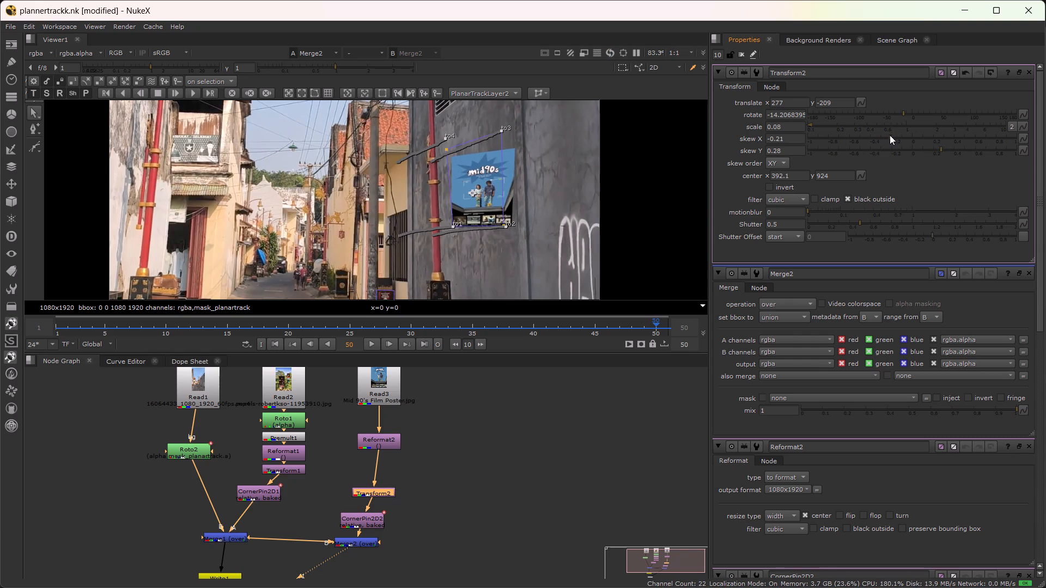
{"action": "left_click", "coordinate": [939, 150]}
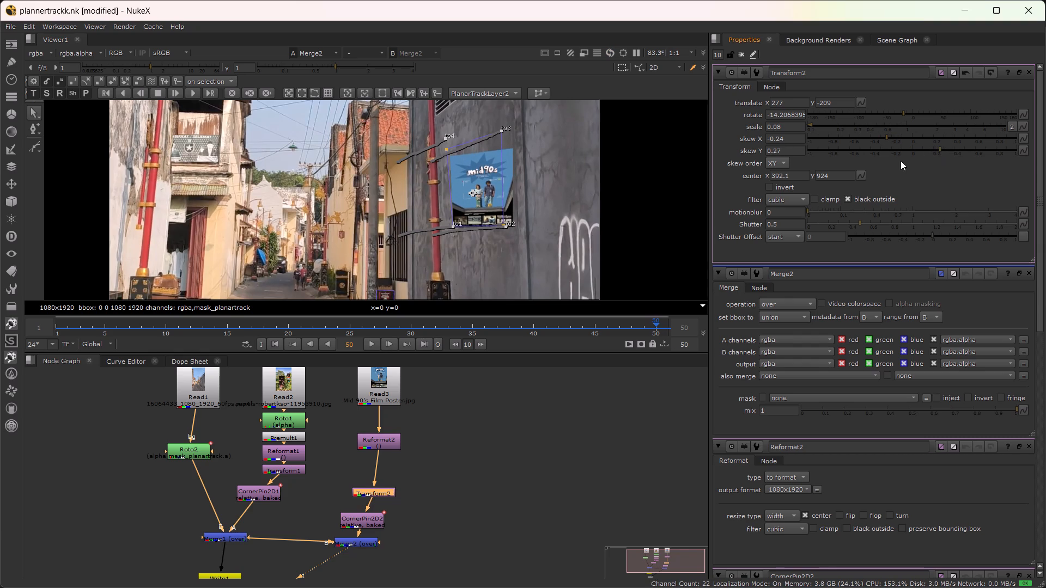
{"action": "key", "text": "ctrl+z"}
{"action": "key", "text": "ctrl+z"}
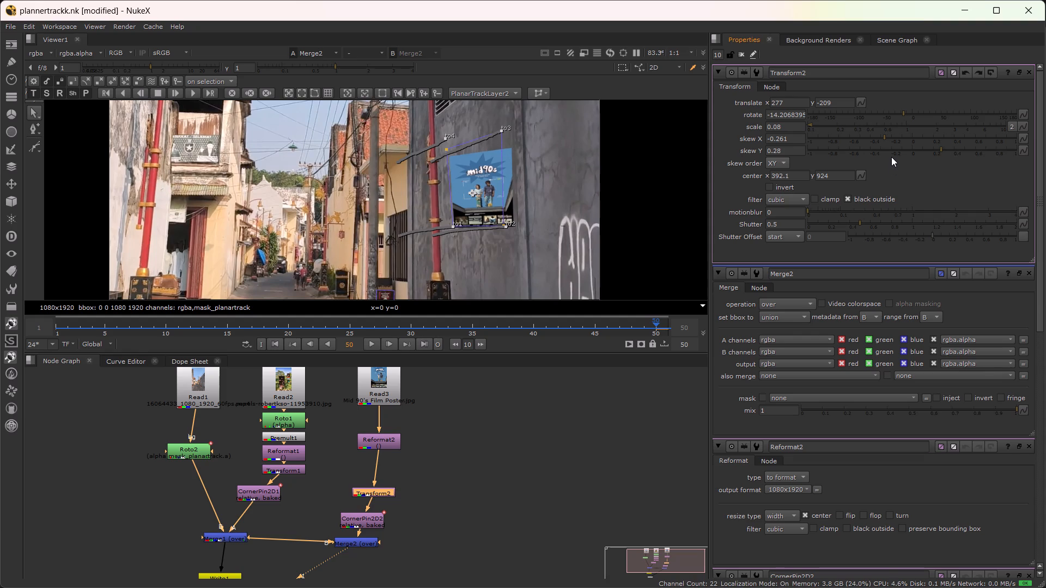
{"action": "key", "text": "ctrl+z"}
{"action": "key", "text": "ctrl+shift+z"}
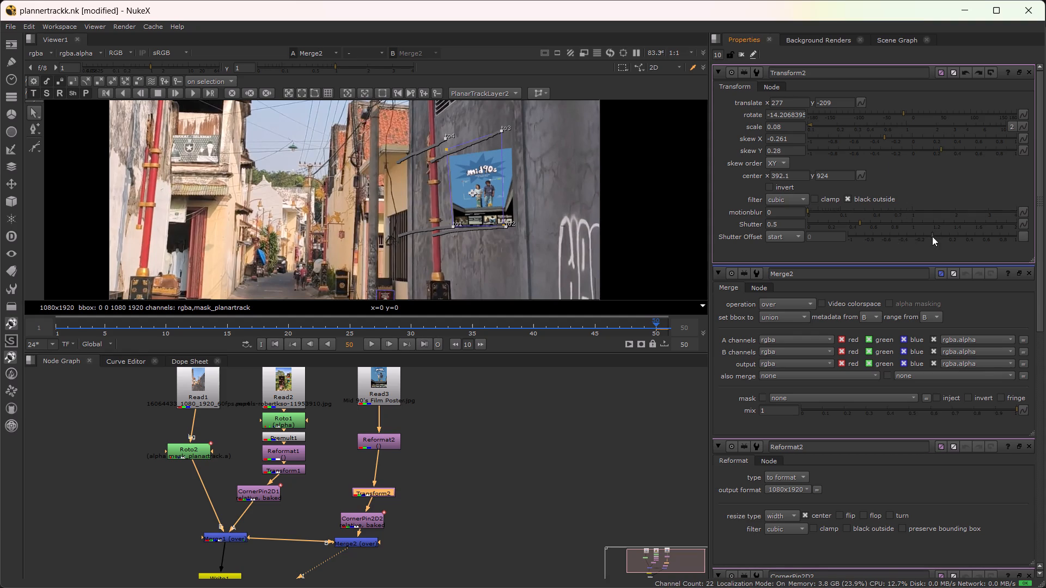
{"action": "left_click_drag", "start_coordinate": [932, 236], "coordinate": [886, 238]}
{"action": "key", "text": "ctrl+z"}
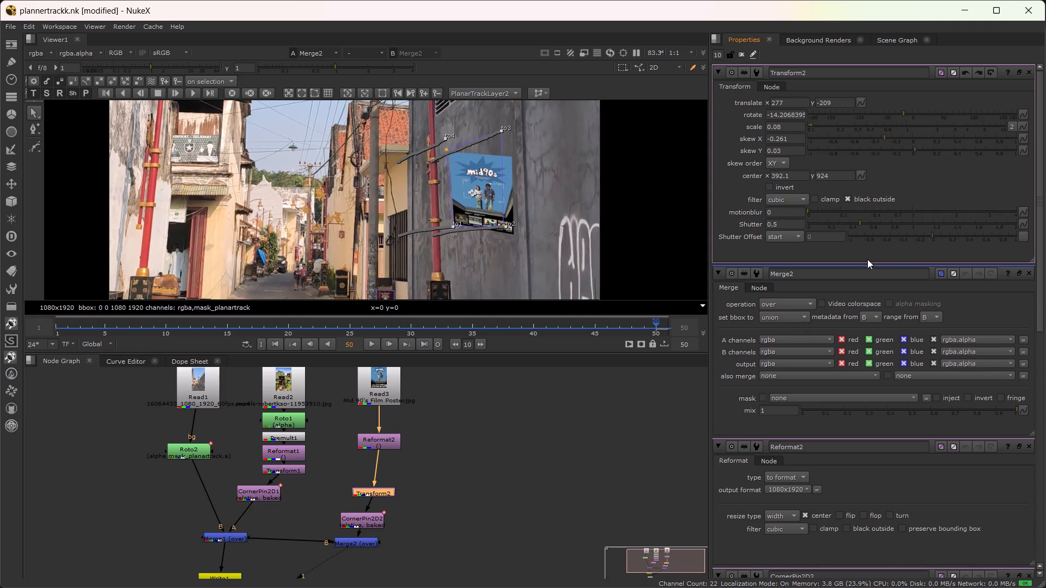
Open Merge2's properties, compare several mix values on the poster, and set the mix to 0.9.
{"action": "double_click", "coordinate": [359, 543]}
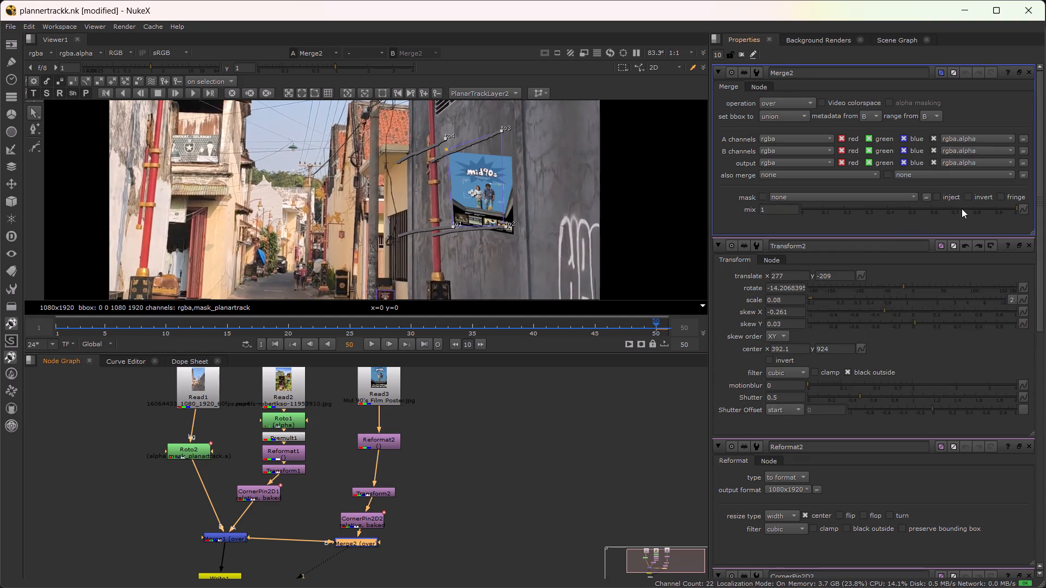
{"action": "left_click", "coordinate": [962, 208]}
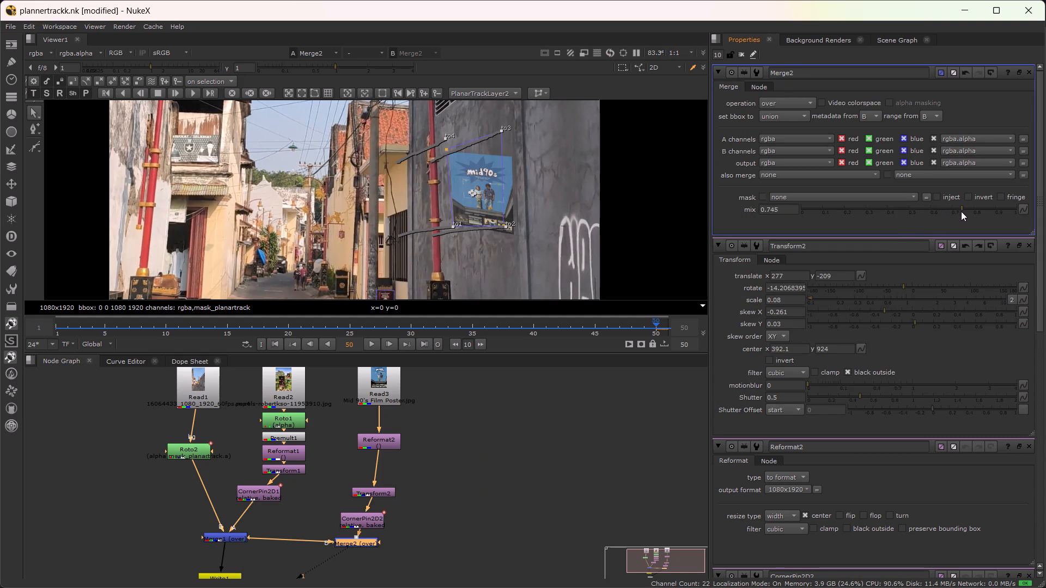
{"action": "scroll", "coordinate": [417, 258], "scroll_direction": "down", "scroll_amount": 3}
{"action": "scroll", "coordinate": [508, 248], "scroll_direction": "down", "scroll_amount": 1}
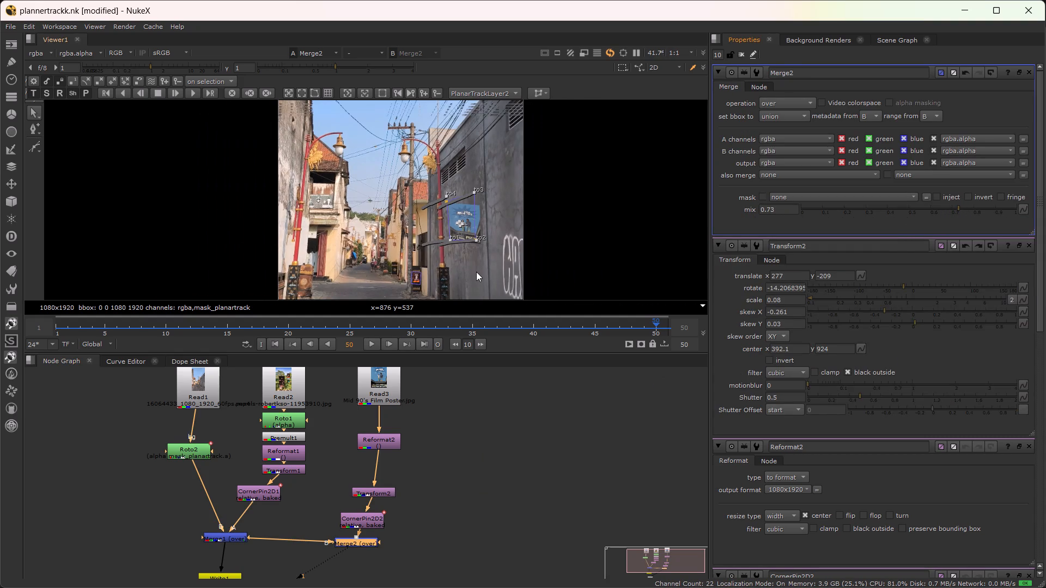
{"action": "left_click_drag", "start_coordinate": [476, 272], "coordinate": [520, 217], "text": "alt"}
{"action": "scroll", "coordinate": [529, 194], "scroll_direction": "up", "scroll_amount": 4}
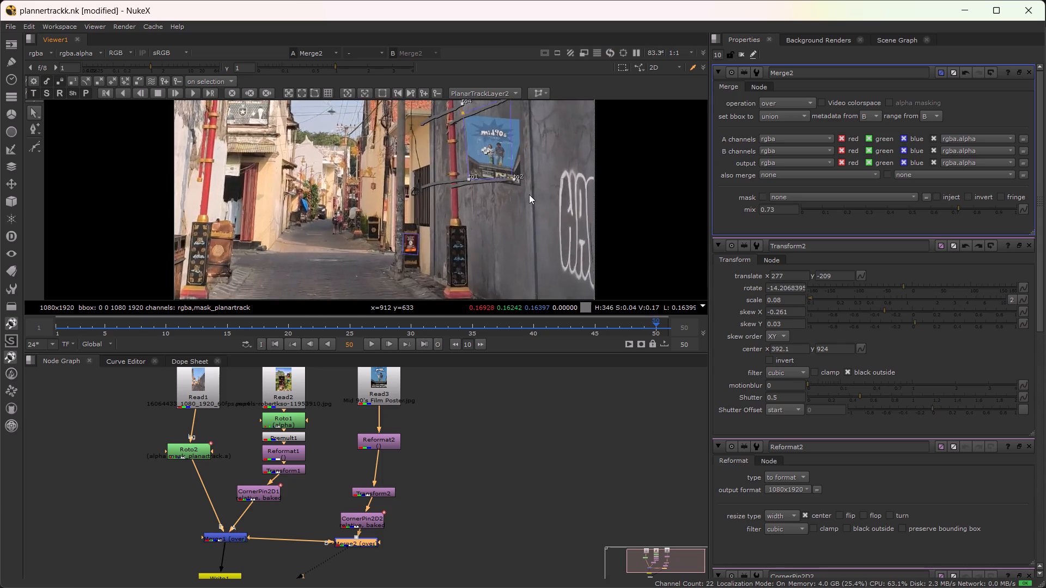
{"action": "scroll", "coordinate": [529, 194], "scroll_direction": "up", "scroll_amount": 2}
{"action": "left_click_drag", "start_coordinate": [519, 197], "coordinate": [437, 280], "text": "alt"}
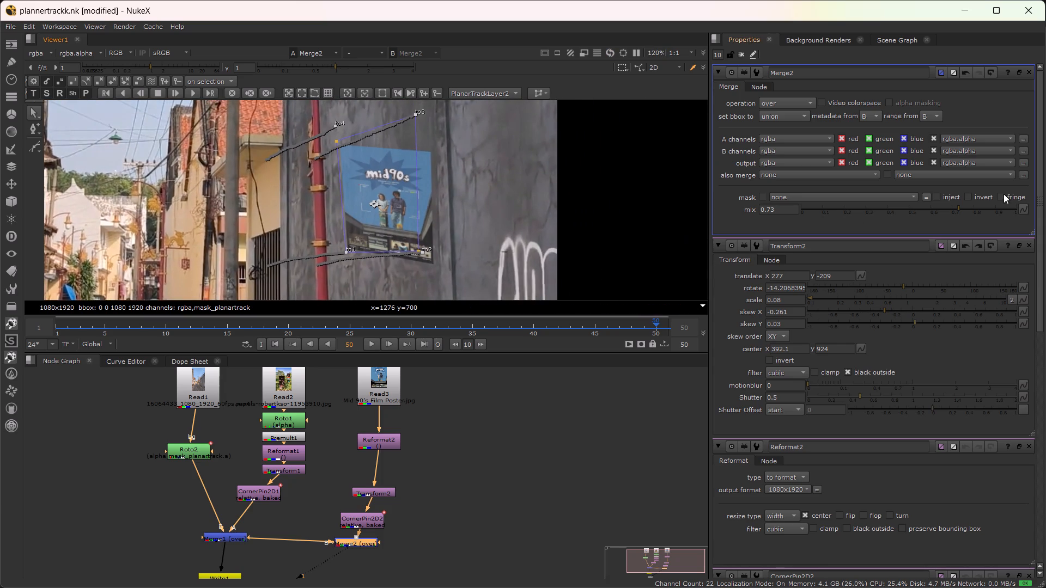
{"action": "left_click_drag", "start_coordinate": [956, 208], "coordinate": [919, 215]}
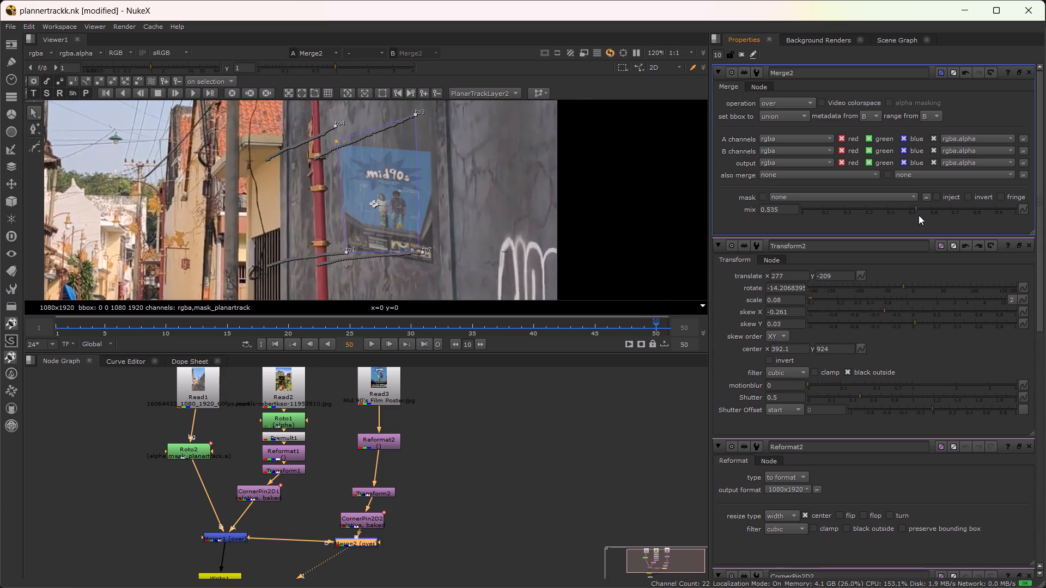
{"action": "left_click_drag", "start_coordinate": [919, 215], "coordinate": [971, 208]}
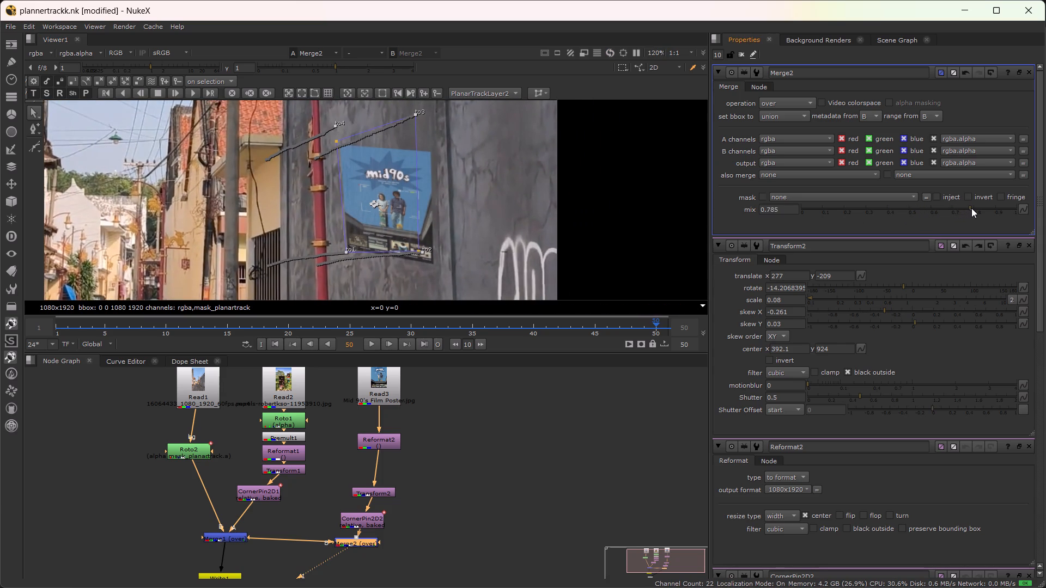
{"action": "left_click_drag", "start_coordinate": [971, 208], "coordinate": [995, 208]}
Play the shot from the first frame to check the adjusted poster on the wall, stop playback and return to frame 1.
{"action": "scroll", "coordinate": [402, 244], "scroll_direction": "down", "scroll_amount": 6}
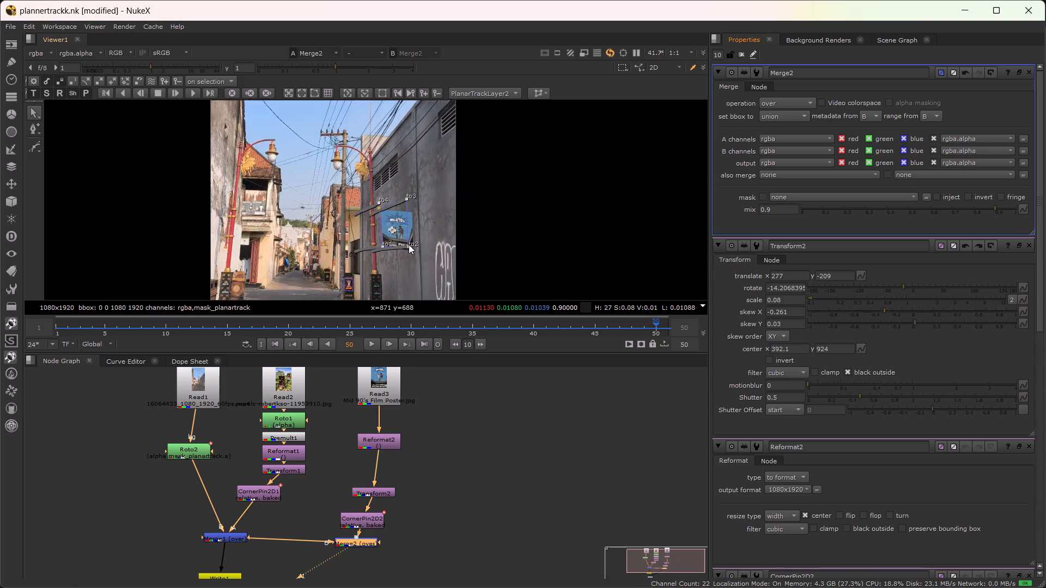
{"action": "scroll", "coordinate": [409, 244], "scroll_direction": "down", "scroll_amount": 1}
{"action": "left_click_drag", "start_coordinate": [412, 244], "coordinate": [478, 198], "text": "alt"}
{"action": "left_click", "coordinate": [479, 351]}
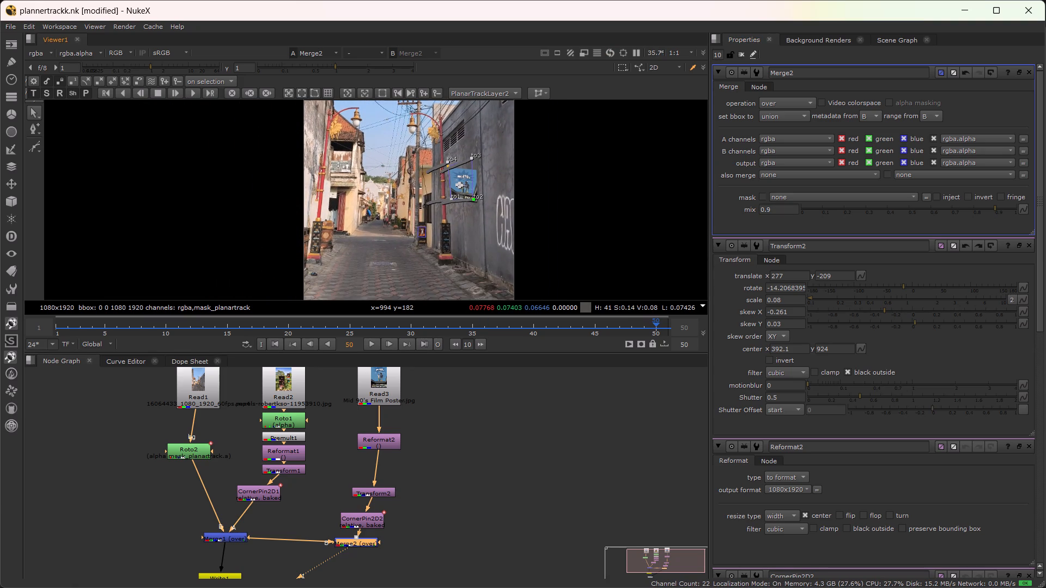
{"action": "left_click", "coordinate": [273, 344]}
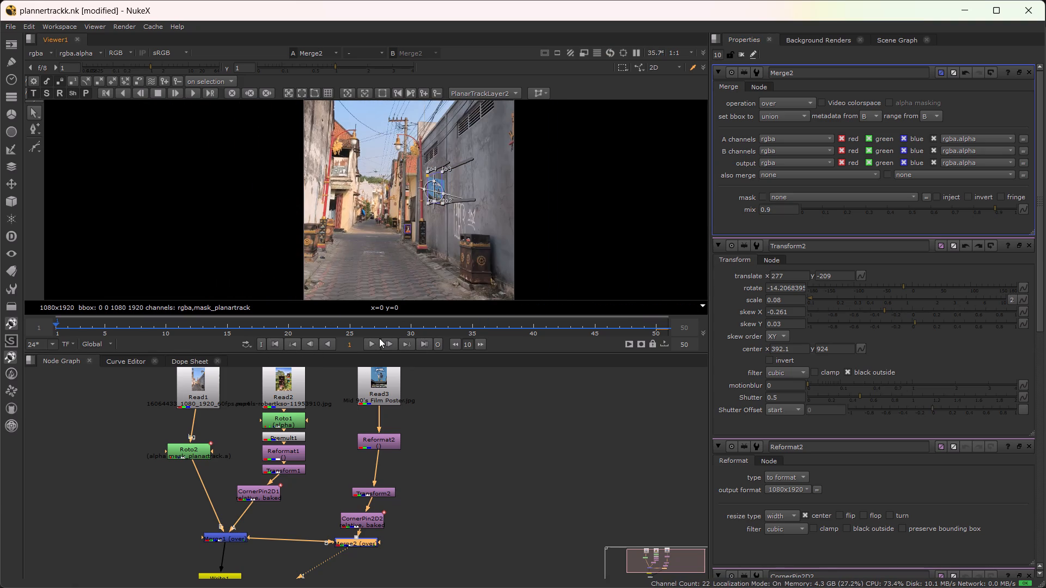
{"action": "left_click", "coordinate": [373, 341]}
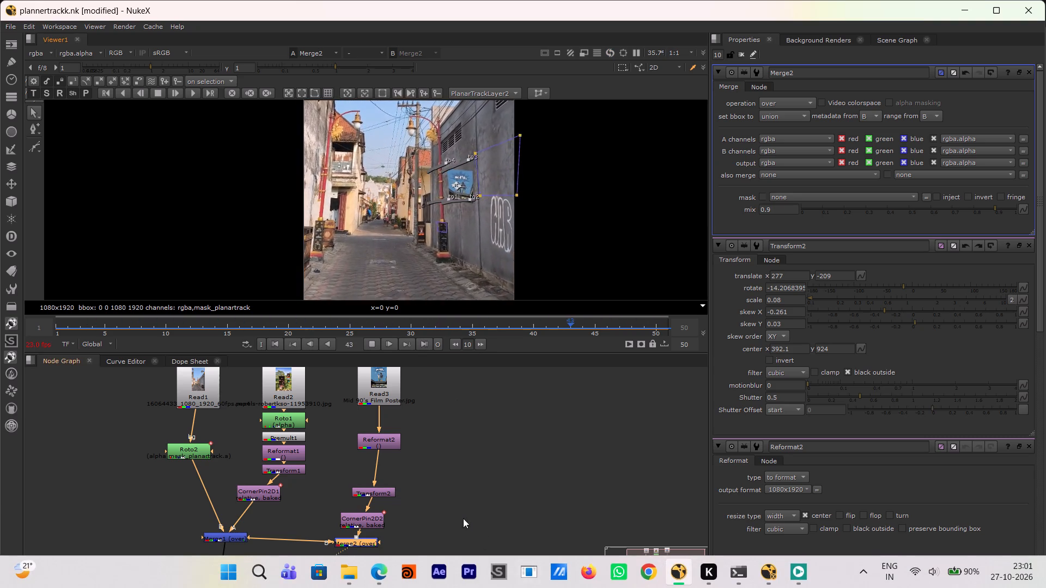
{"action": "left_click", "coordinate": [375, 344]}
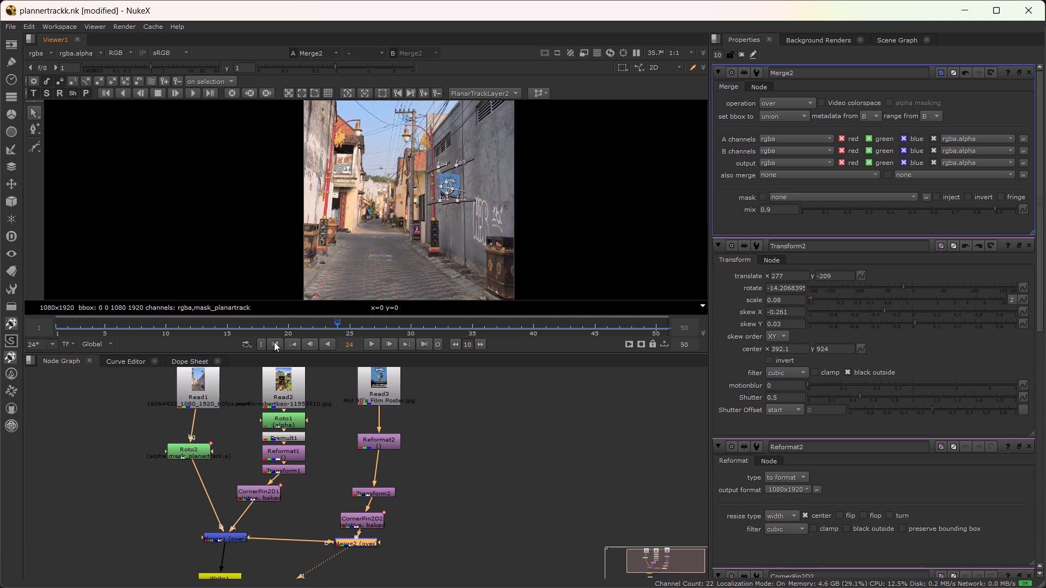
{"action": "left_click", "coordinate": [273, 341]}
Save the plannertrackk script.
{"action": "key", "text": "ctrl+s"}
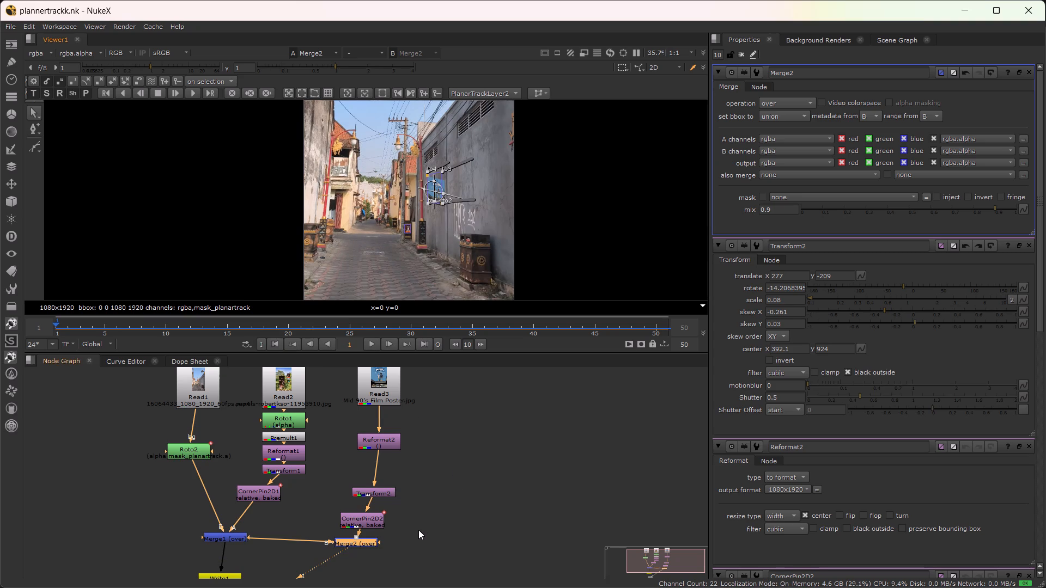
Move Viewer1 aside and add a Write node to Merge2's output, placed between Merge2 and the viewer.
{"action": "left_click_drag", "start_coordinate": [418, 530], "coordinate": [472, 433], "text": "alt"}
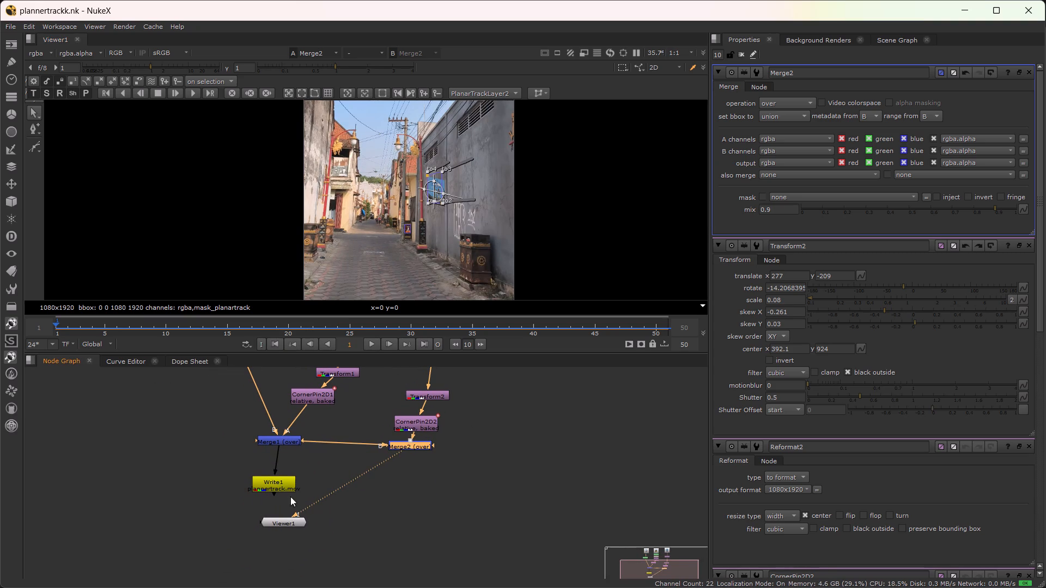
{"action": "left_click_drag", "start_coordinate": [294, 524], "coordinate": [364, 544]}
{"action": "left_click", "coordinate": [407, 450]}
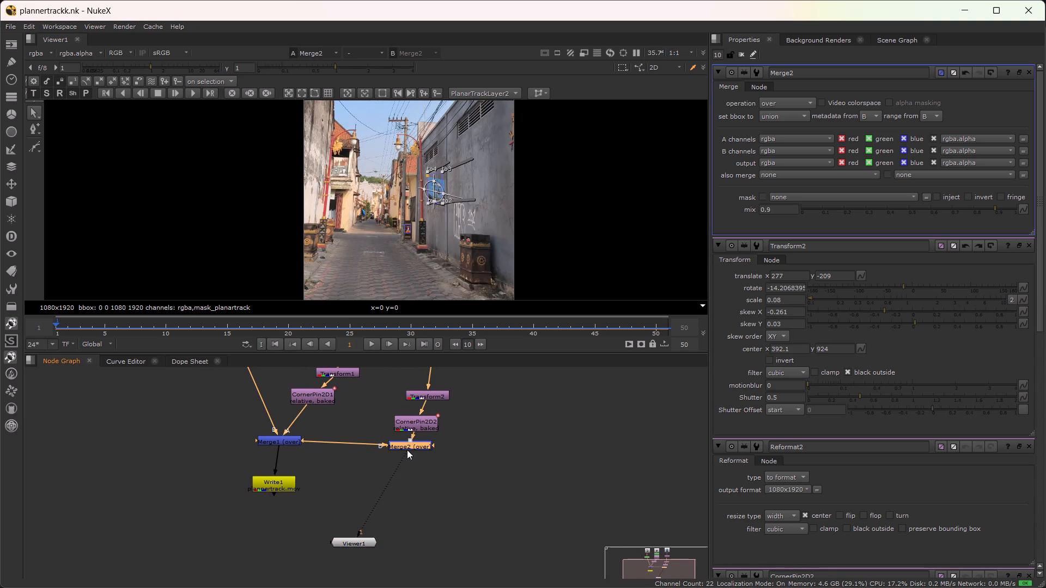
{"action": "key", "text": "w"}
{"action": "left_click_drag", "start_coordinate": [407, 458], "coordinate": [392, 493]}
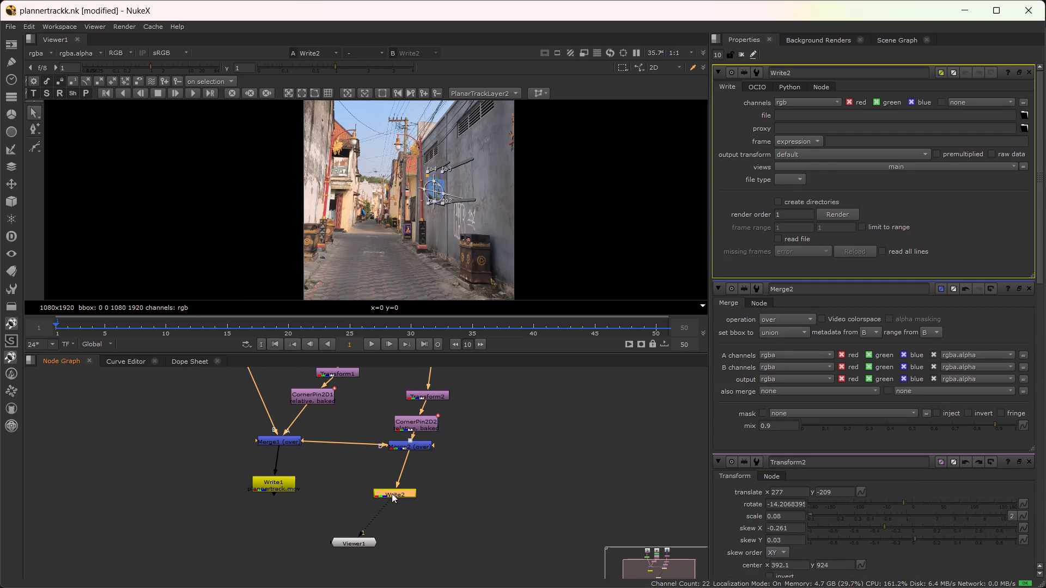
Set Write2's output file to tracker01.mov in the Downloads folder.
{"action": "left_click", "coordinate": [1021, 112]}
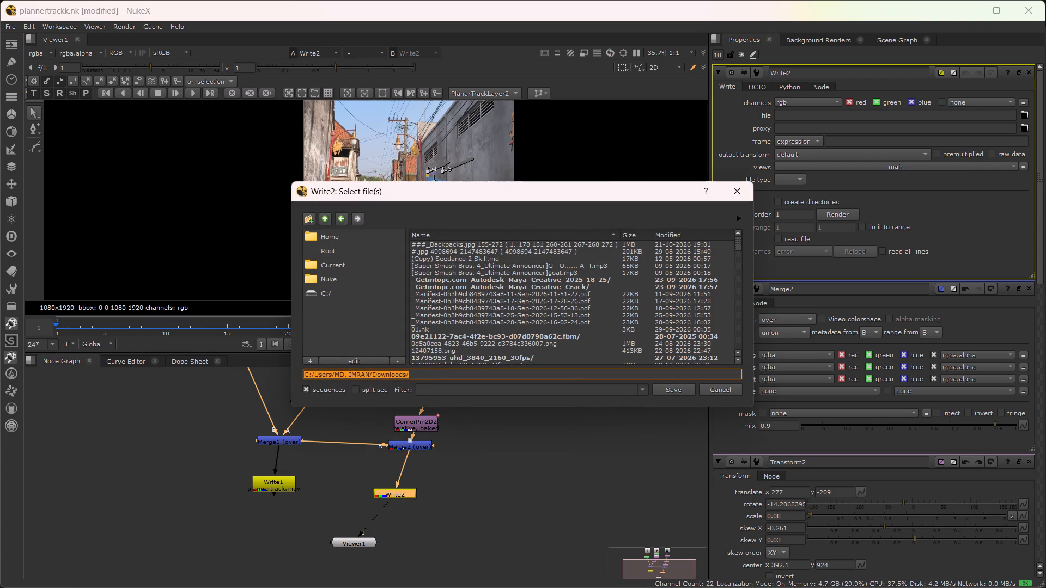
{"action": "left_click", "coordinate": [423, 372]}
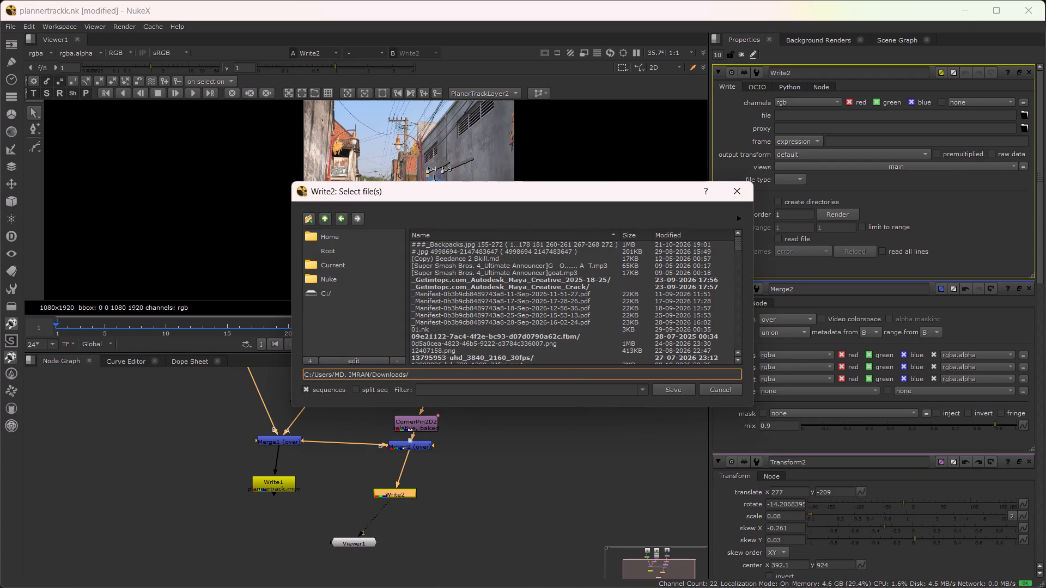
{"action": "type", "text": "trc"}
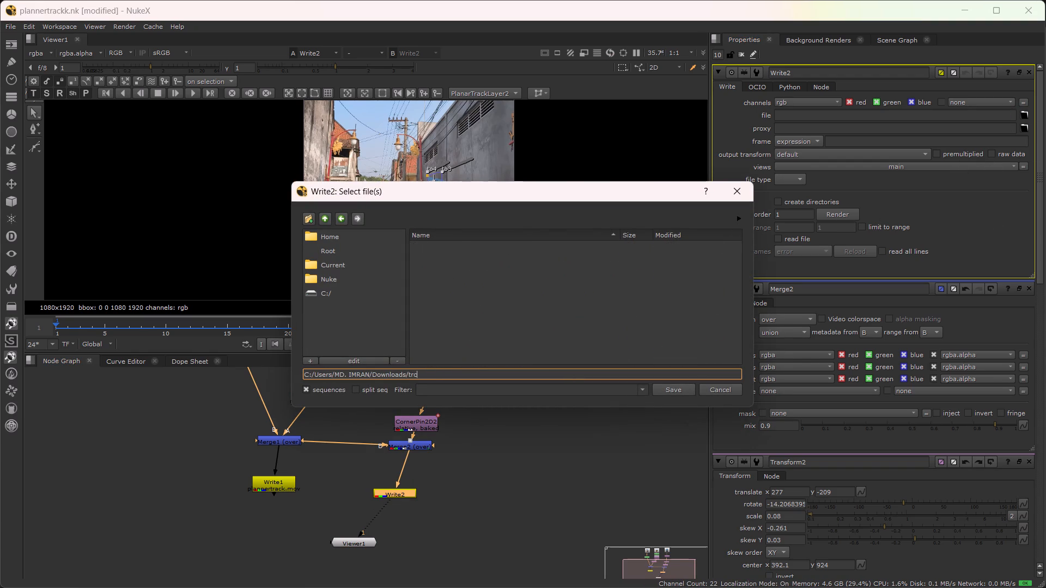
{"action": "key", "text": "minus"}
{"action": "key", "text": "BackSpace"}
{"action": "key", "text": "BackSpace"}
{"action": "key", "text": "BackSpace"}
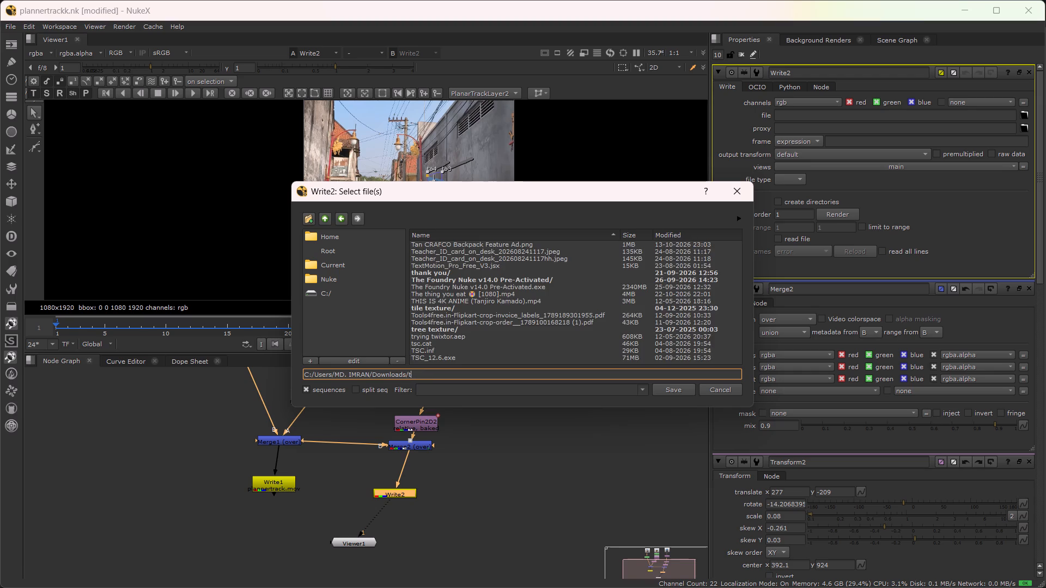
{"action": "type", "text": "racker"}
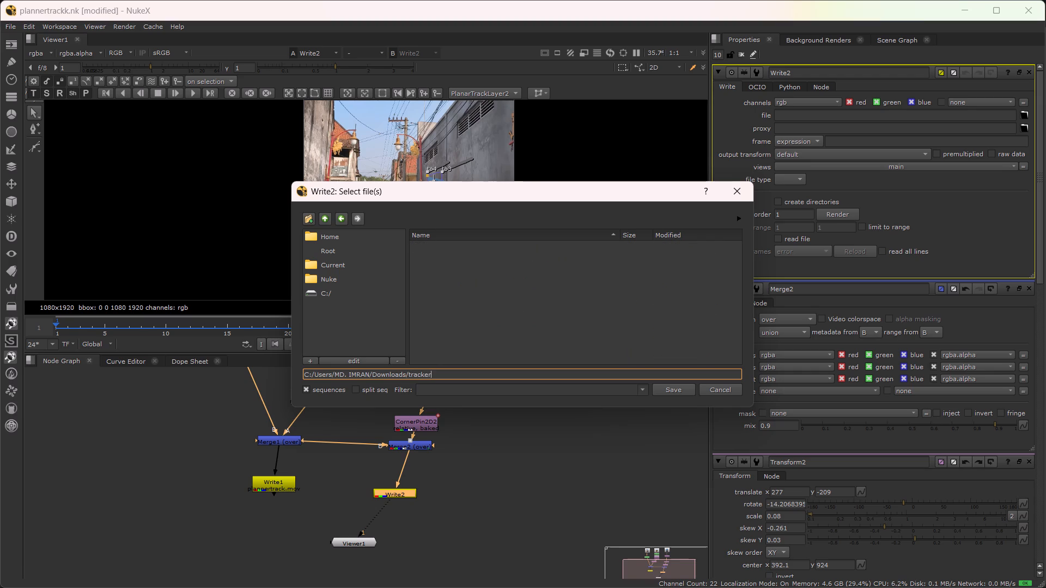
{"action": "type", "text": "01"}
{"action": "type", "text": ".mov"}
{"action": "key", "text": "Return"}
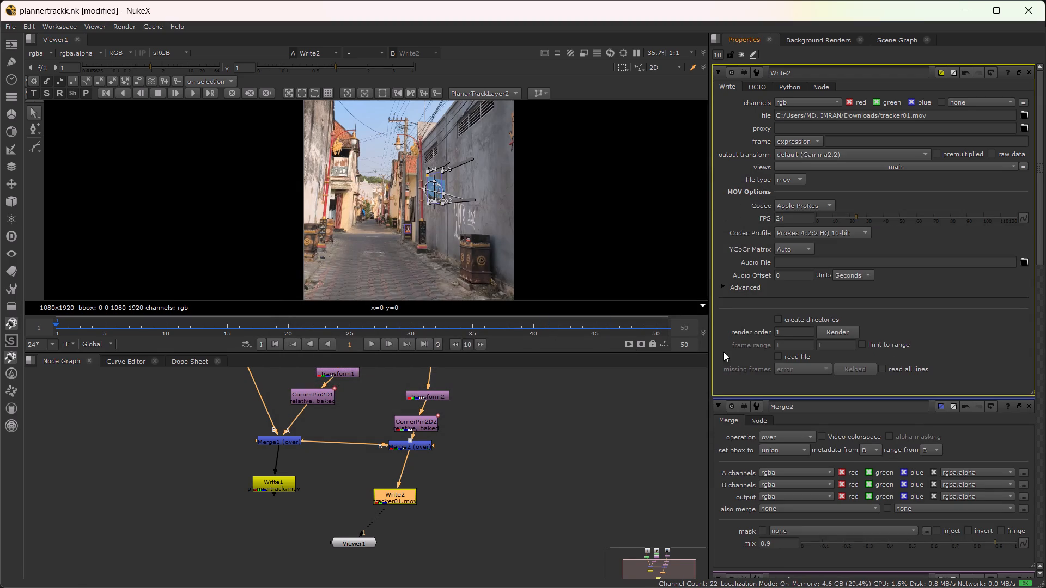
Render Write2 with the frame range 1-50.
{"action": "left_click", "coordinate": [836, 332]}
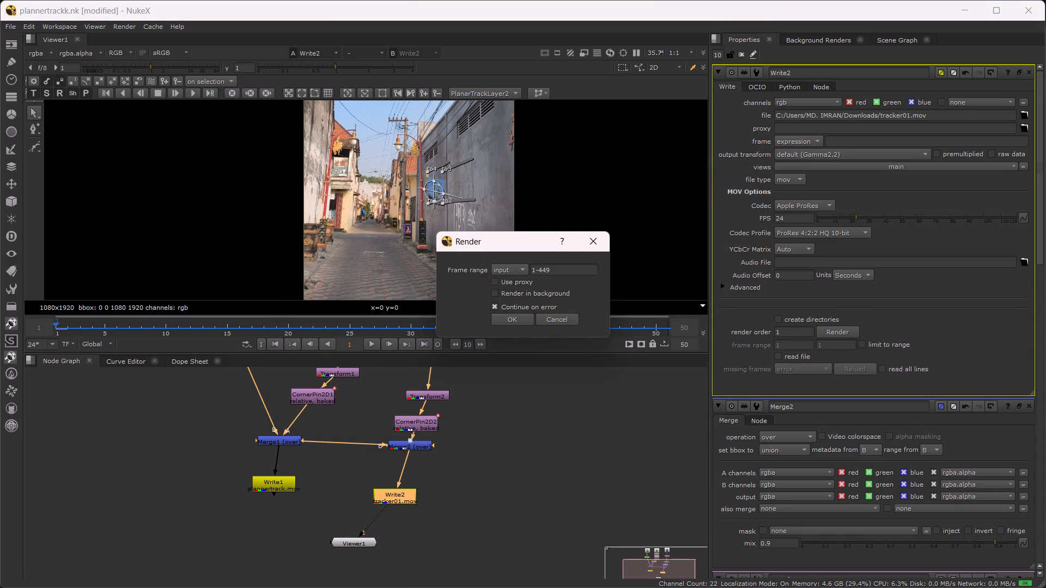
{"action": "double_click", "coordinate": [563, 271]}
{"action": "type", "text": "50"}
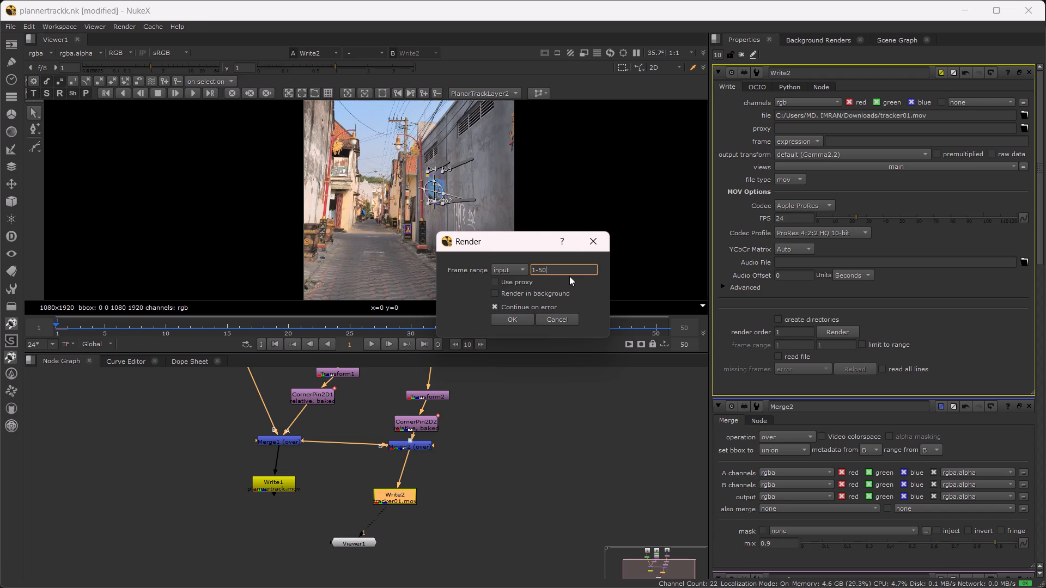
{"action": "left_click", "coordinate": [514, 320]}
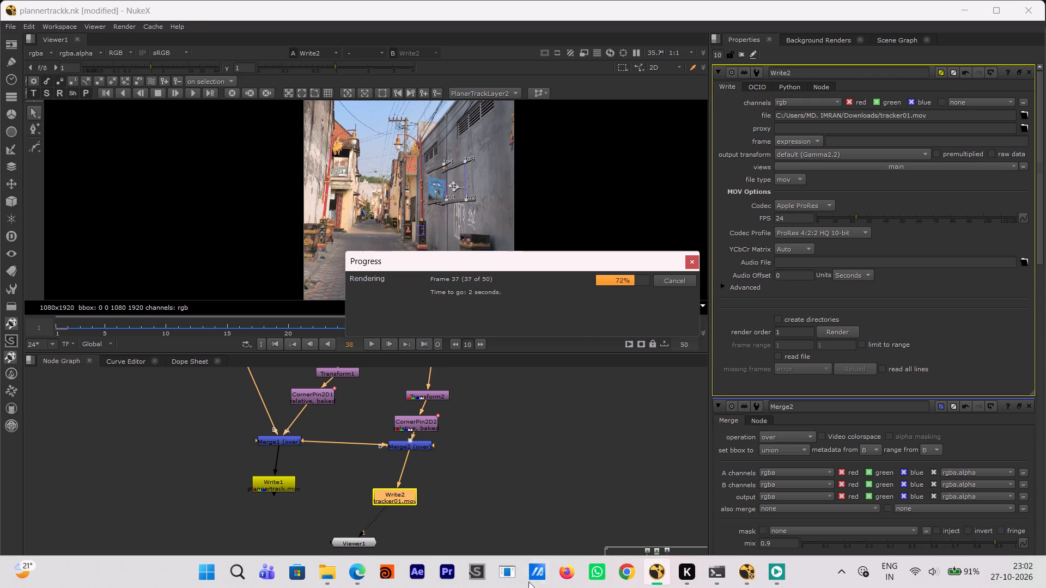
Launch Adobe After Effects.
{"action": "left_click", "coordinate": [416, 568]}
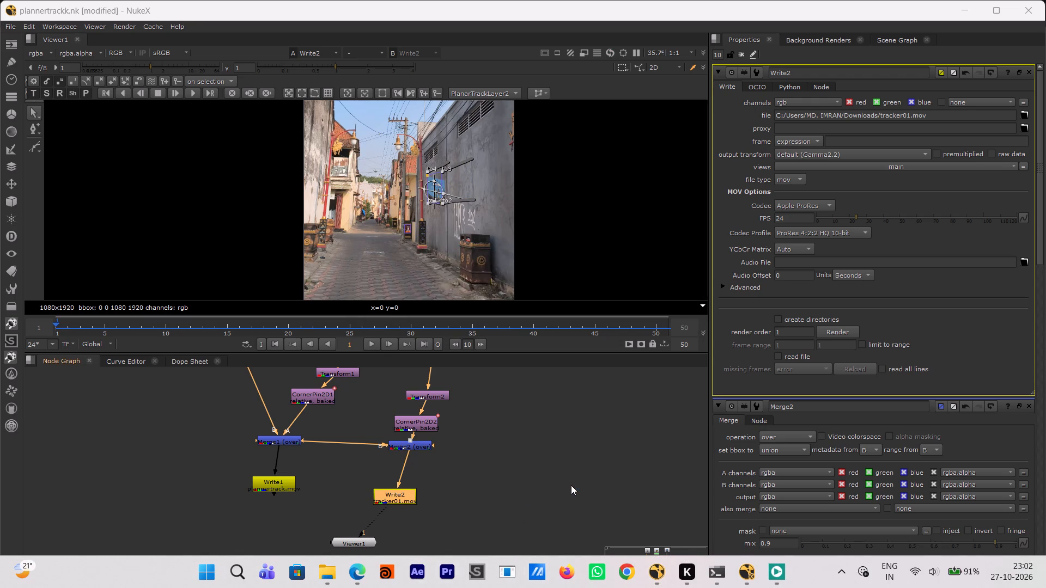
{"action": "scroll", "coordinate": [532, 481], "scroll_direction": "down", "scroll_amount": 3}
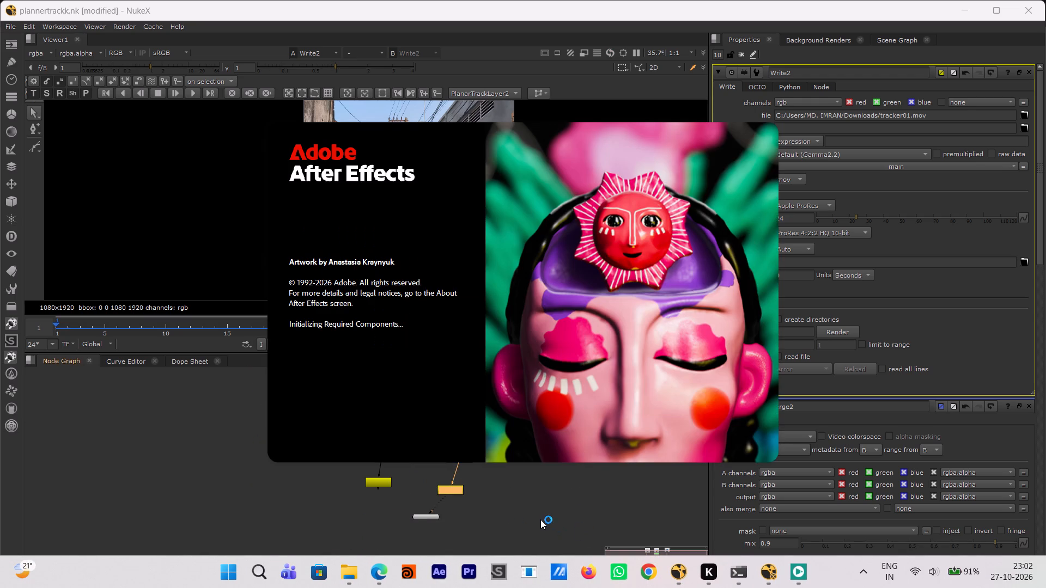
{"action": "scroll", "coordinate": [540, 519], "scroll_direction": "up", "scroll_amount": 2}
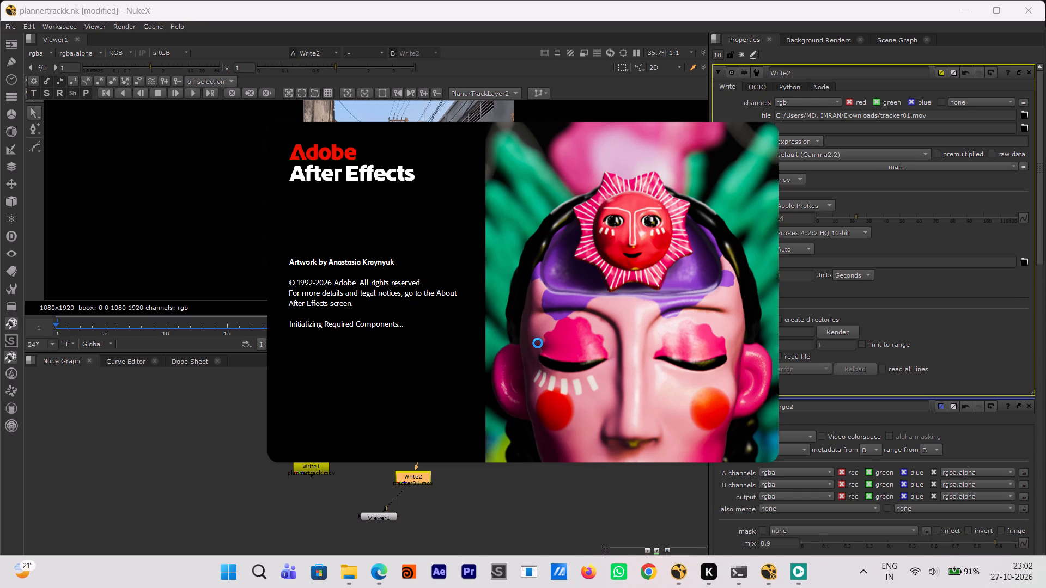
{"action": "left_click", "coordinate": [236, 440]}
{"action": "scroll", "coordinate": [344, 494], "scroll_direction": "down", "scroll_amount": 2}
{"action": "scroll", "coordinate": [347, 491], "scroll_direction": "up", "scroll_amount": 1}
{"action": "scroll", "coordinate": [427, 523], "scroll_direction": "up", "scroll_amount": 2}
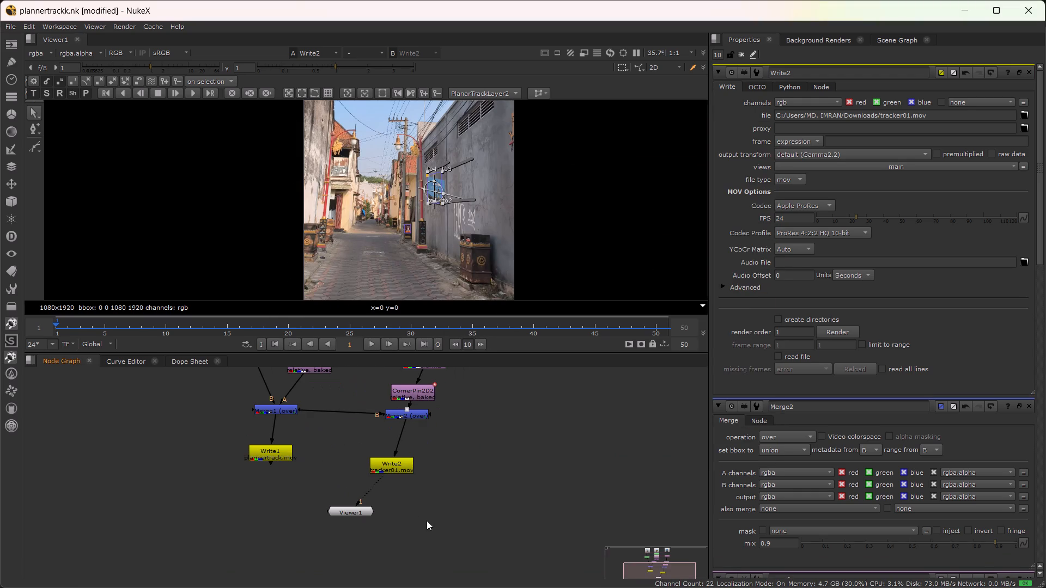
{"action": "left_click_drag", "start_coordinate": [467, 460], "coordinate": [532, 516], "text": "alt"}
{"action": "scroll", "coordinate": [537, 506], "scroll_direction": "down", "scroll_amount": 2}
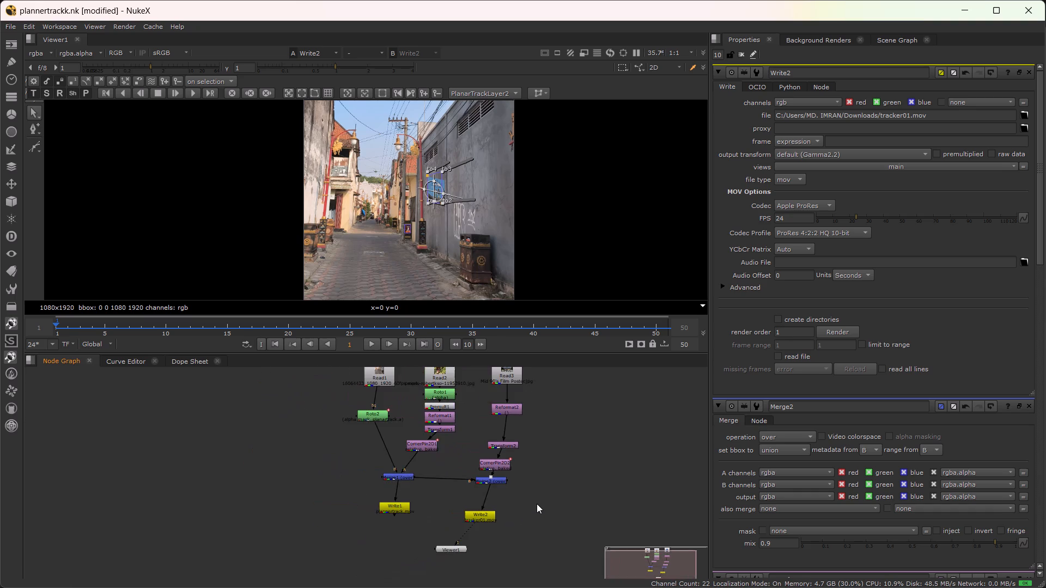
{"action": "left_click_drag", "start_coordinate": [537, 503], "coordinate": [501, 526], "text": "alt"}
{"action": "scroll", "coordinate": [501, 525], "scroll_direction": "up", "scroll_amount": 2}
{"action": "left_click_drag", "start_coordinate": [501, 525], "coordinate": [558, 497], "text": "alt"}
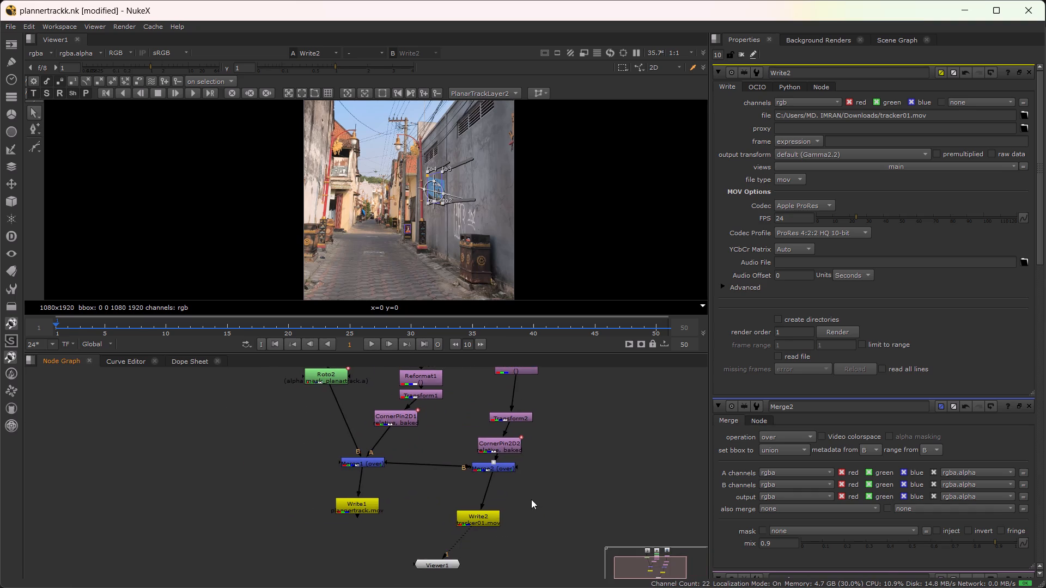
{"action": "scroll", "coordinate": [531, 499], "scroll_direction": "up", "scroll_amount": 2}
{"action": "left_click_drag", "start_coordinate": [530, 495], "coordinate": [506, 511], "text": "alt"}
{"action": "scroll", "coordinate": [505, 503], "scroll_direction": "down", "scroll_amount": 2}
Save the plannertrackk script in NukeX.
{"action": "left_click", "coordinate": [519, 471], "text": "ctrl"}
{"action": "key", "text": "ctrl+s"}
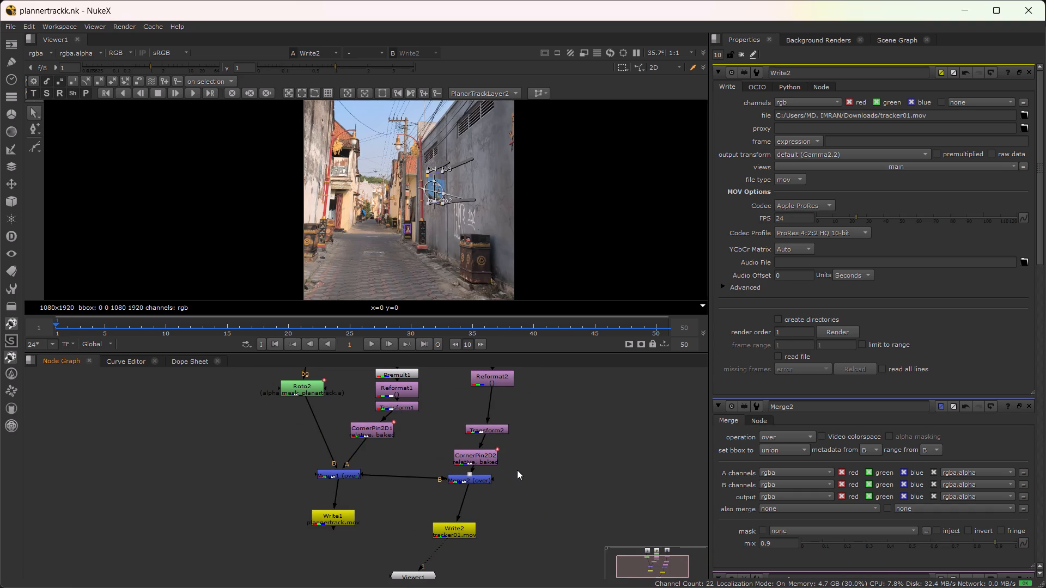
{"action": "key", "text": "ctrl+s"}
{"action": "key", "text": "ctrl+s"}
{"action": "key", "text": "ctrl+s"}
{"action": "left_click", "coordinate": [517, 470]}
{"action": "key", "text": "ctrl+s"}
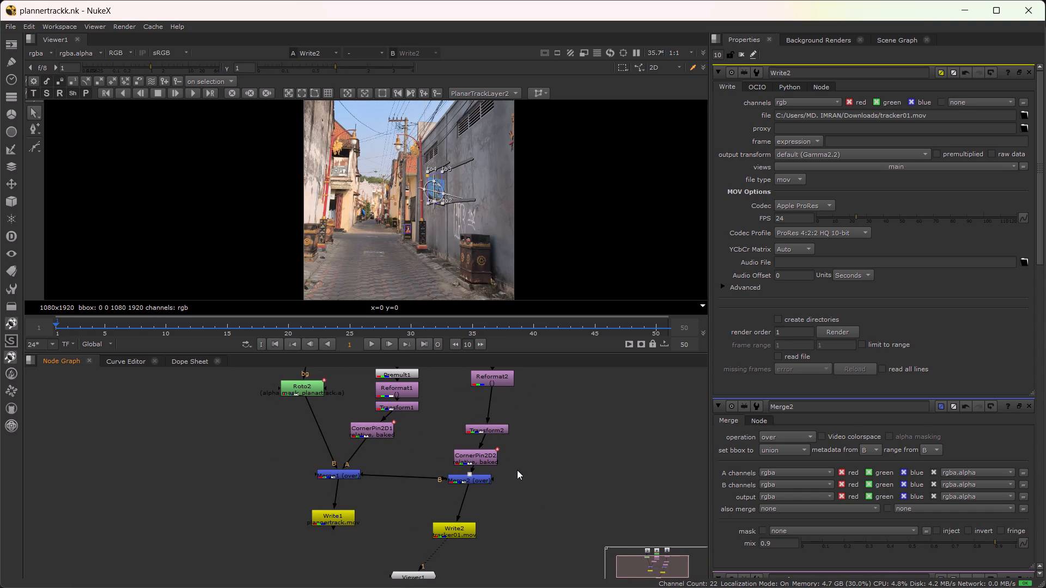
{"action": "left_click", "coordinate": [517, 470]}
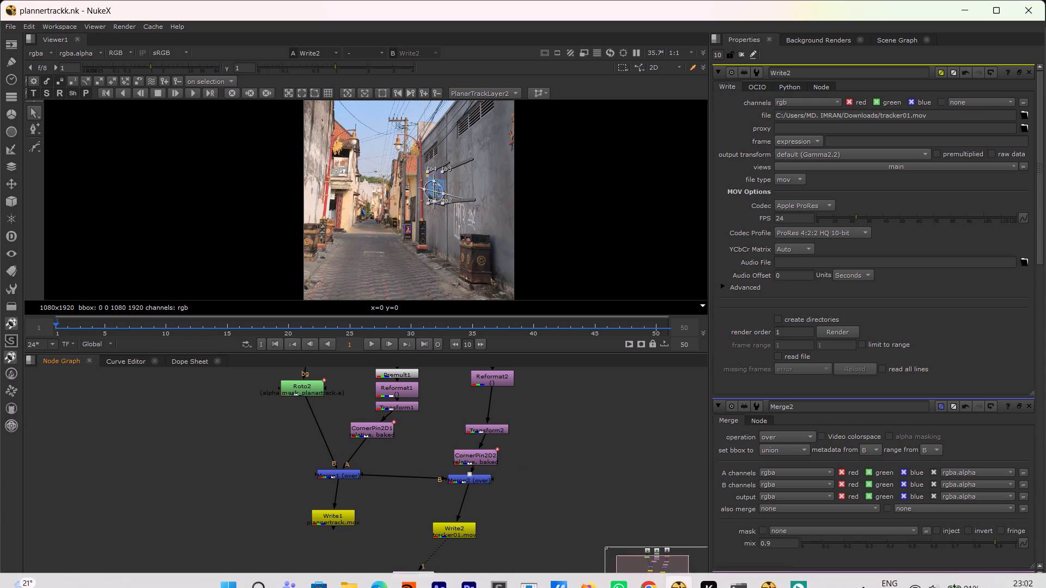
Disable and re-enable Transform2 and the Read3 poster node to compare the shot with and without them.
{"action": "left_click", "coordinate": [527, 479]}
{"action": "scroll", "coordinate": [503, 483], "scroll_direction": "up", "scroll_amount": 2}
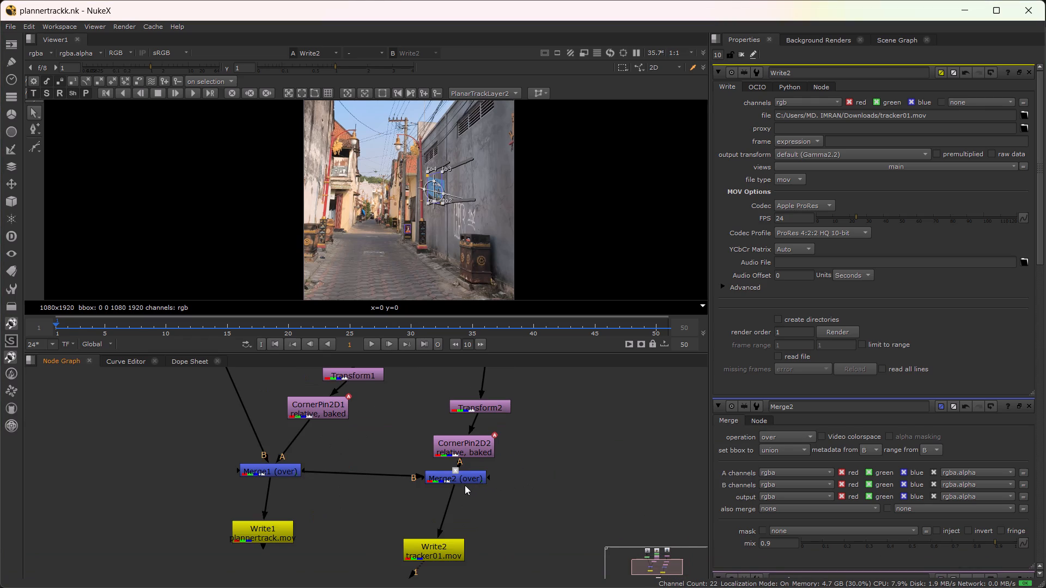
{"action": "left_click", "coordinate": [463, 481]}
{"action": "left_click", "coordinate": [477, 450]}
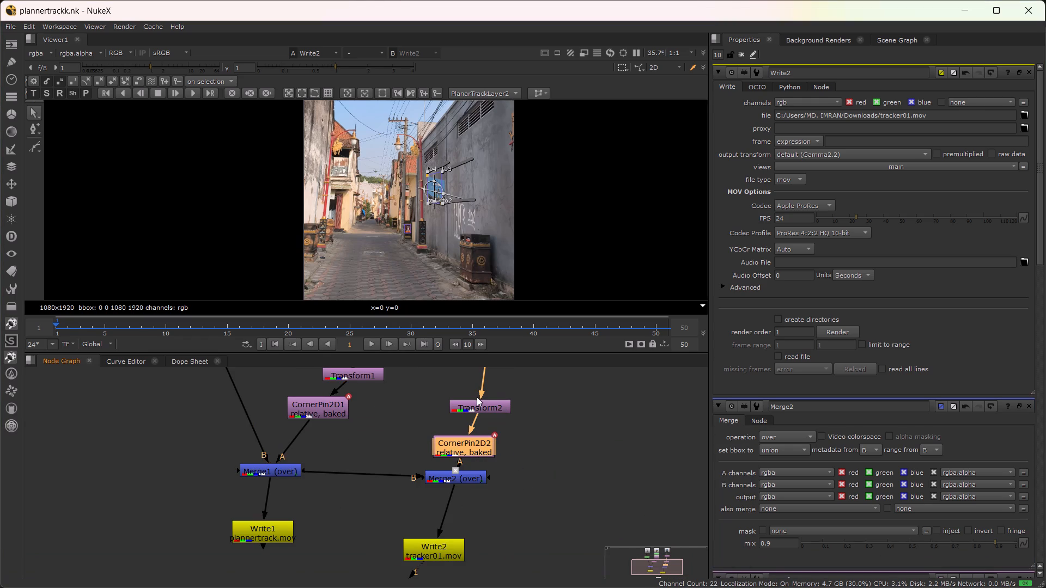
{"action": "left_click", "coordinate": [479, 408]}
{"action": "type", "text": "dddd"}
{"action": "scroll", "coordinate": [489, 464], "scroll_direction": "up", "scroll_amount": 3}
{"action": "scroll", "coordinate": [397, 489], "scroll_direction": "down", "scroll_amount": 2}
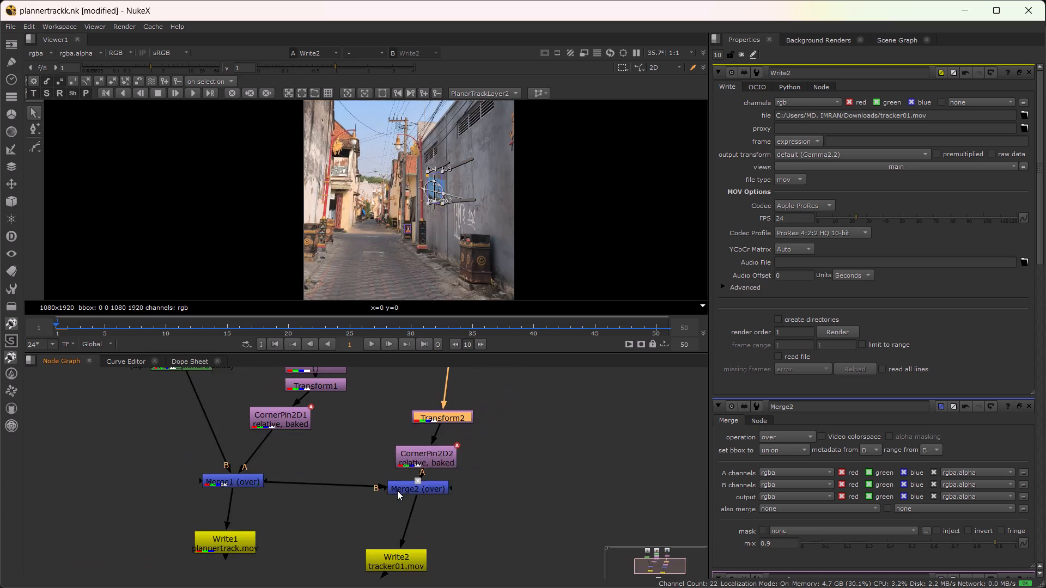
{"action": "scroll", "coordinate": [397, 491], "scroll_direction": "down", "scroll_amount": 4}
{"action": "left_click_drag", "start_coordinate": [484, 520], "coordinate": [473, 573], "text": "alt"}
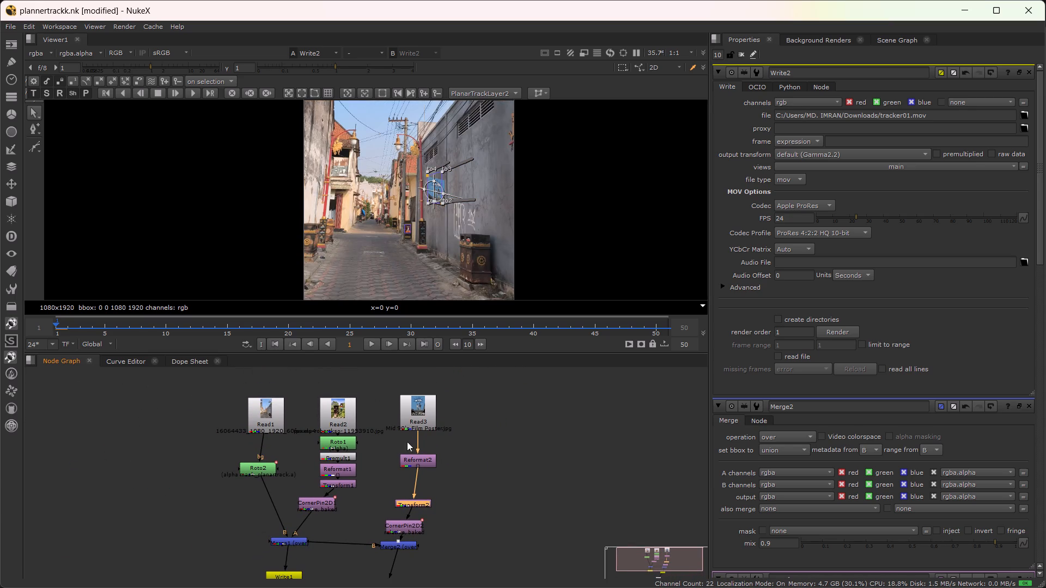
{"action": "left_click", "coordinate": [410, 418]}
{"action": "type", "text": "ddd"}
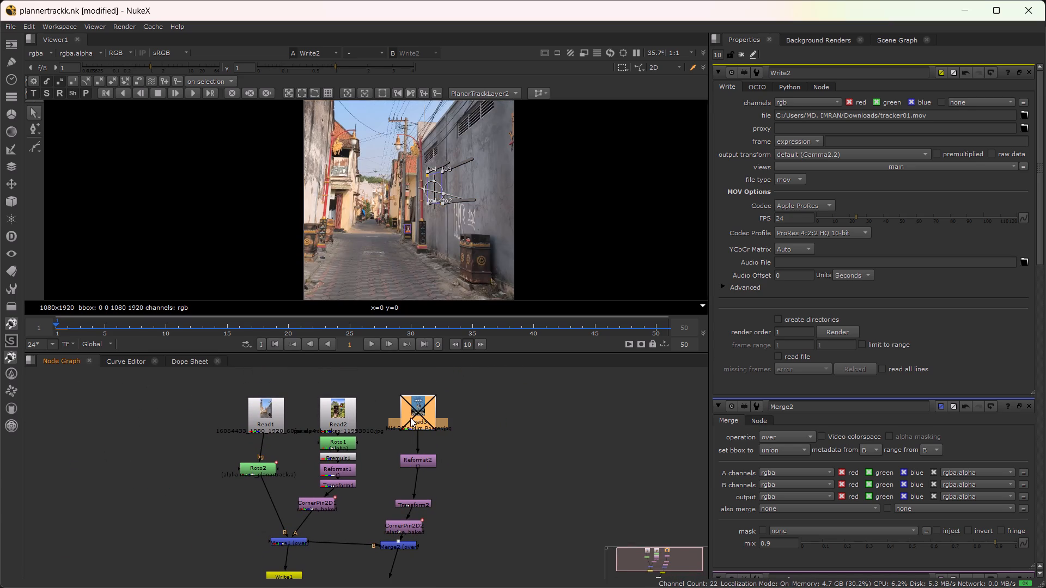
{"action": "key", "text": "d"}
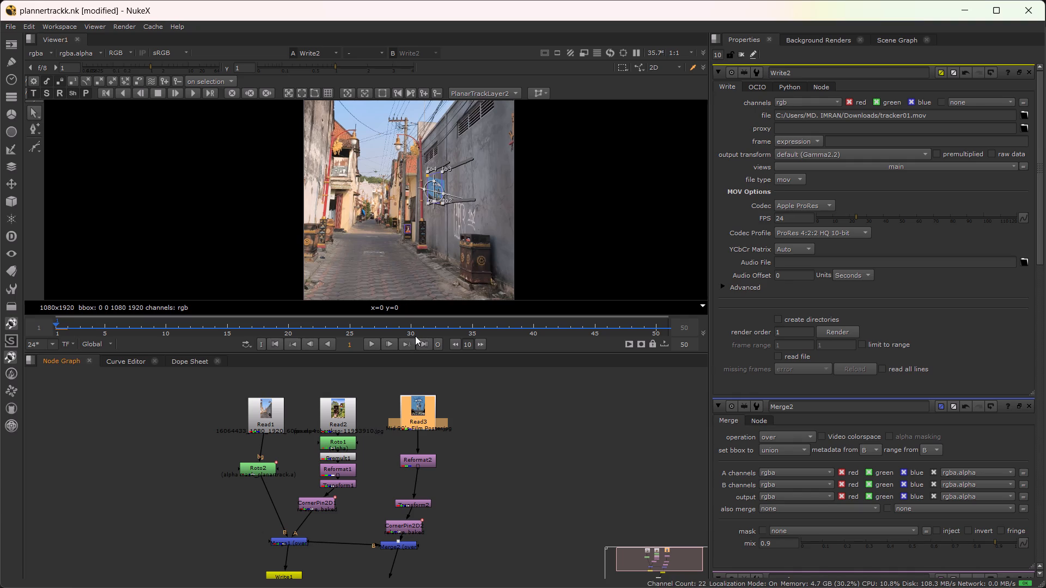
Switch the viewer between the alpha channel and full colour to check the composite's alpha.
{"action": "left_click", "coordinate": [446, 276]}
{"action": "type", "text": "aaaa"}
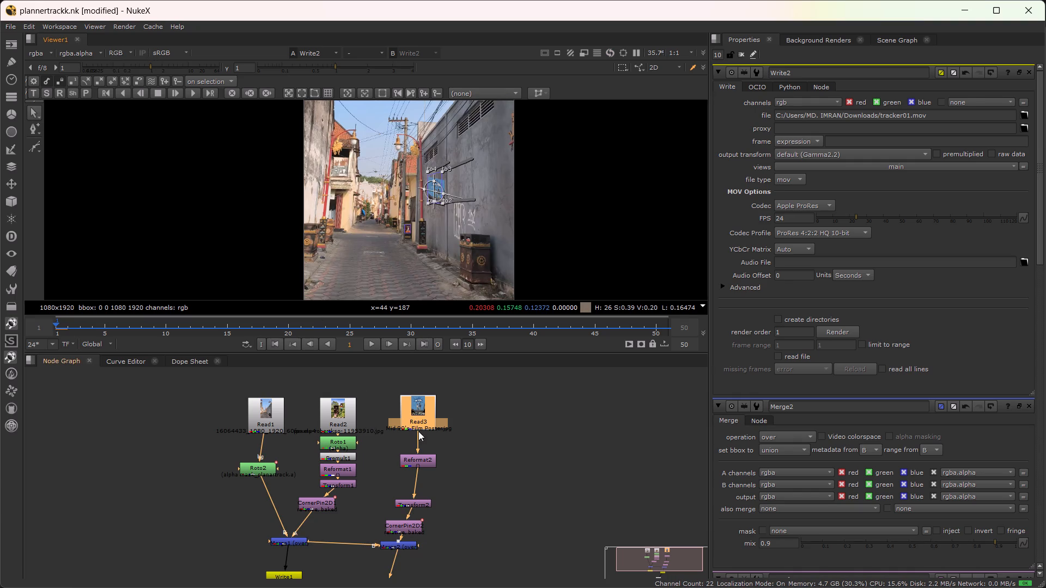
Open the Read3 film poster's properties and enable Auto Alpha.
{"action": "left_click", "coordinate": [429, 412]}
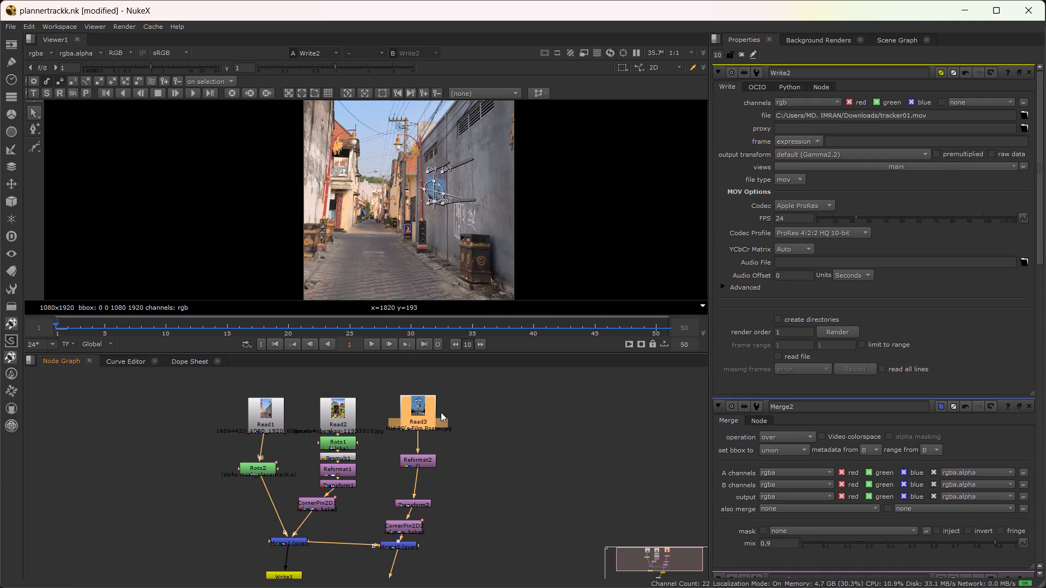
{"action": "double_click", "coordinate": [431, 407]}
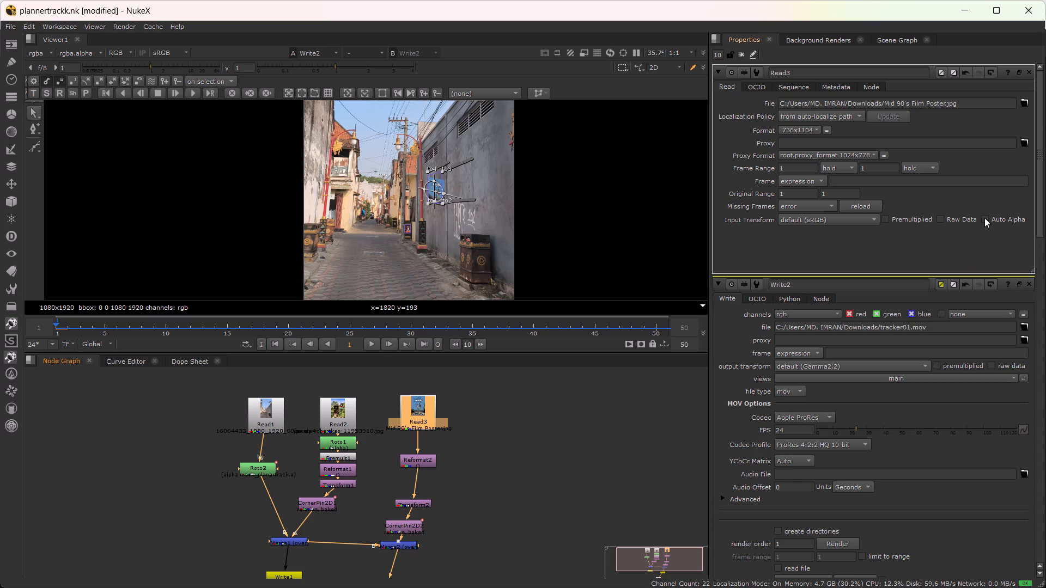
{"action": "left_click", "coordinate": [984, 218]}
Save the plannertrackk script and reselect the Read3 poster node.
{"action": "left_click", "coordinate": [485, 451]}
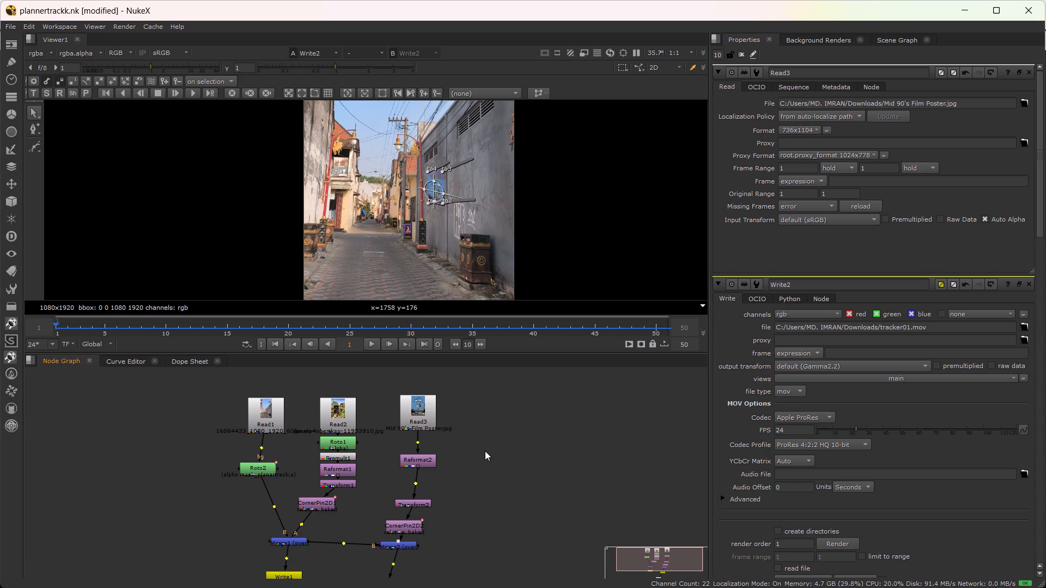
{"action": "key", "text": "ctrl+s"}
{"action": "key", "text": "ctrl+s"}
{"action": "left_click", "coordinate": [422, 404]}
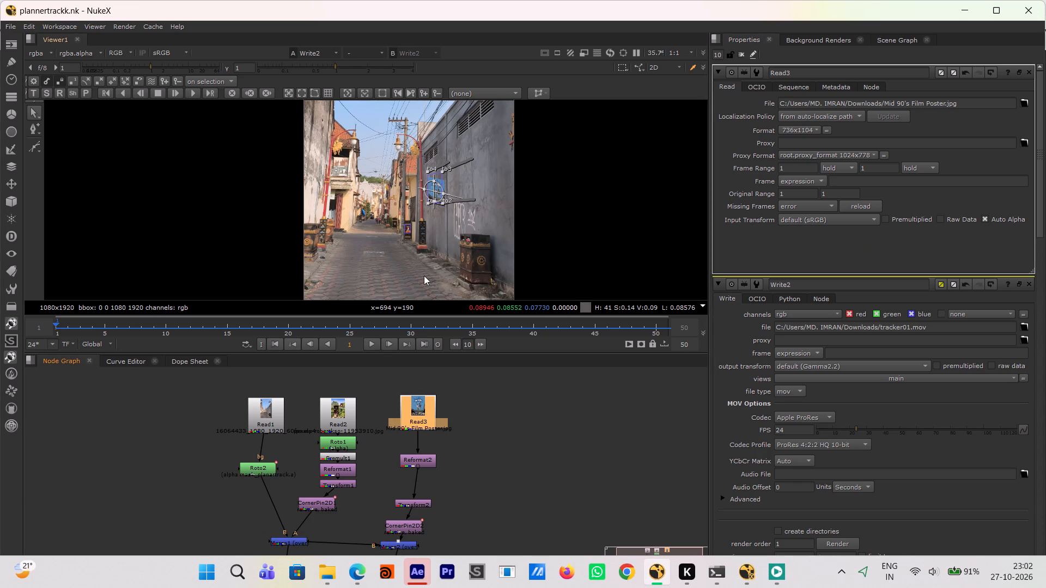
Switch the viewer between the alpha channel and full RGB to check the composite's alpha.
{"action": "type", "text": "aaaa"}
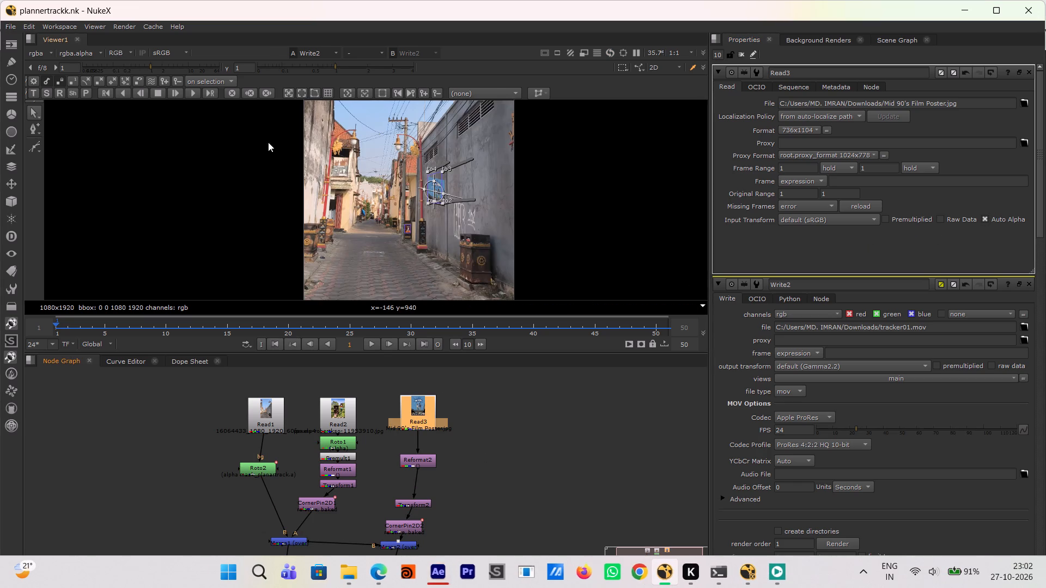
{"action": "left_click", "coordinate": [113, 50]}
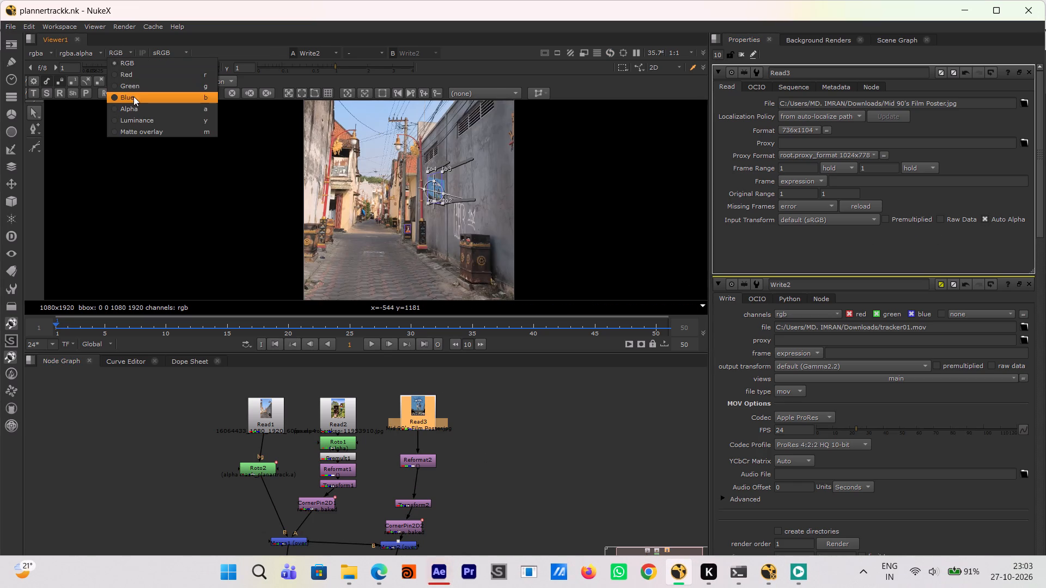
{"action": "left_click", "coordinate": [139, 107]}
{"action": "left_click", "coordinate": [121, 54]}
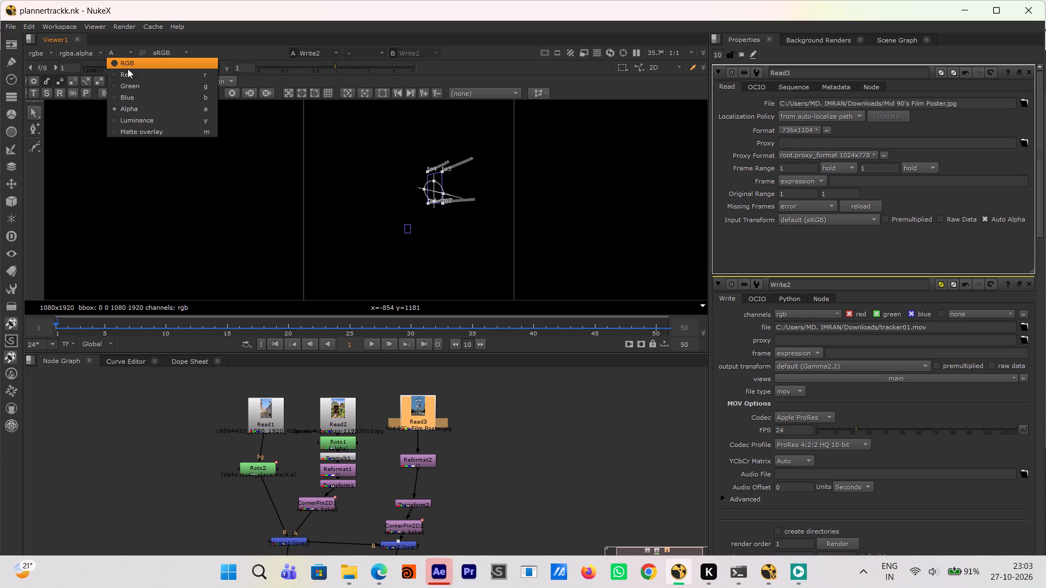
{"action": "left_click", "coordinate": [127, 65]}
{"action": "key", "text": "a"}
{"action": "type", "text": "aaa"}
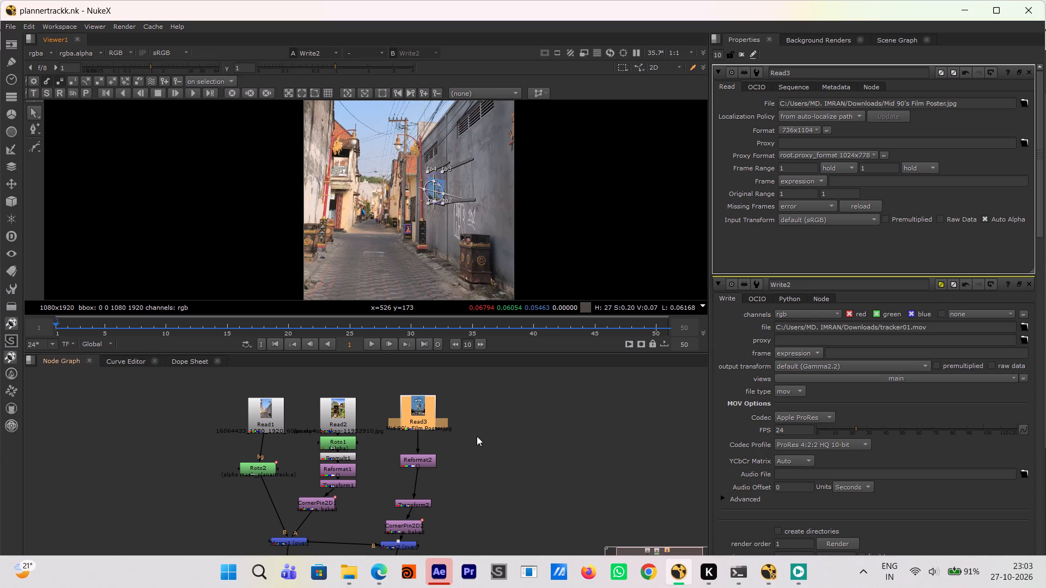
Deselect the Read3 poster node and save the plannertrackk script.
{"action": "left_click", "coordinate": [477, 436]}
{"action": "key", "text": "ctrl+s"}
{"action": "key", "text": "ctrl+s"}
{"action": "key", "text": "ctrl+s"}
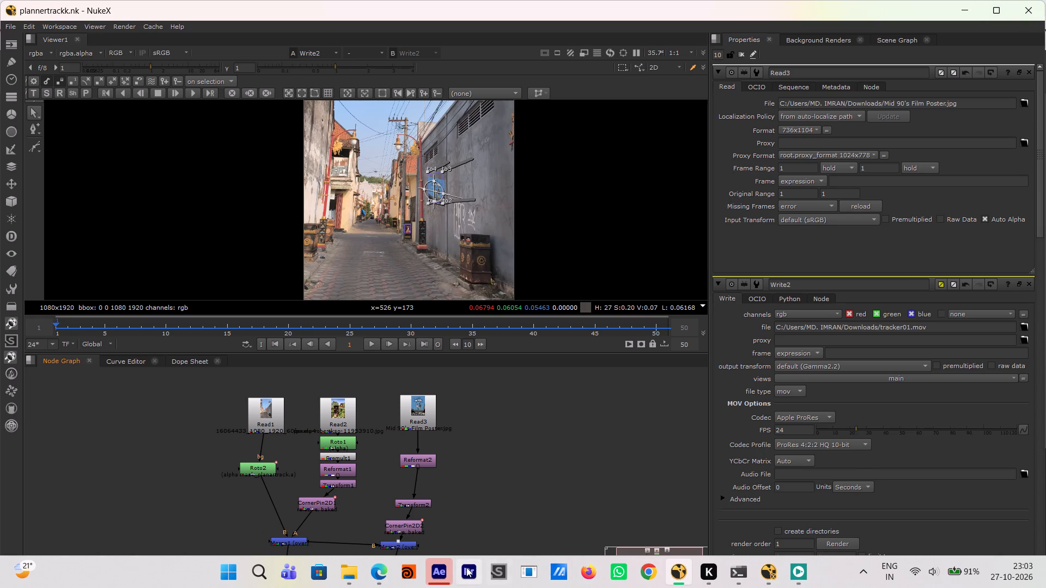
Switch to After Effects, dismiss the home screen and create composition Comp 1 at 1920x1080, 25 fps.
{"action": "left_click", "coordinate": [434, 574]}
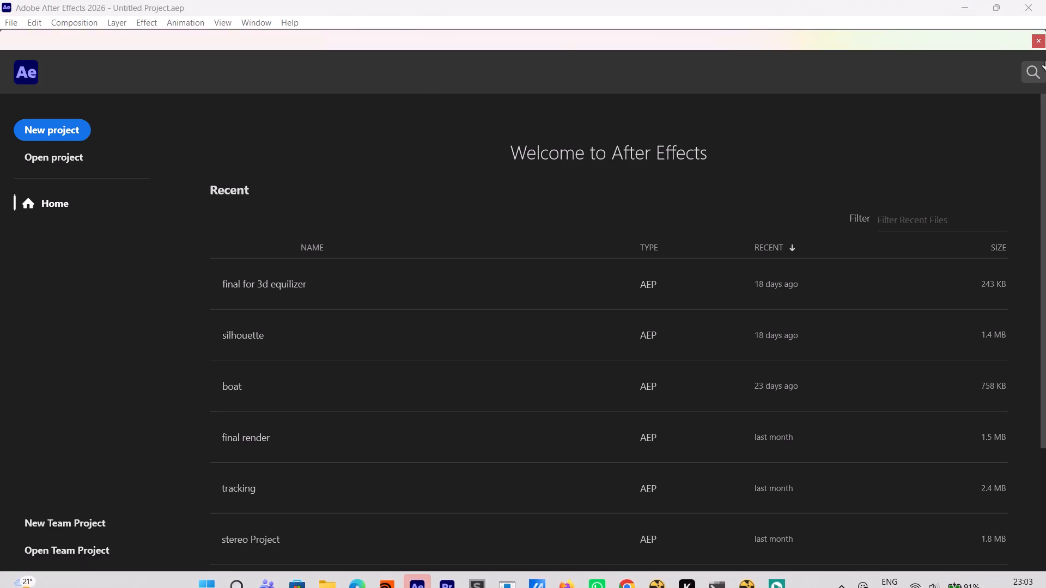
{"action": "left_click", "coordinate": [1041, 38]}
{"action": "left_click", "coordinate": [439, 255]}
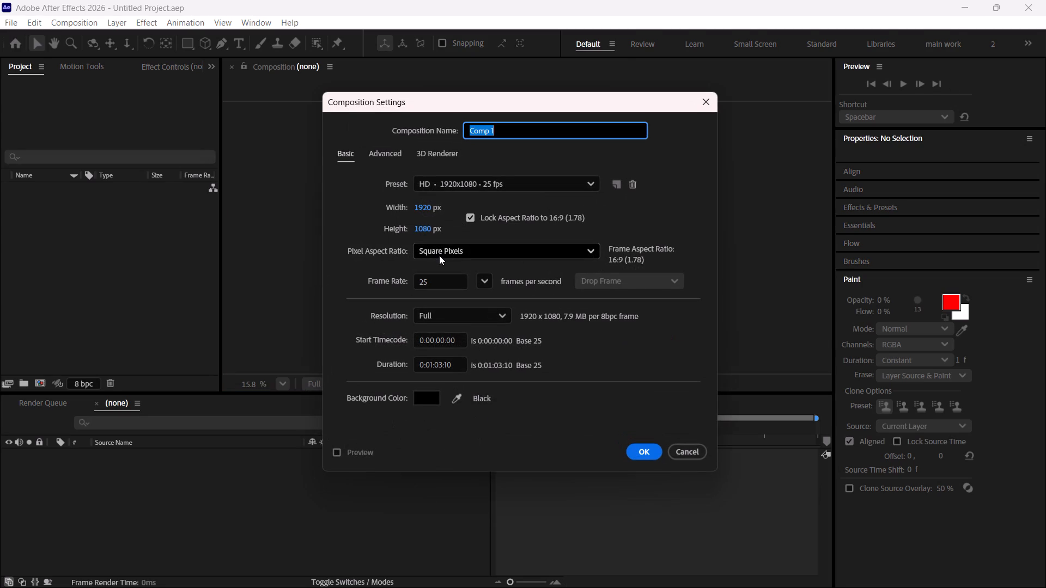
{"action": "left_click", "coordinate": [643, 447]}
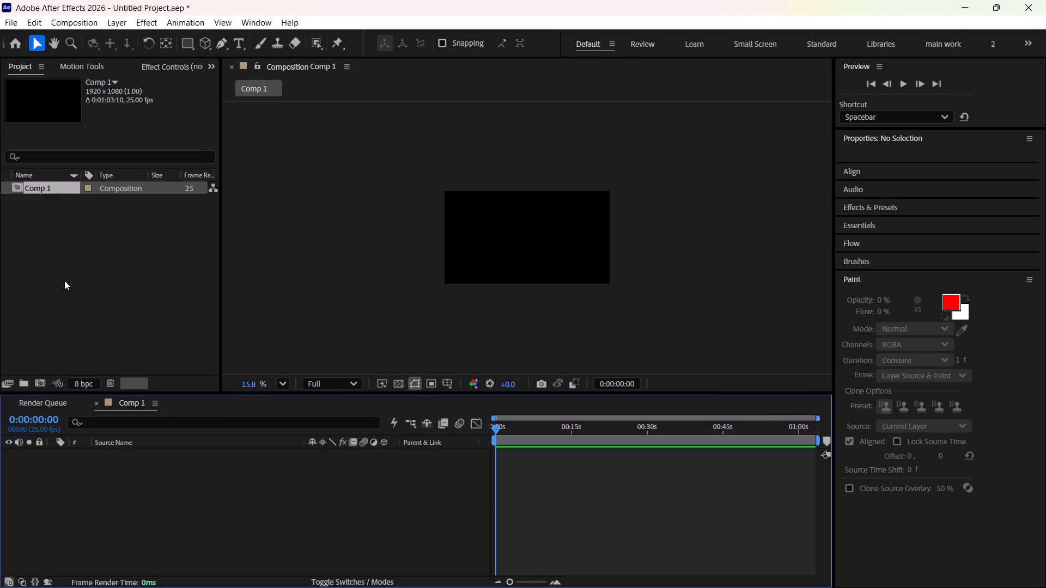
Import tracker01.mov, cc-3.mov, cc-2.mov and cc-1.mov from the Downloads folder as footage.
{"action": "double_click", "coordinate": [73, 283]}
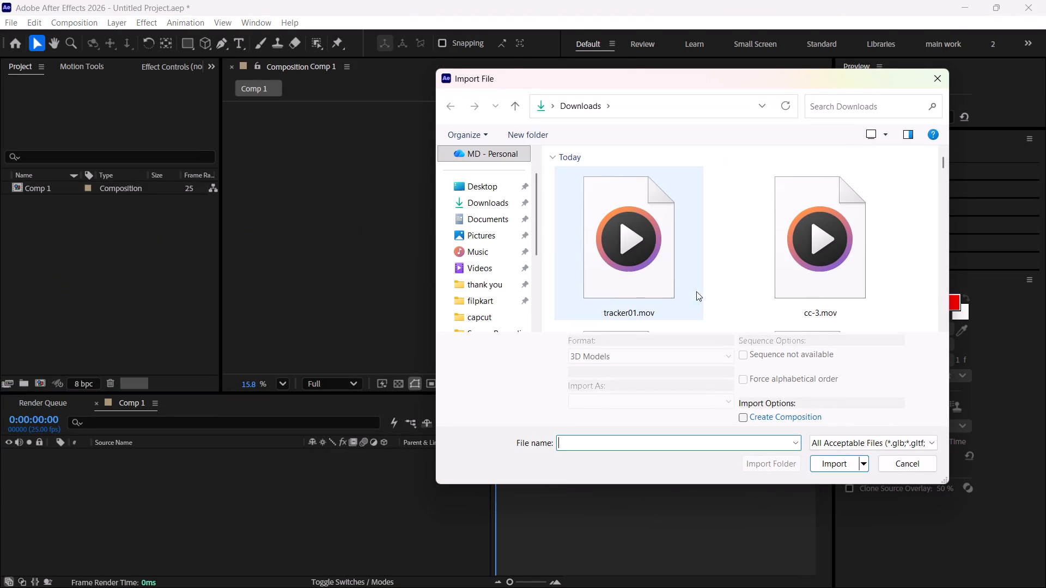
{"action": "left_click", "coordinate": [667, 278]}
{"action": "scroll", "coordinate": [667, 278], "scroll_direction": "down", "scroll_amount": 1}
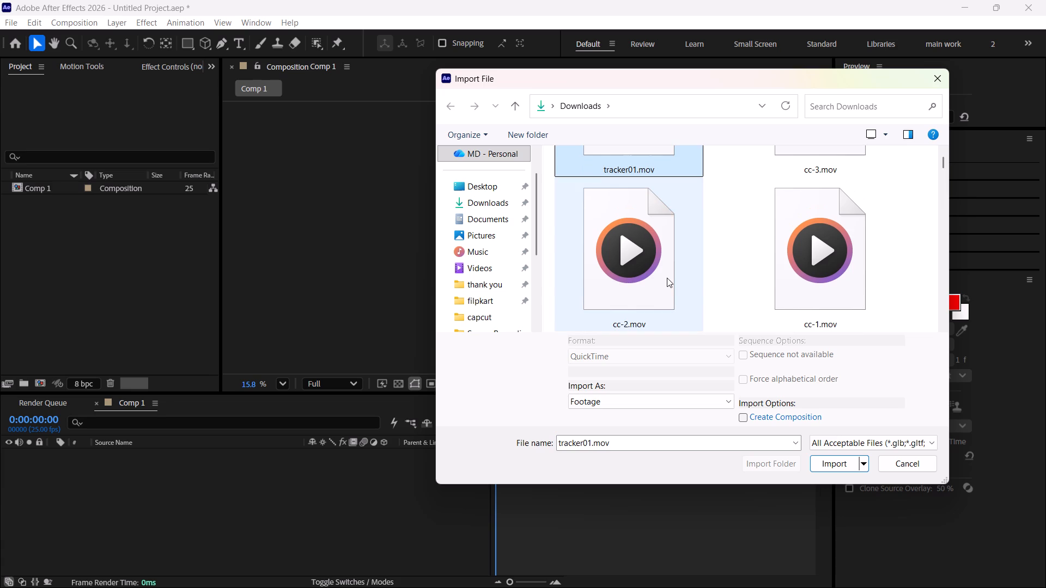
{"action": "left_click", "coordinate": [829, 278], "text": "shift"}
{"action": "key", "text": "Return"}
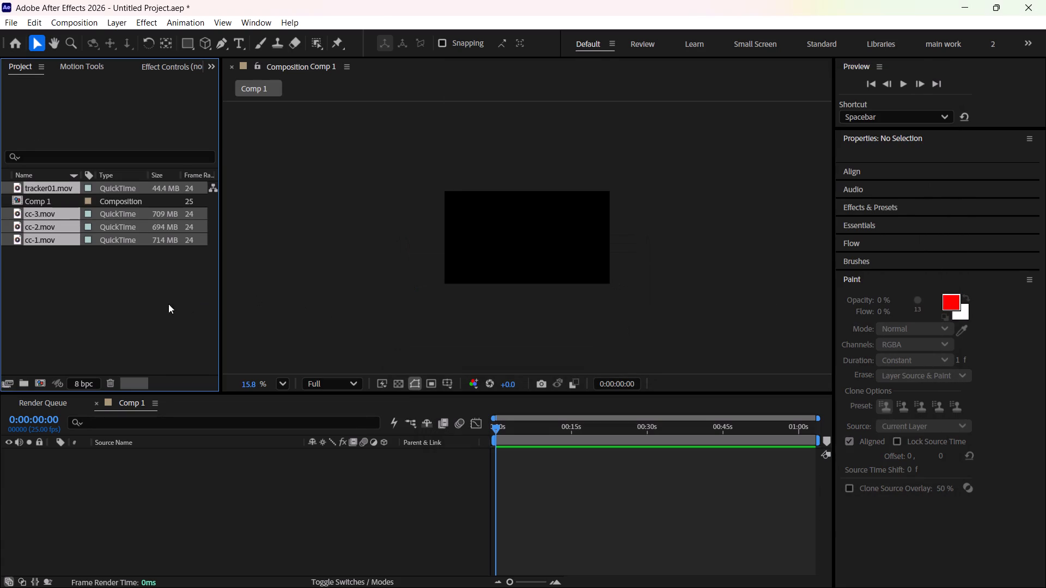
Add only the cc-3.mov, cc-2.mov and cc-1.mov clips to the Comp 1 timeline as layers.
{"action": "left_click_drag", "start_coordinate": [43, 220], "coordinate": [115, 446]}
{"action": "left_click", "coordinate": [41, 253]}
{"action": "left_click_drag", "start_coordinate": [53, 295], "coordinate": [46, 222]}
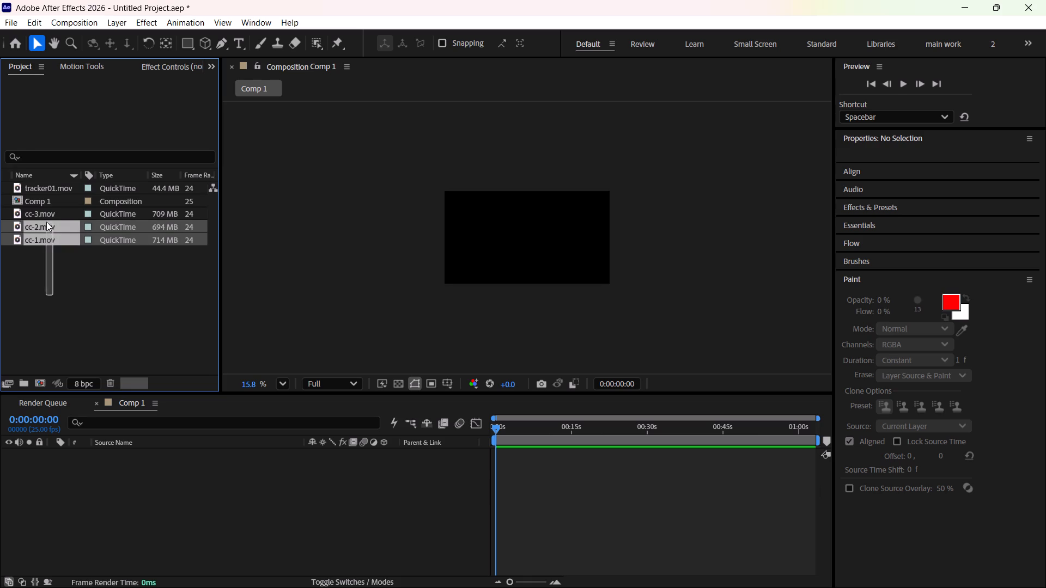
{"action": "left_click_drag", "start_coordinate": [46, 222], "coordinate": [45, 216]}
{"action": "left_click_drag", "start_coordinate": [45, 216], "coordinate": [123, 488]}
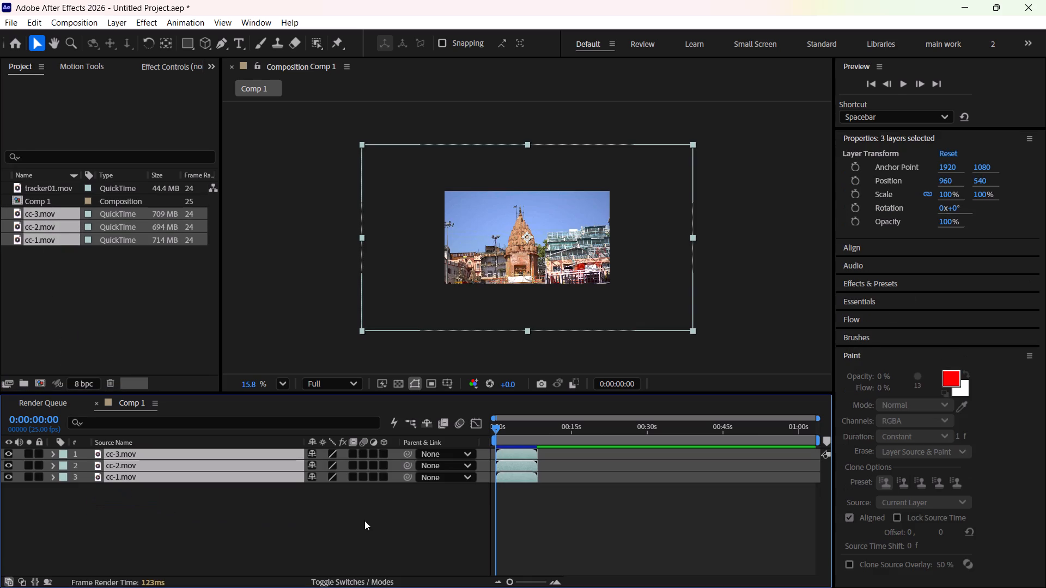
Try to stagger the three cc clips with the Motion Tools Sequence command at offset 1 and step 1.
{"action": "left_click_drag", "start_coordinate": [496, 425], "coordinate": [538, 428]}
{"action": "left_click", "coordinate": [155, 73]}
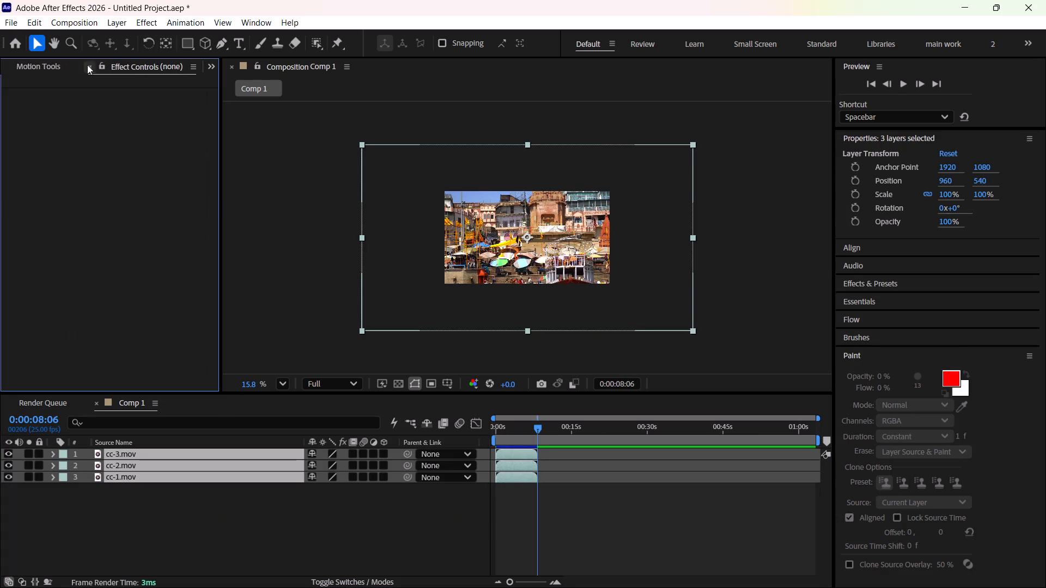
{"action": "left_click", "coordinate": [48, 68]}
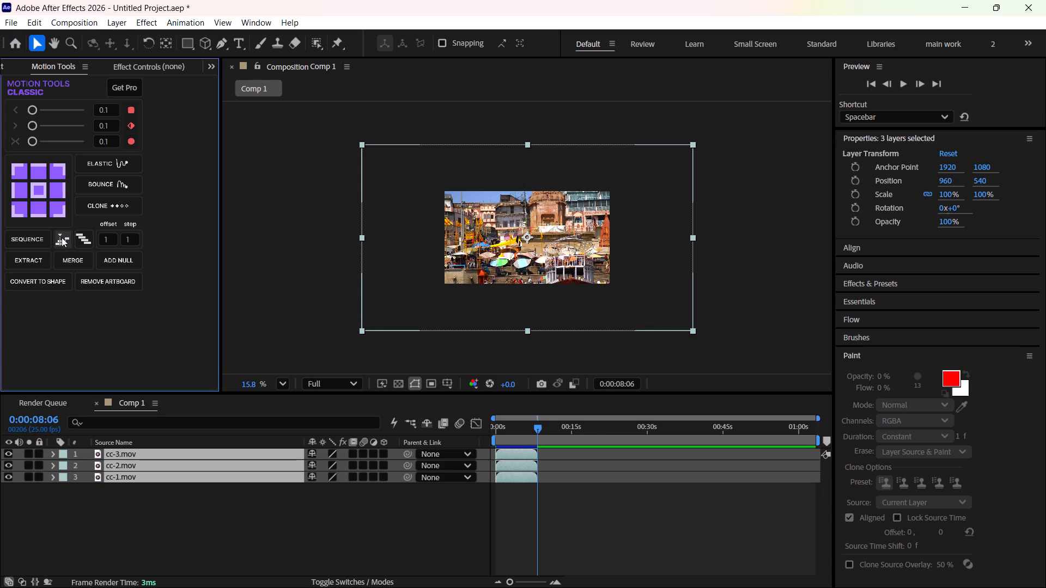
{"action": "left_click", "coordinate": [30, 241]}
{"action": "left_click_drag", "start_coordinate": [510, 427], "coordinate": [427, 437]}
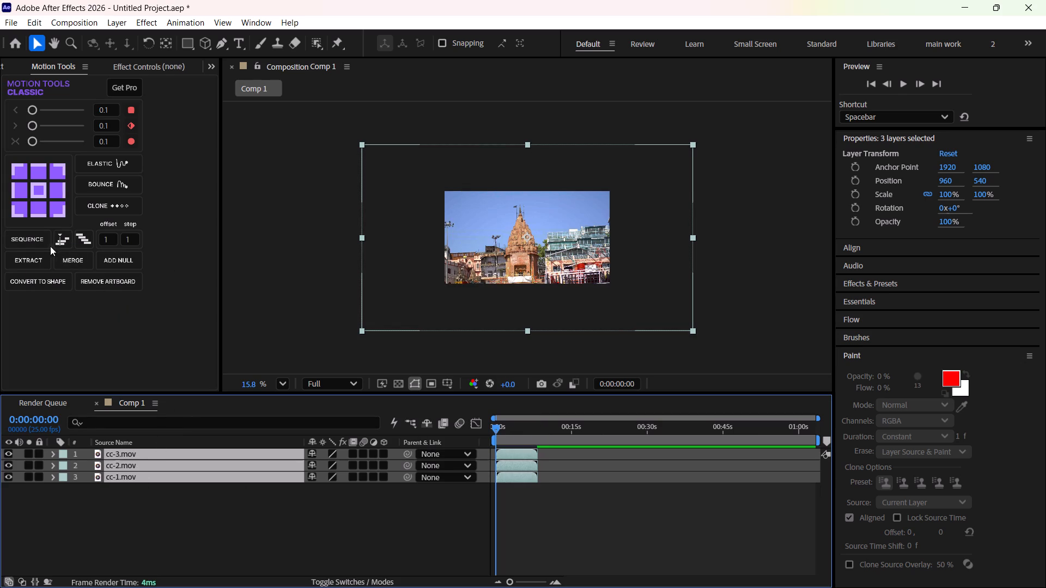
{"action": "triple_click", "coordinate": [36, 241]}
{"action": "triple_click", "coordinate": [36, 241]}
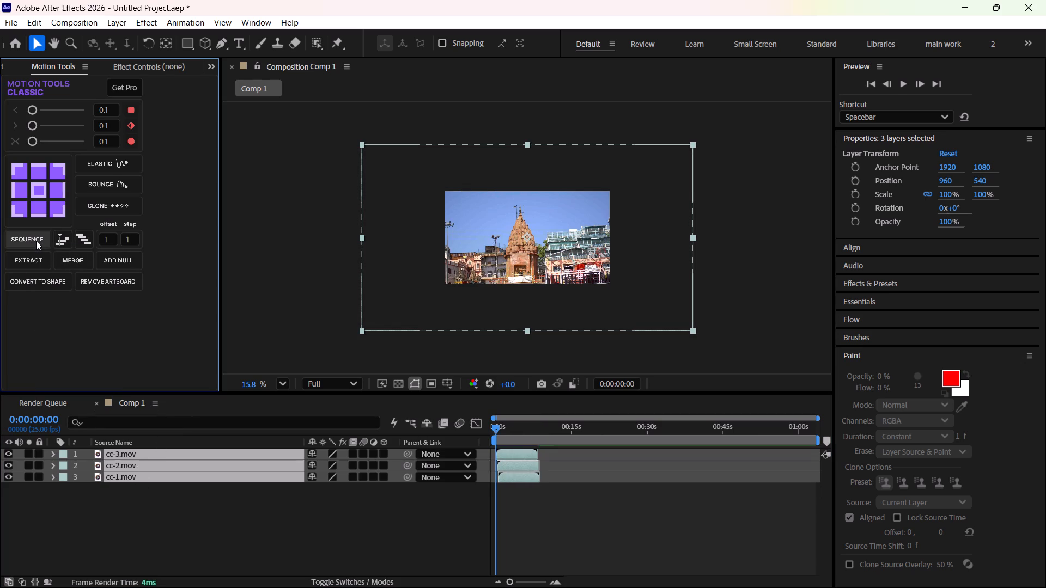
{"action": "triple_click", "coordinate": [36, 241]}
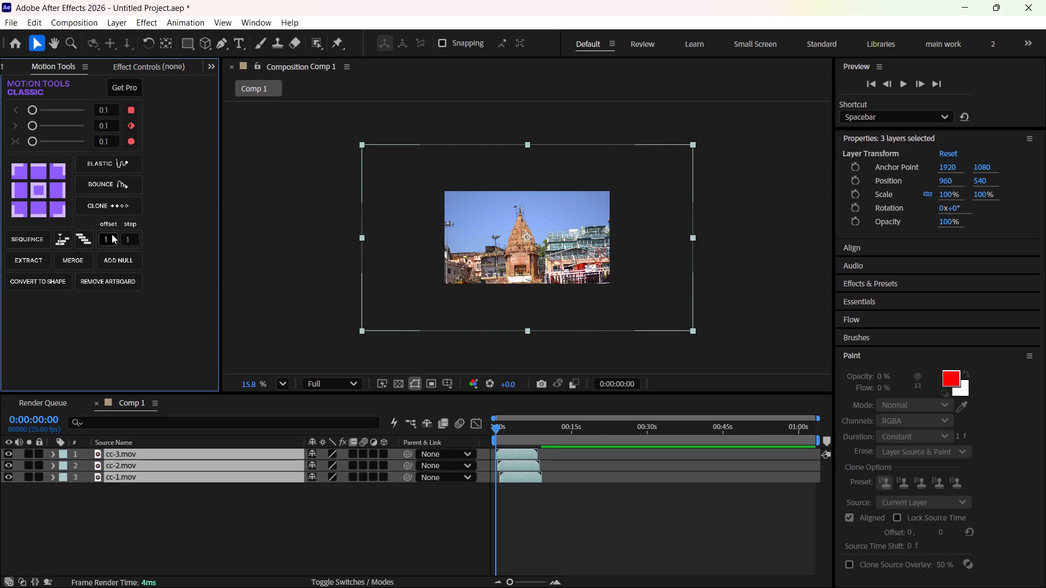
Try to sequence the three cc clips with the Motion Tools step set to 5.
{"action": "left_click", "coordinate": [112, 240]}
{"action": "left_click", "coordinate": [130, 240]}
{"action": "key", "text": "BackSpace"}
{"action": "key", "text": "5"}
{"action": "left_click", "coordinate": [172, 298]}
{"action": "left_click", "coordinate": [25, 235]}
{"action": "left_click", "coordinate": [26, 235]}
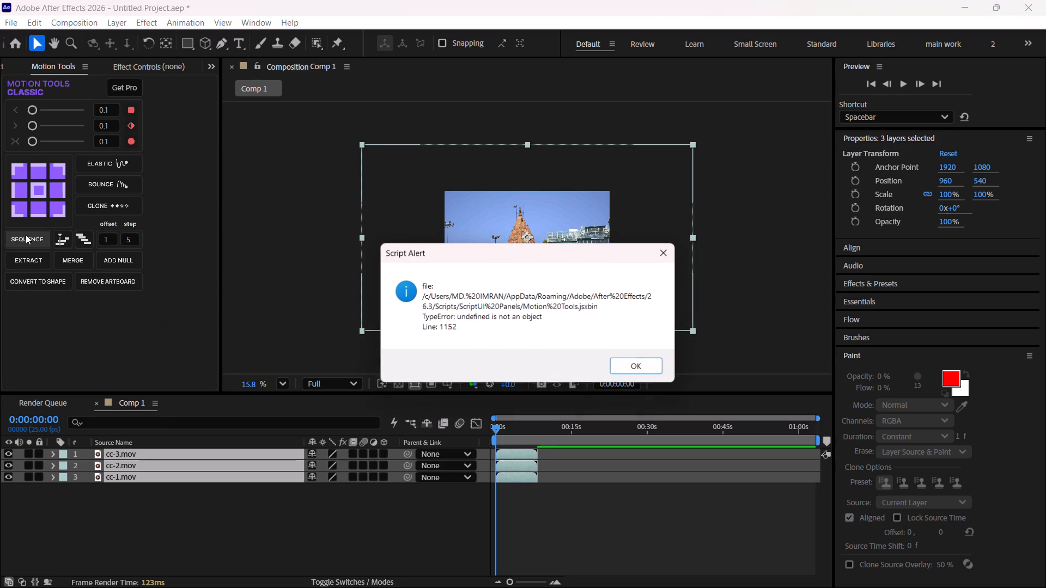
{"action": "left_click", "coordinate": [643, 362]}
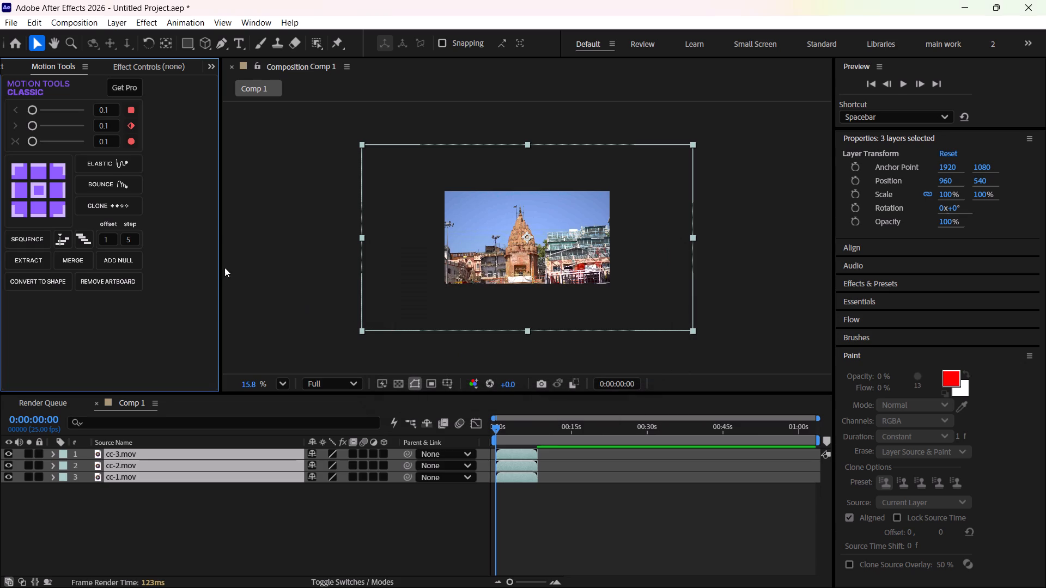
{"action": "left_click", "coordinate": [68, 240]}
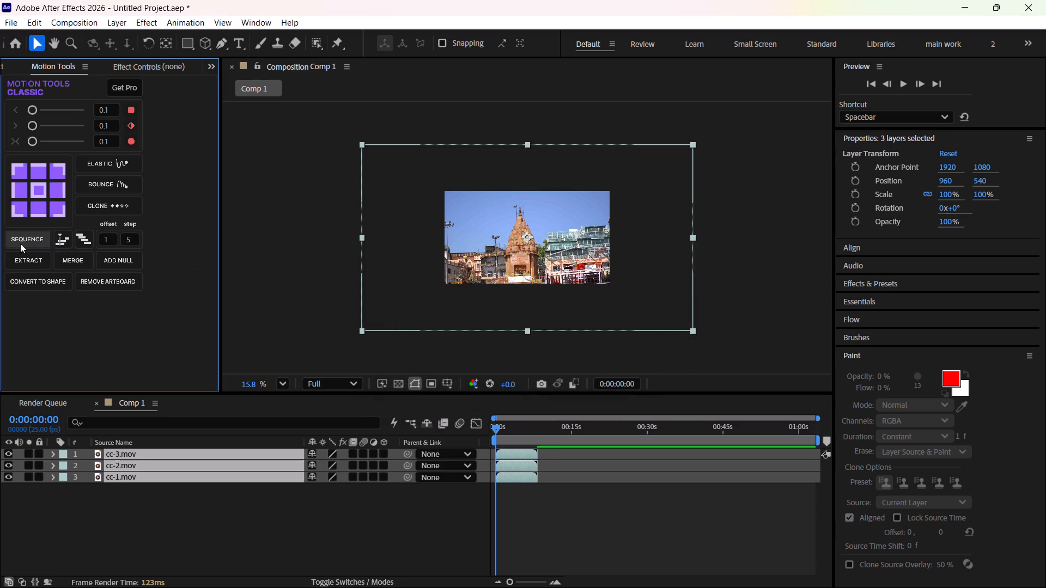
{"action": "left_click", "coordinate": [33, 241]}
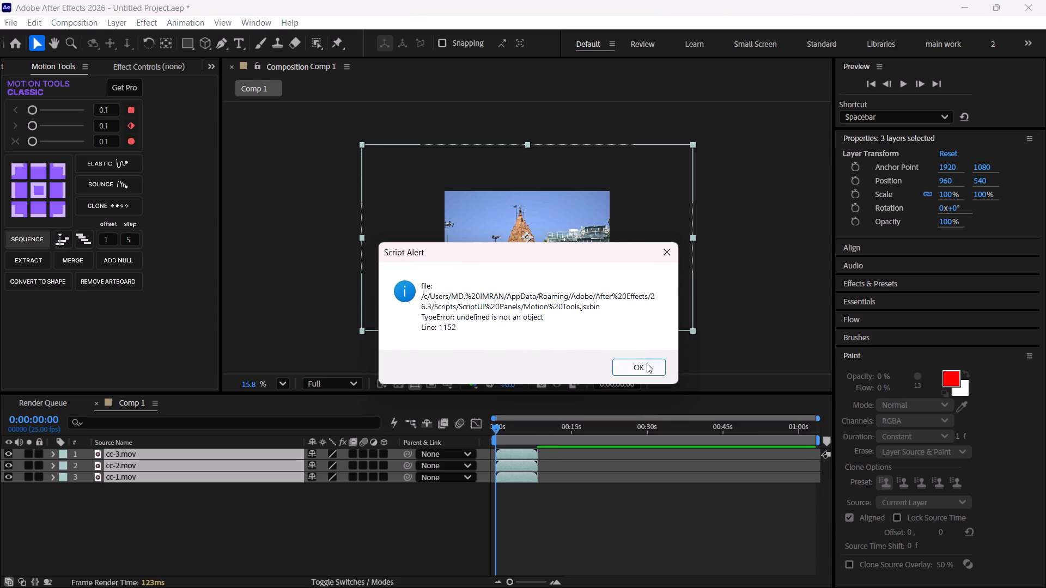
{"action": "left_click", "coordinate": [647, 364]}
Set the Motion Tools step to 1 and offset to 5, and sequence cc-3, cc-2 and cc-1 end to end.
{"action": "left_click", "coordinate": [133, 240]}
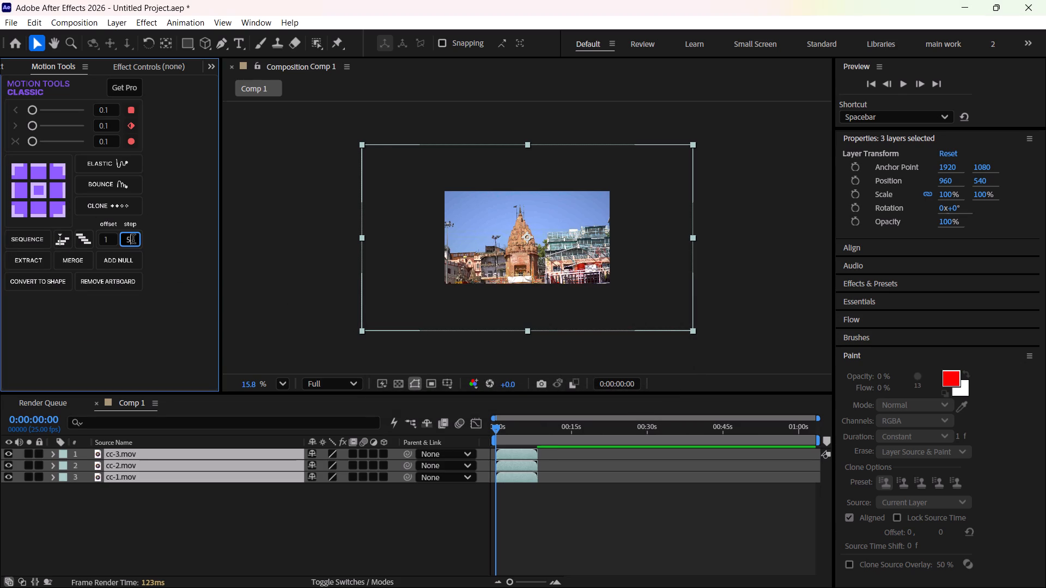
{"action": "key", "text": "BackSpace"}
{"action": "key", "text": "1"}
{"action": "double_click", "coordinate": [111, 244]}
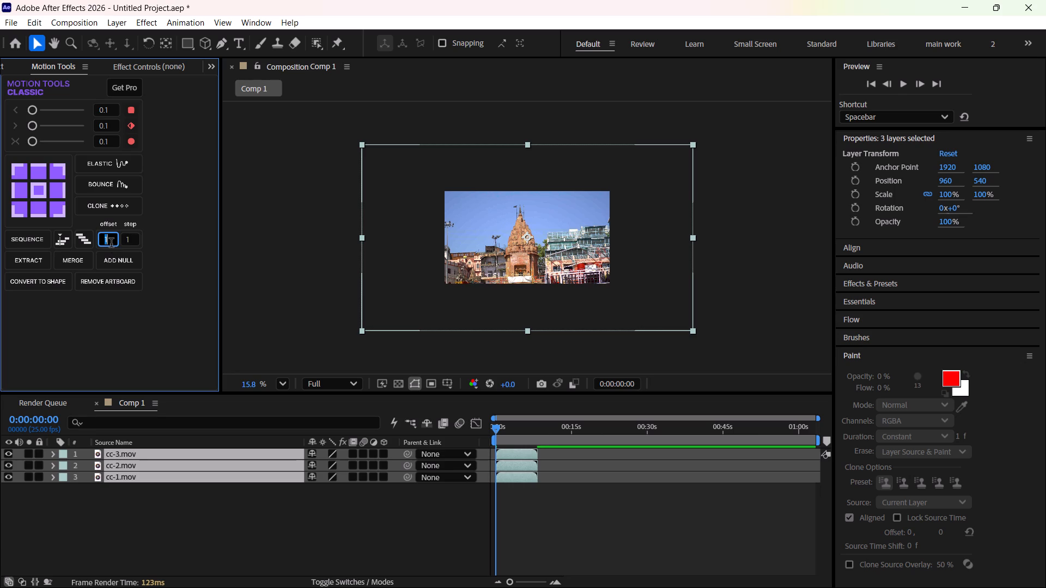
{"action": "key", "text": "5"}
{"action": "key", "text": "Return"}
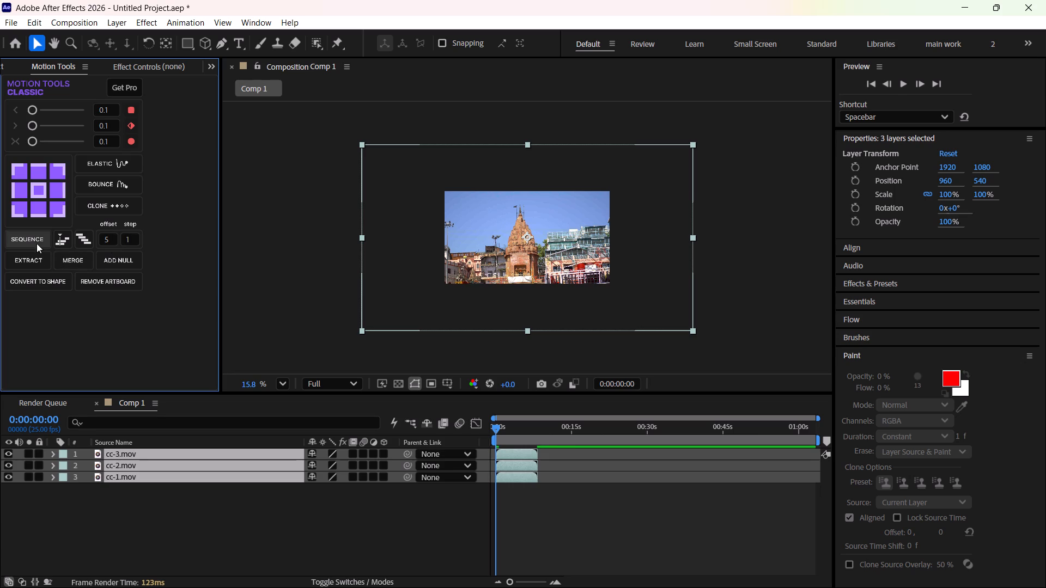
{"action": "left_click", "coordinate": [62, 242]}
{"action": "left_click", "coordinate": [33, 237]}
{"action": "triple_click", "coordinate": [33, 237]}
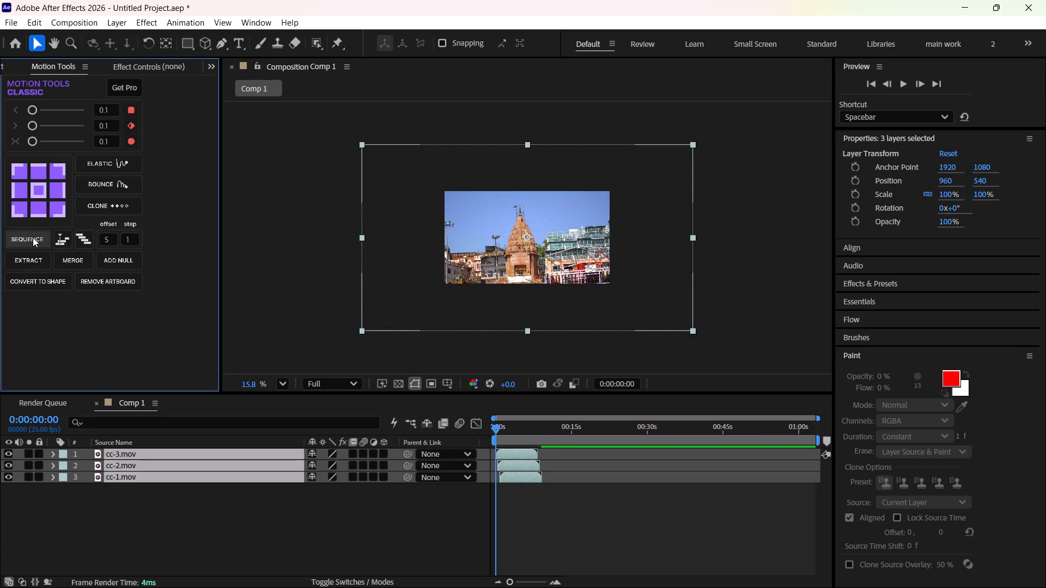
{"action": "triple_click", "coordinate": [33, 237]}
{"action": "triple_click", "coordinate": [33, 237]}
{"action": "triple_click", "coordinate": [33, 237]}
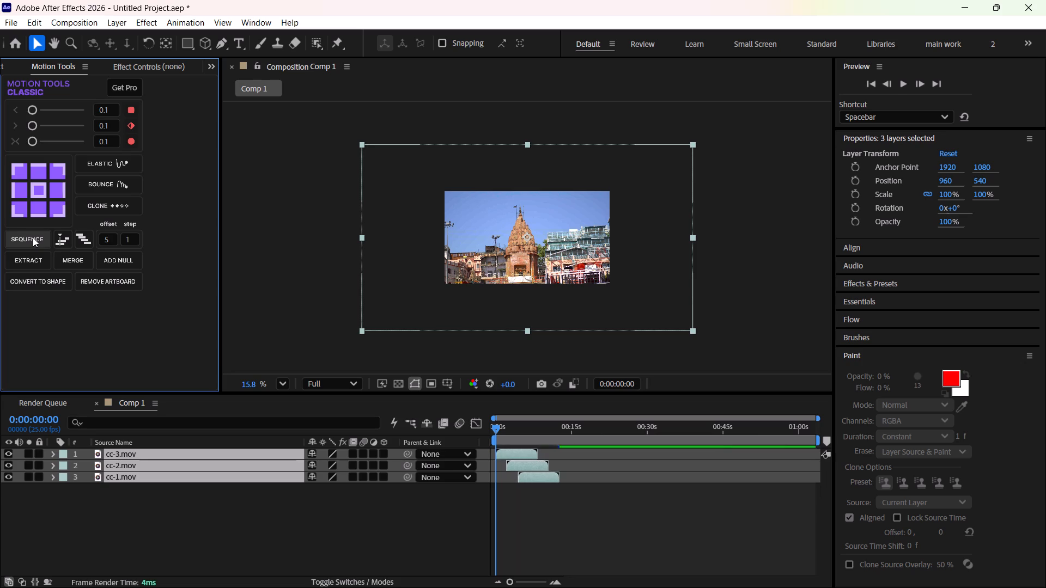
{"action": "triple_click", "coordinate": [33, 237]}
{"action": "triple_click", "coordinate": [33, 237]}
{"action": "triple_click", "coordinate": [33, 237]}
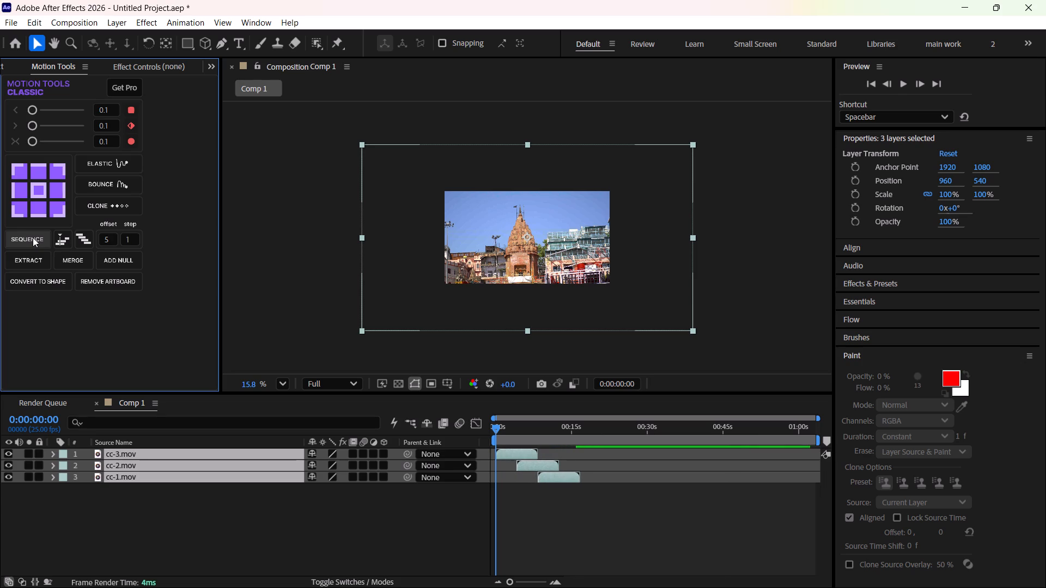
{"action": "triple_click", "coordinate": [33, 237]}
{"action": "triple_click", "coordinate": [33, 237]}
{"action": "triple_click", "coordinate": [33, 237]}
{"action": "triple_click", "coordinate": [33, 237]}
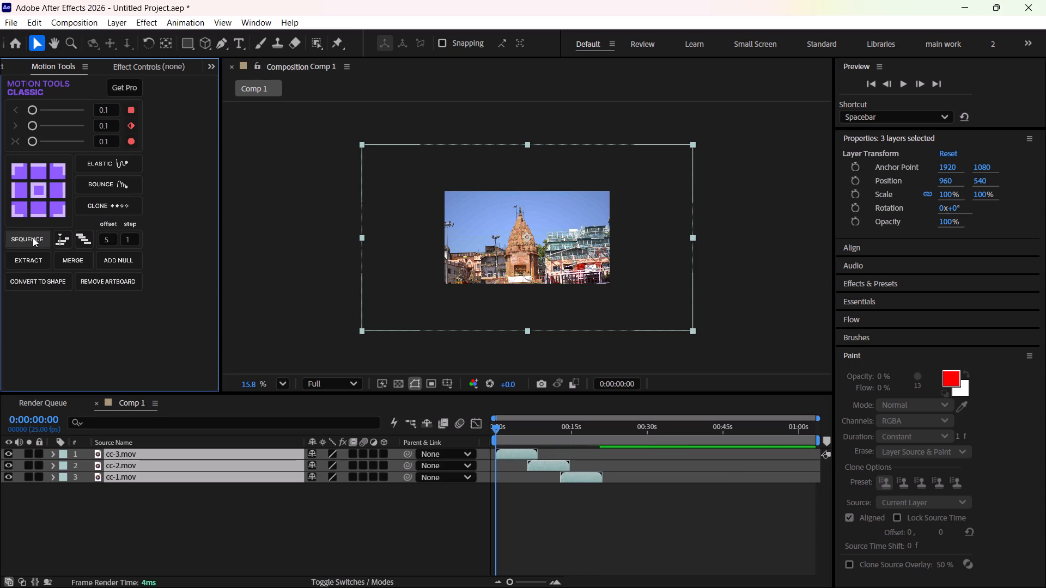
{"action": "triple_click", "coordinate": [33, 237]}
{"action": "triple_click", "coordinate": [33, 237]}
{"action": "left_click", "coordinate": [33, 237]}
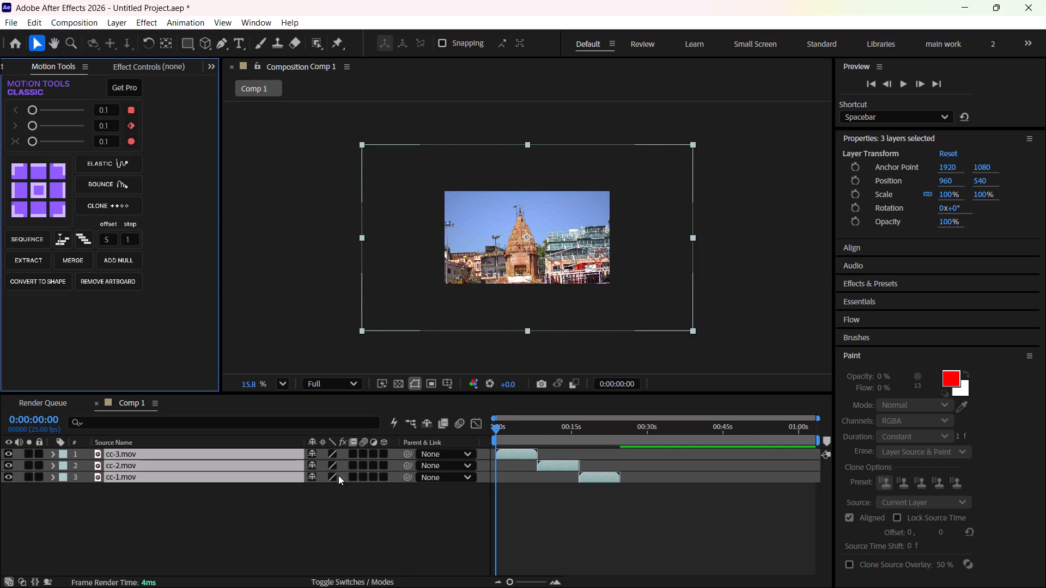
Fit the three selected cc clips to the composition frame.
{"action": "key", "text": "ctrl+alt+f"}
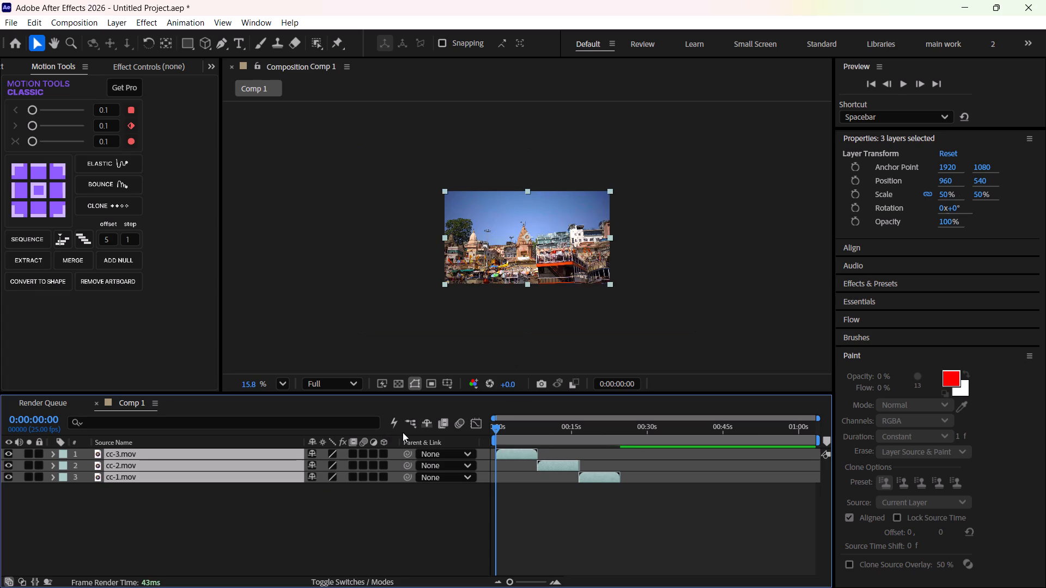
Deselect the layers and play back Comp 1 to review the sequenced clips at a closer view.
{"action": "left_click", "coordinate": [429, 529]}
{"action": "key", "text": "space"}
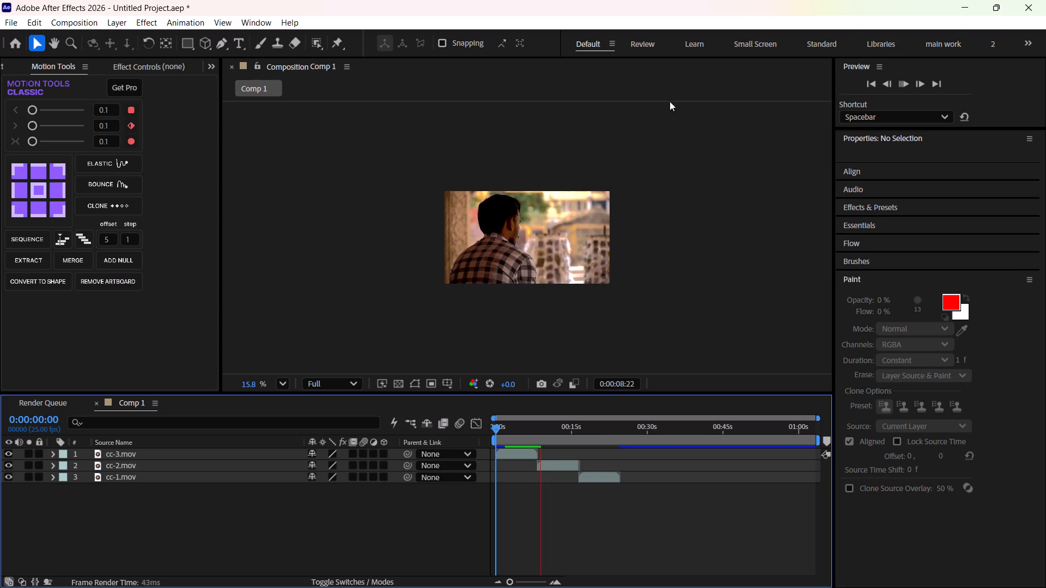
{"action": "scroll", "coordinate": [513, 220], "scroll_direction": "up", "scroll_amount": 4}
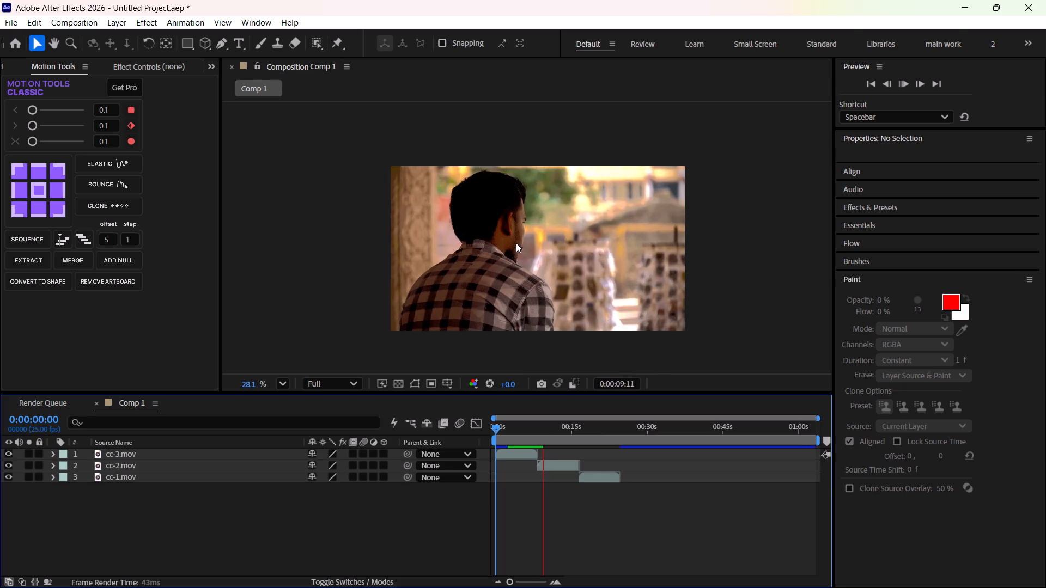
{"action": "scroll", "coordinate": [516, 246], "scroll_direction": "up", "scroll_amount": 1}
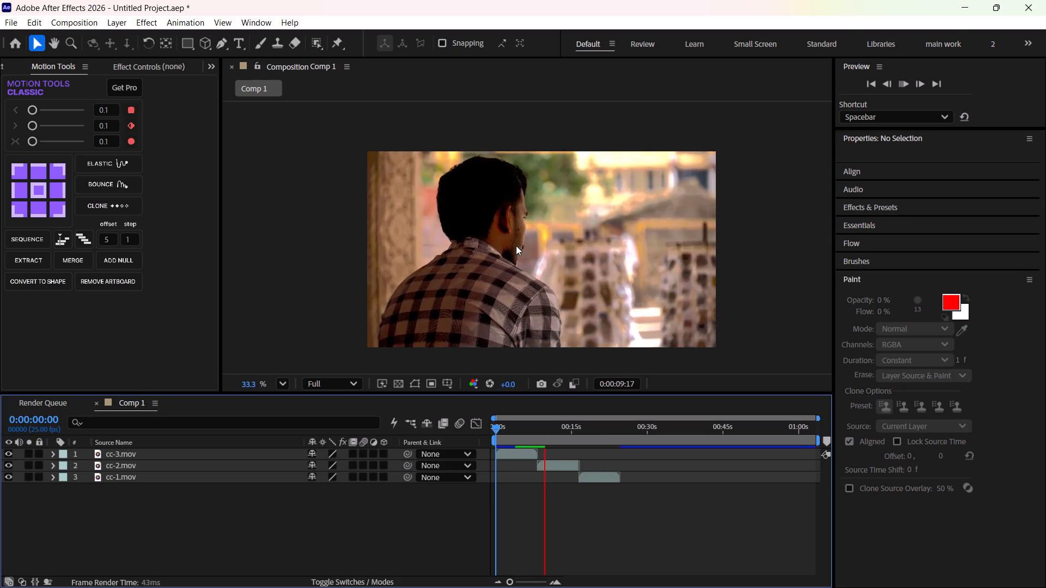